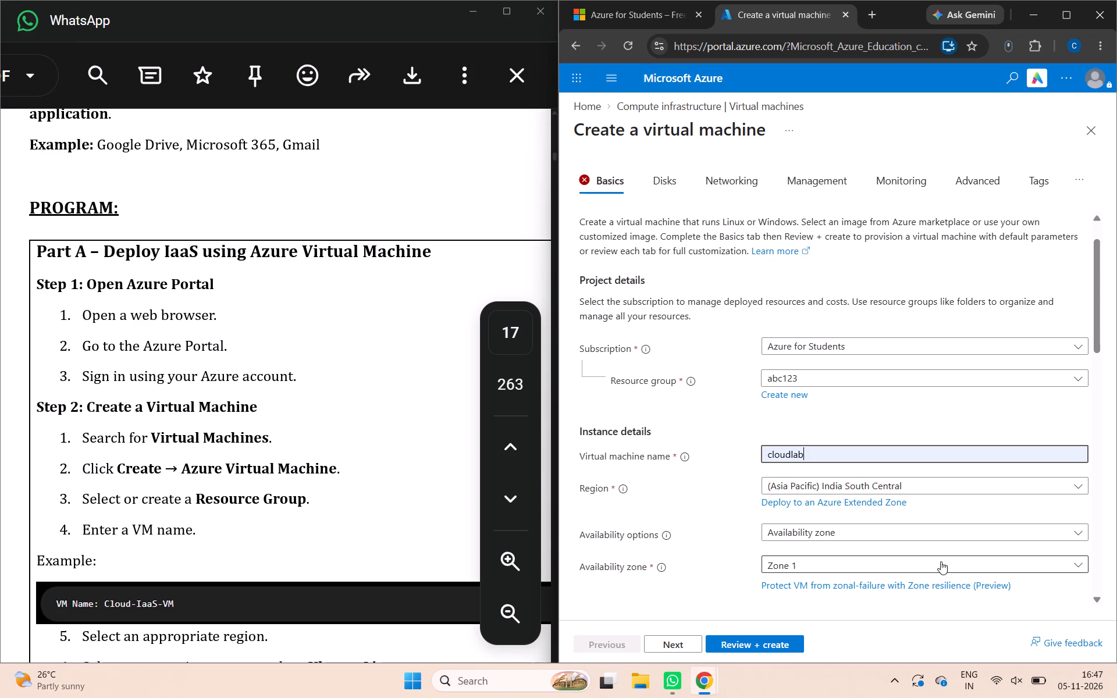
# Search the portal for "policy", go to the Policy service's assignments and open the "Allowed resource deployment regions" assignment.
pyautogui.click(1008, 77)
pyautogui.write('policy')
pyautogui.press('Return')
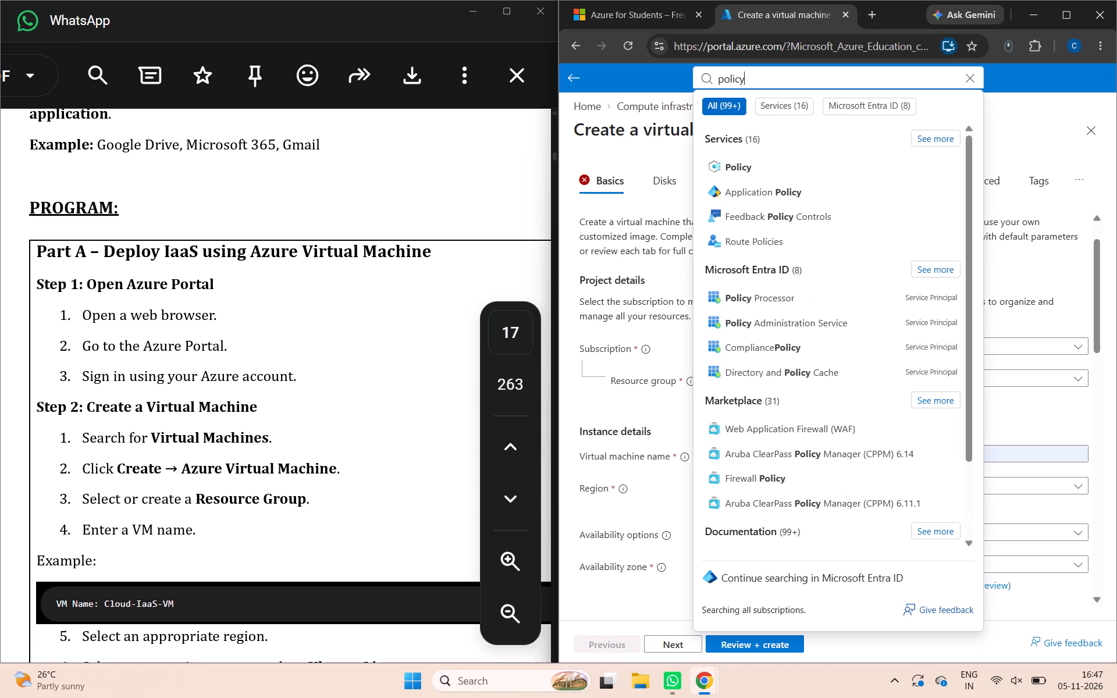
pyautogui.click(773, 163)
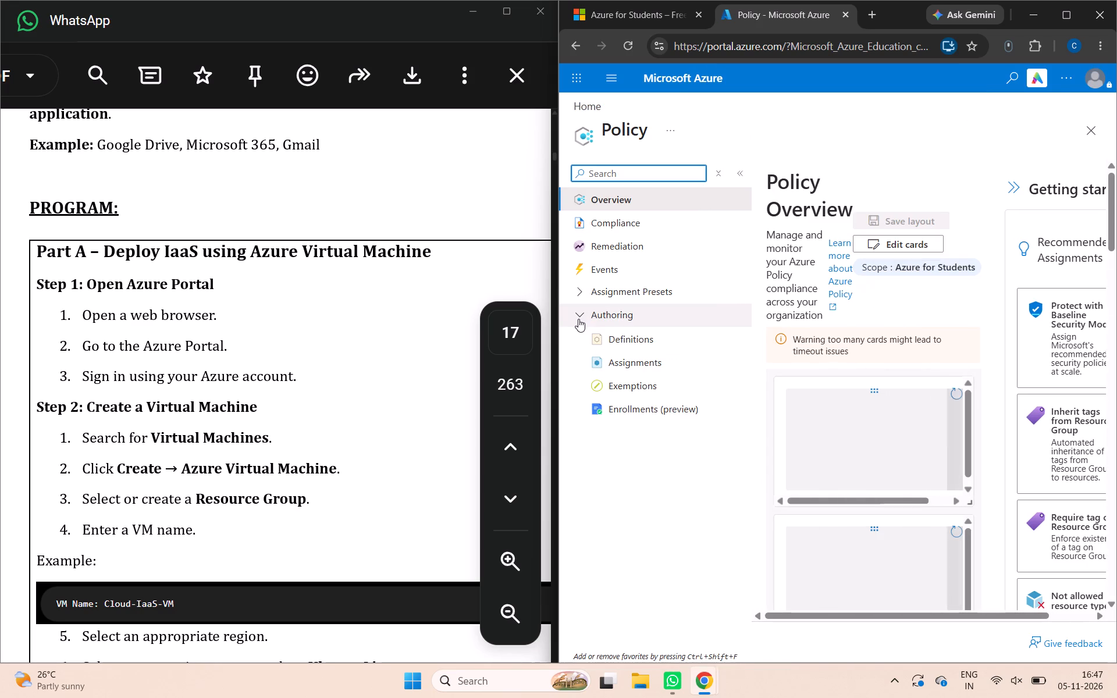
pyautogui.click(622, 365)
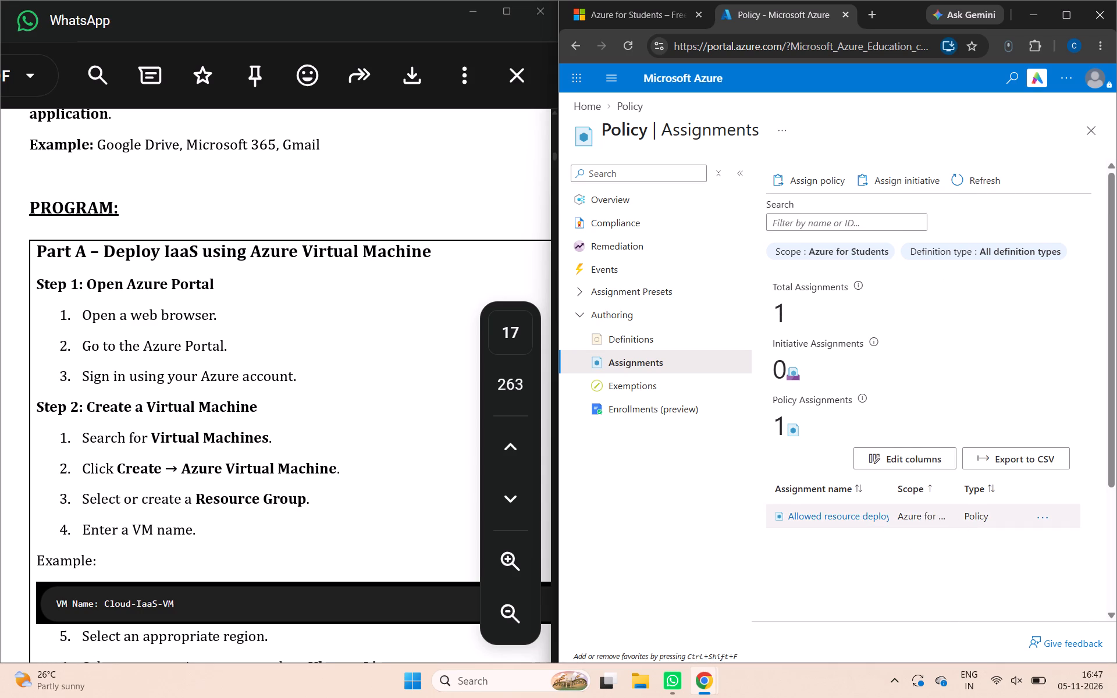
pyautogui.click(1045, 521)
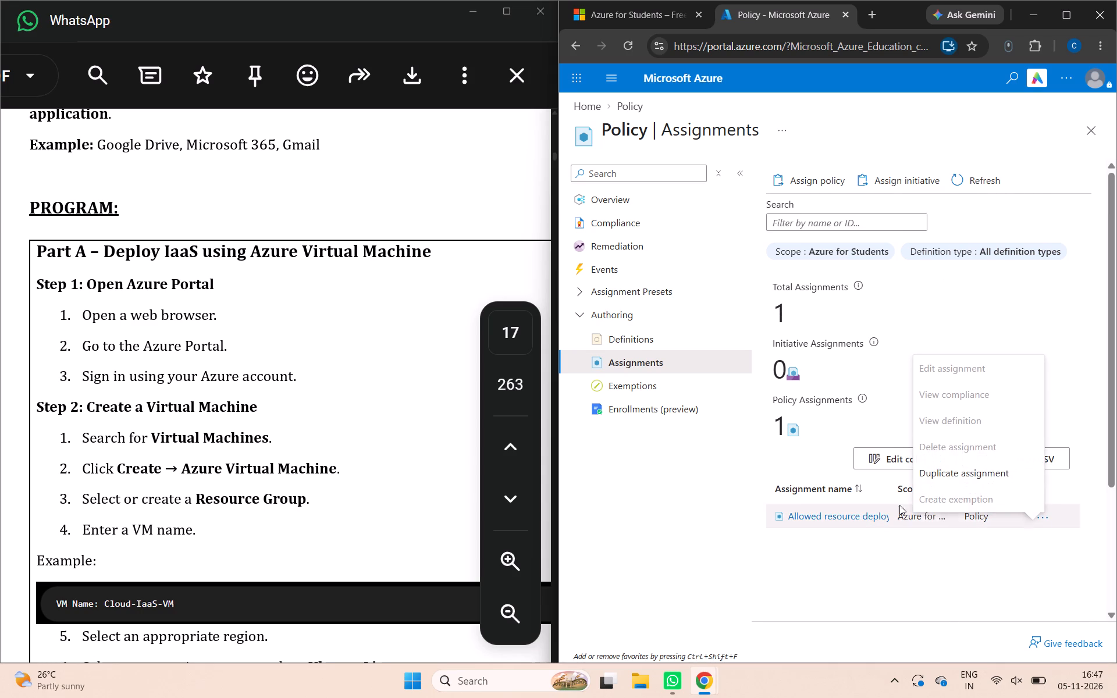
pyautogui.moveTo(855, 529); pyautogui.dragTo(841, 521)
pyautogui.click(841, 521)
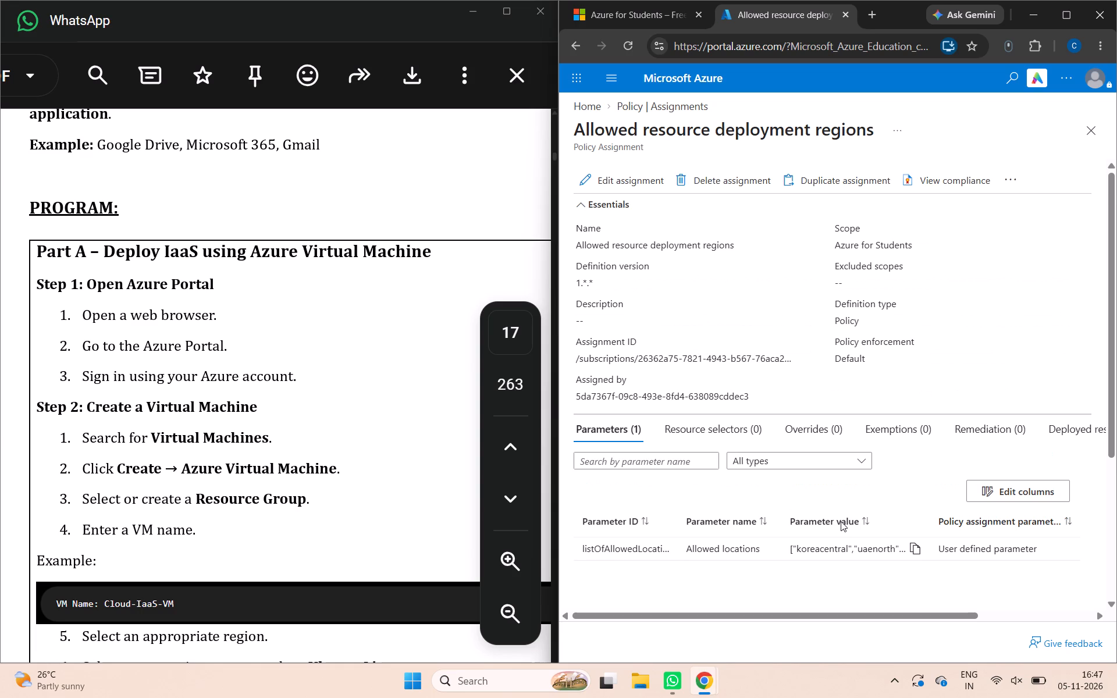
# Copy the value of the "Allowed locations" parameter from the policy assignment to the clipboard.
pyautogui.scroll(-1, 841, 521)
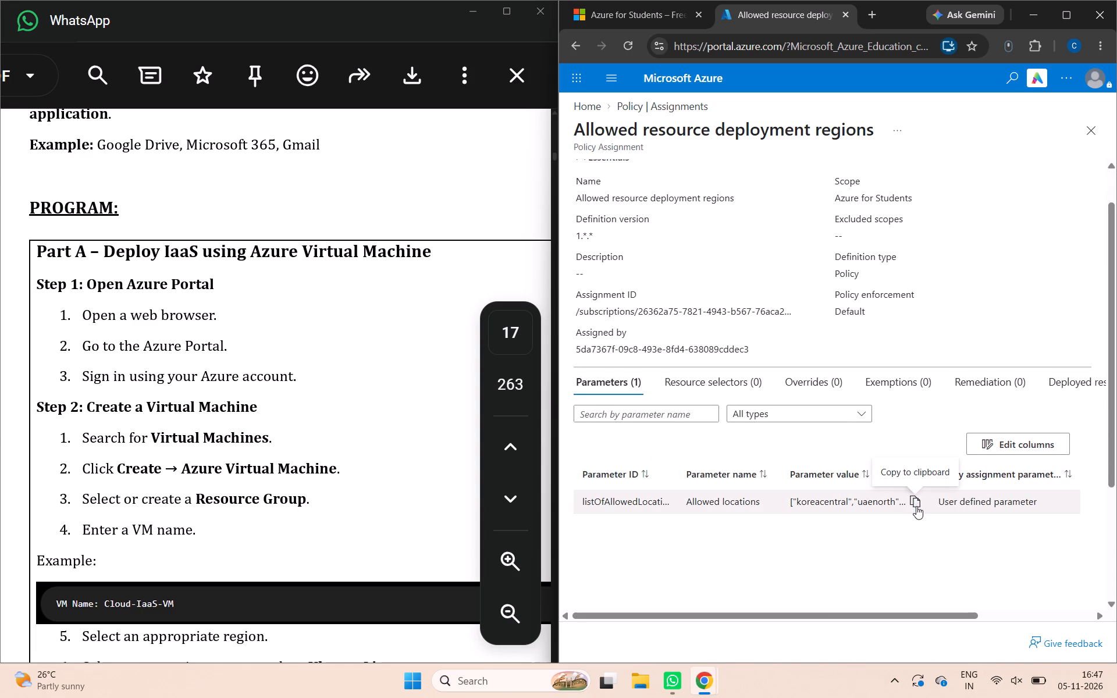
pyautogui.hscroll(1, 859, 508)
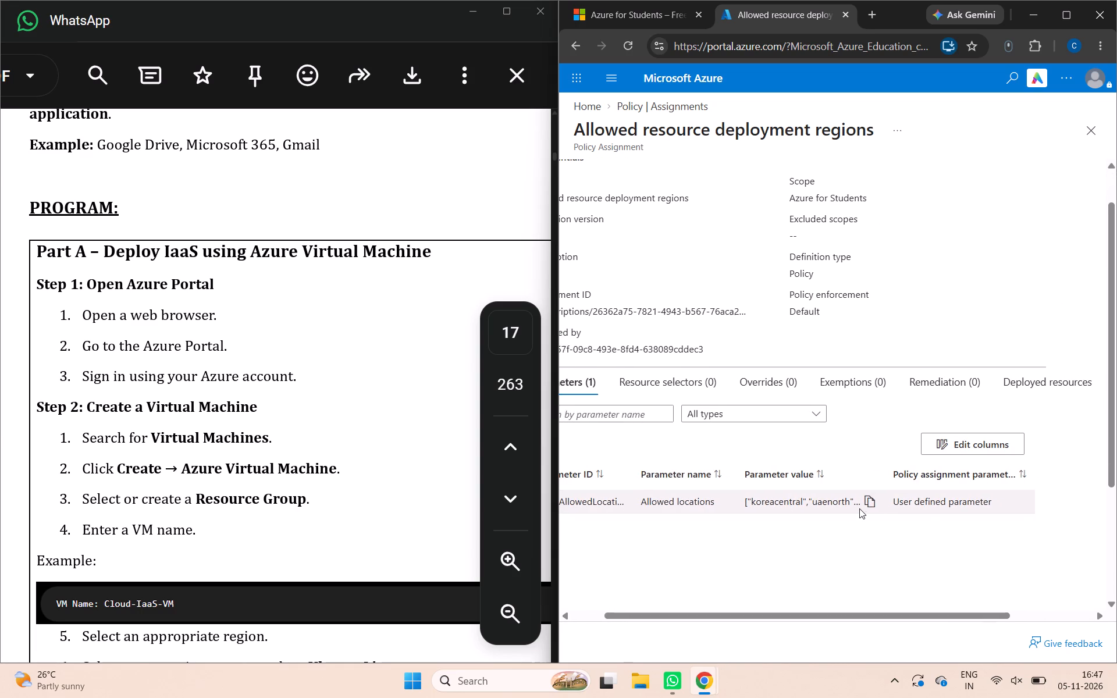
pyautogui.hscroll(1, 859, 508)
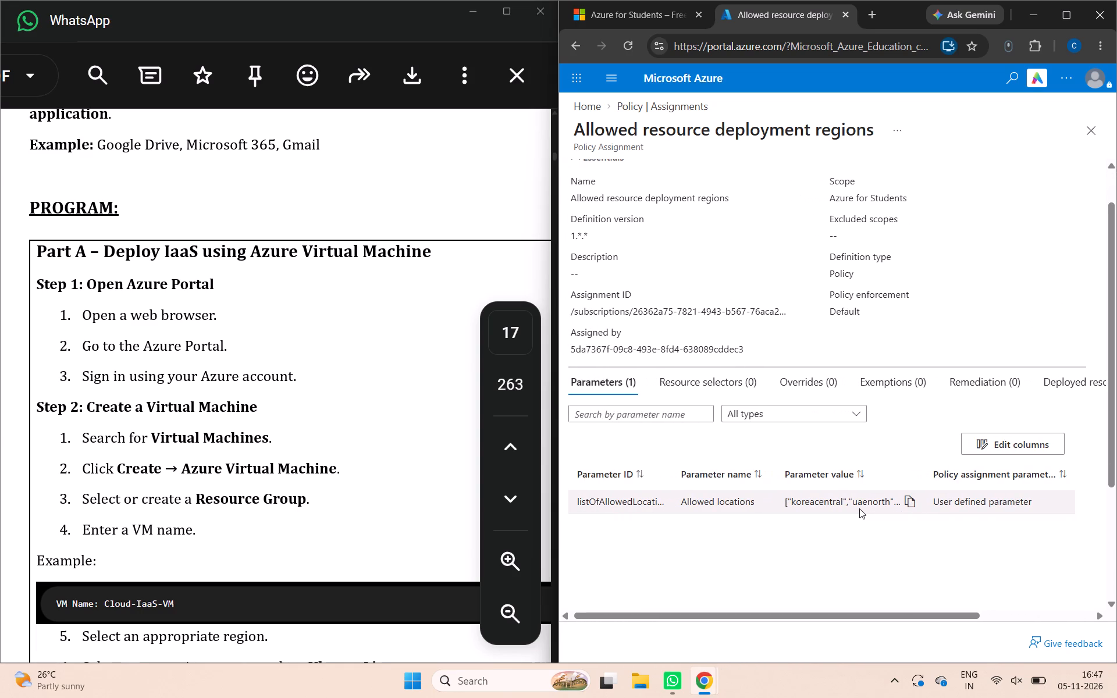
pyautogui.click(916, 503)
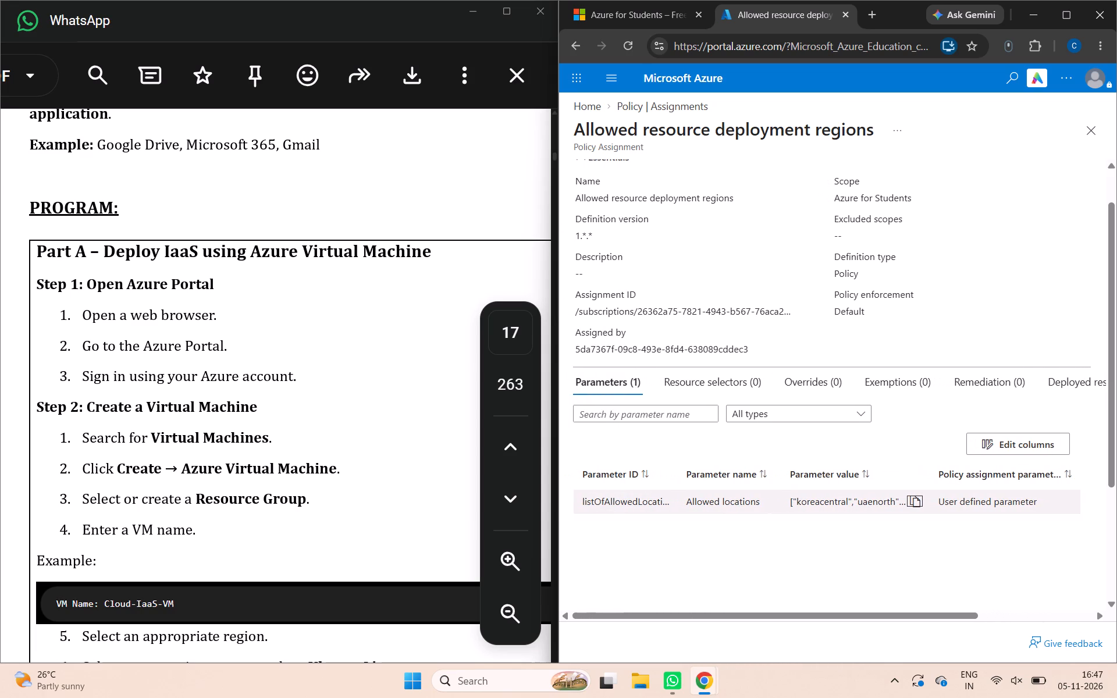
pyautogui.click(906, 504)
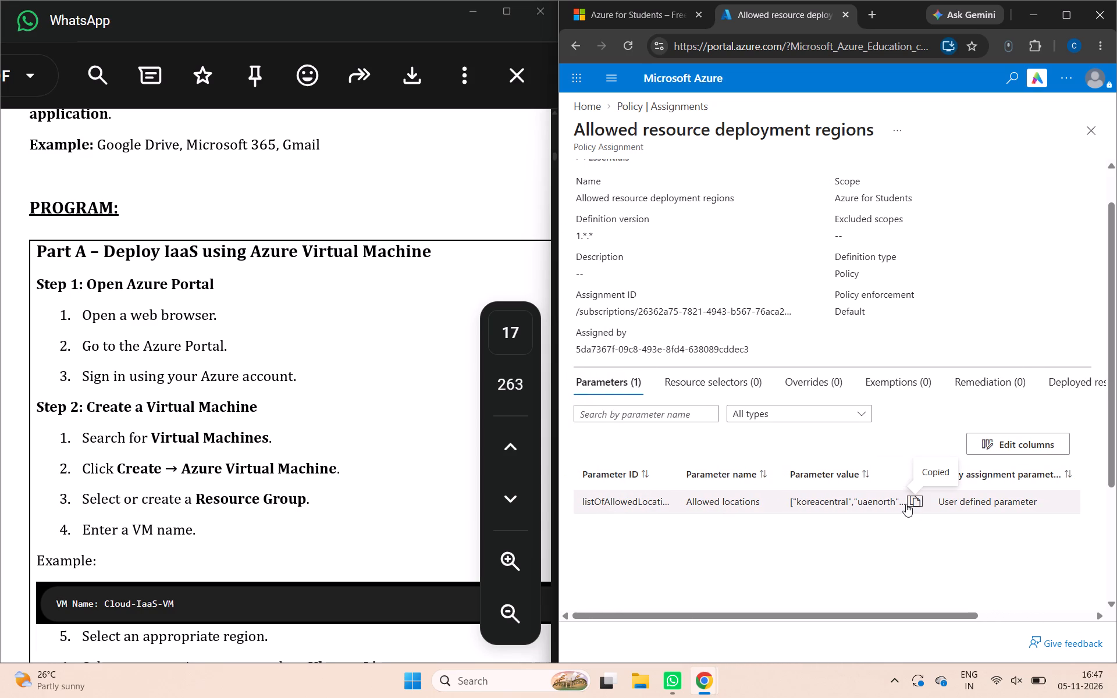
pyautogui.click(906, 504)
pyautogui.click(902, 504)
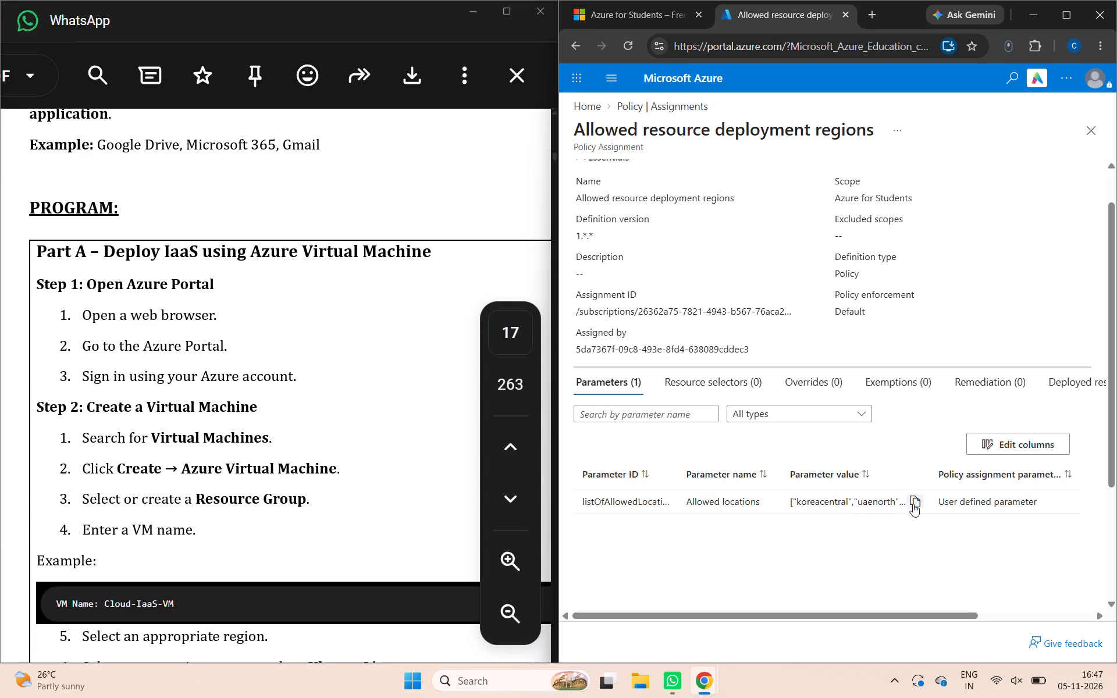
pyautogui.click(913, 504)
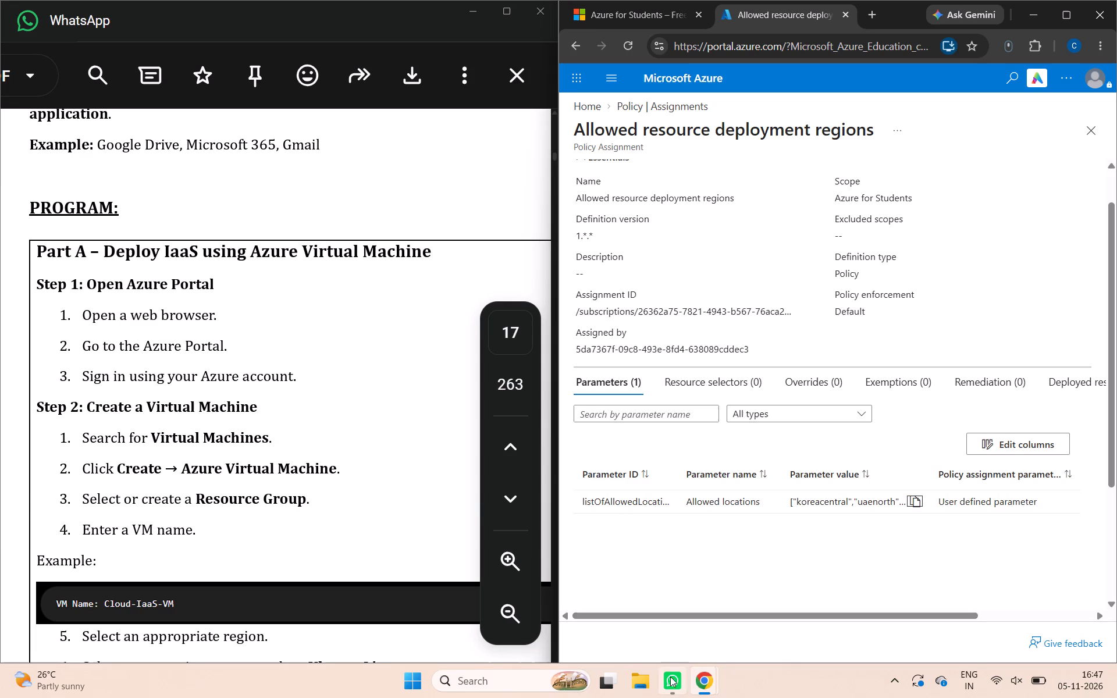
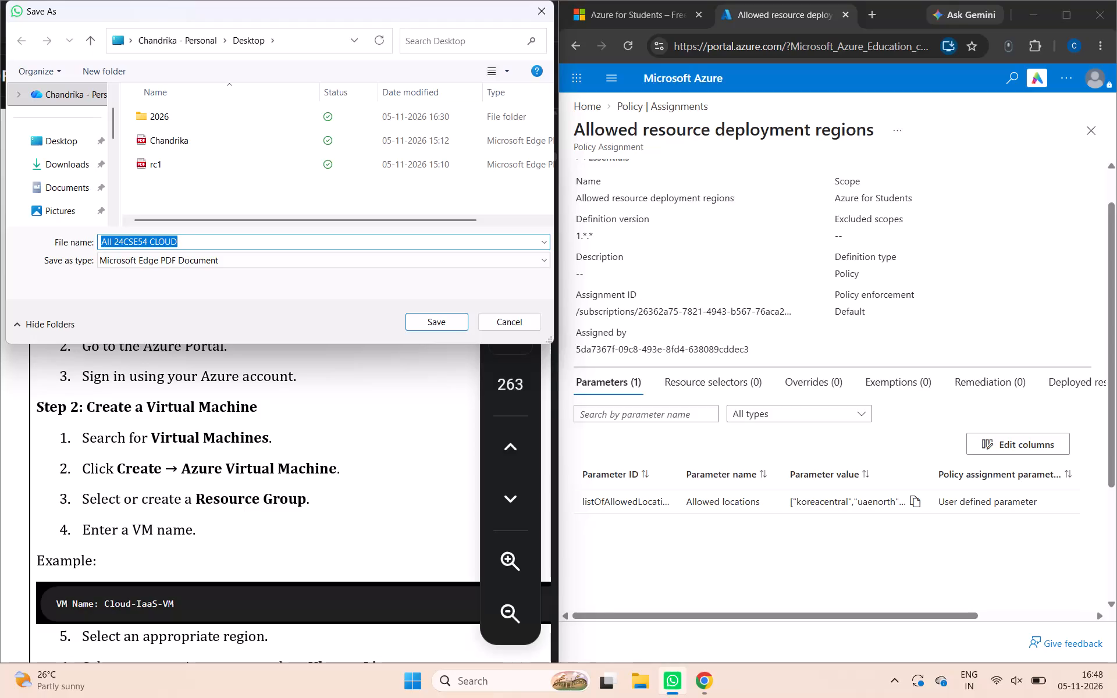
# Choose the Desktop folder as the save location for the lab manual PDF, keeping the file name "All 24CSE54 CLOUD".
pyautogui.click(186, 238)
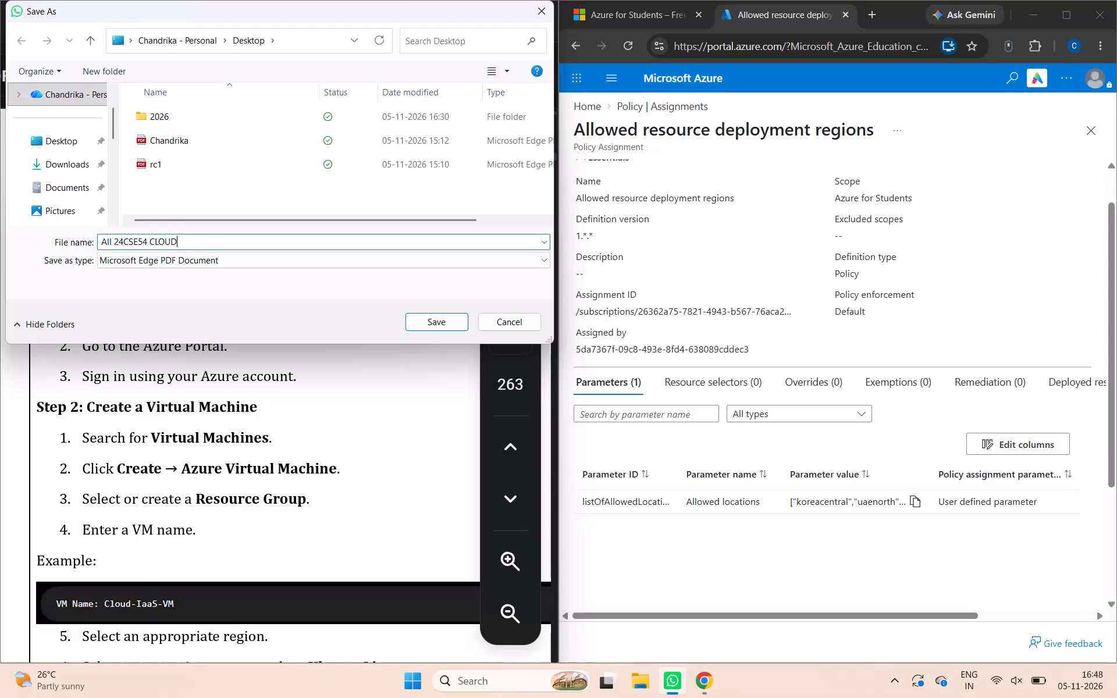
pyautogui.click(56, 138)
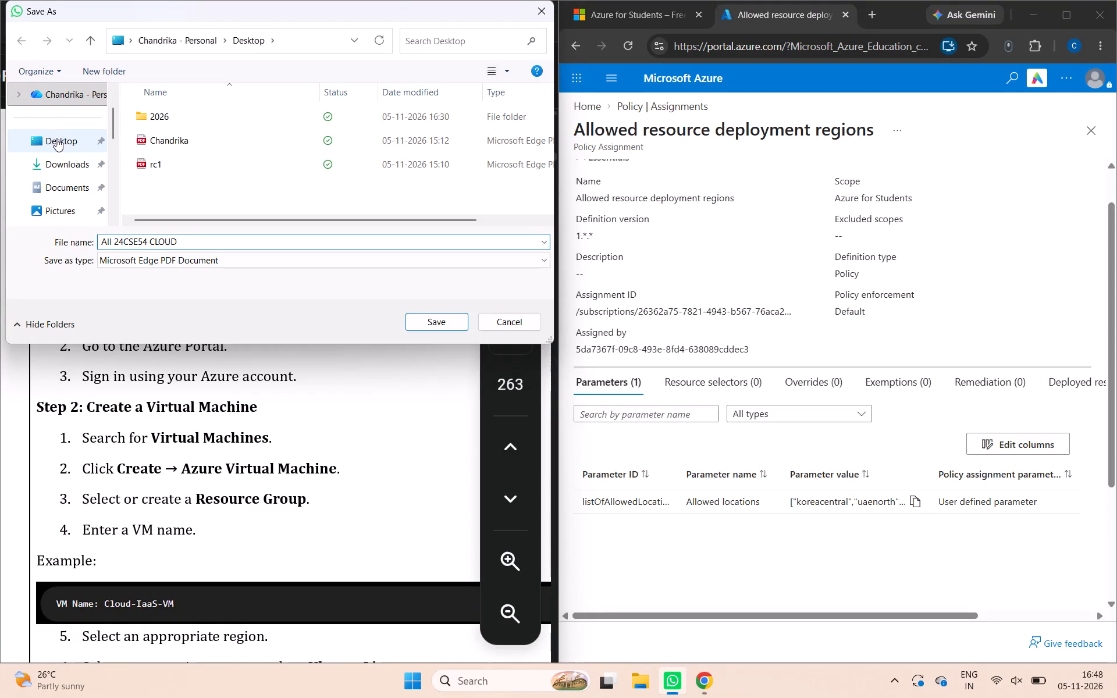
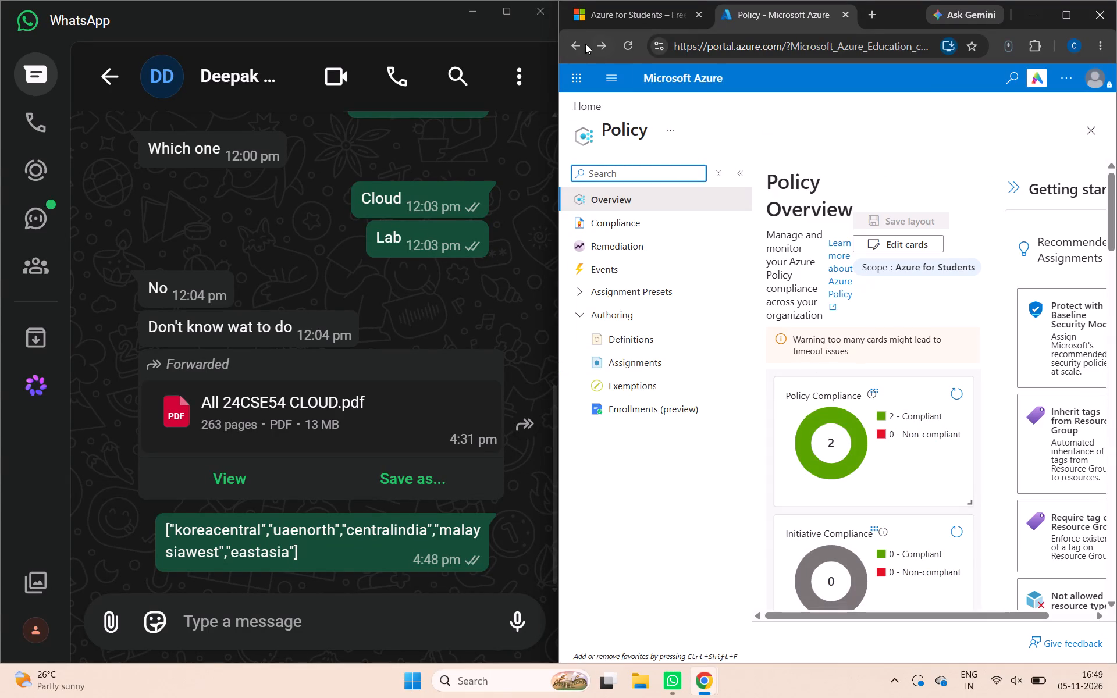
# Return to the virtual machine creation form and select abc123 as the resource group.
pyautogui.click(574, 43)
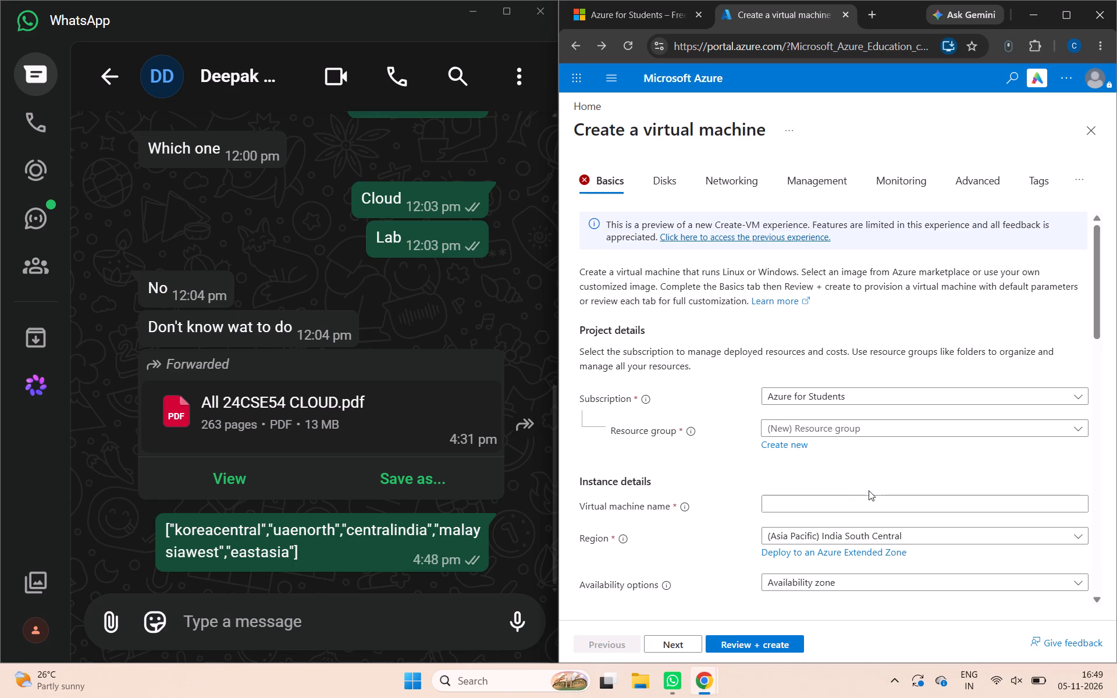
pyautogui.click(846, 507)
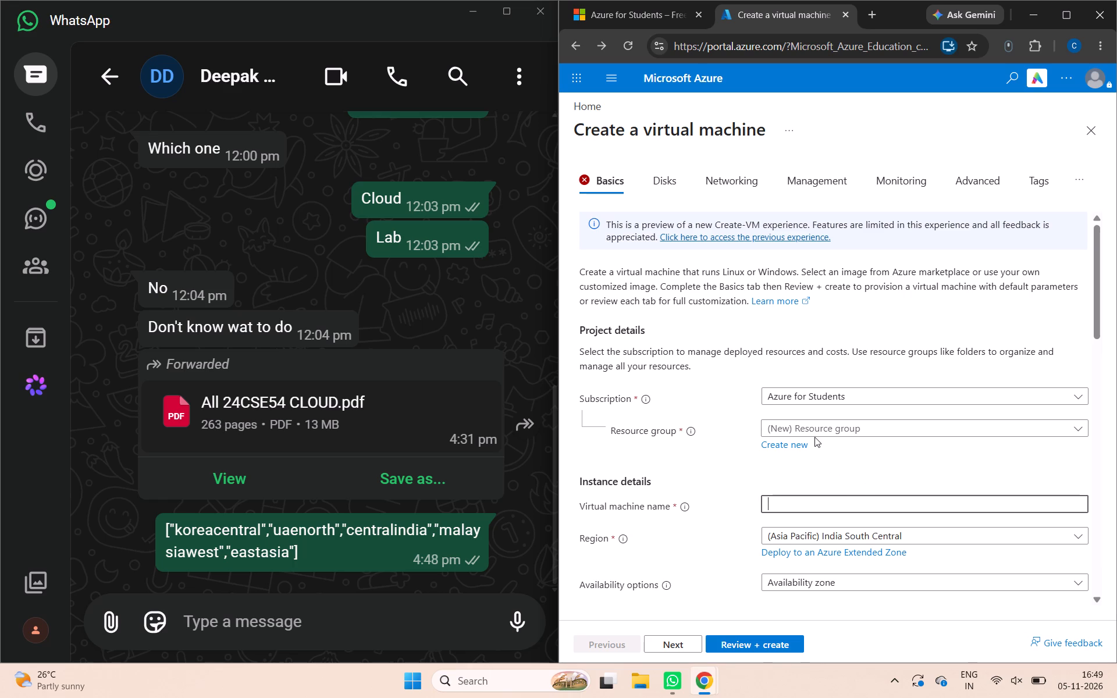
pyautogui.click(812, 428)
pyautogui.click(798, 494)
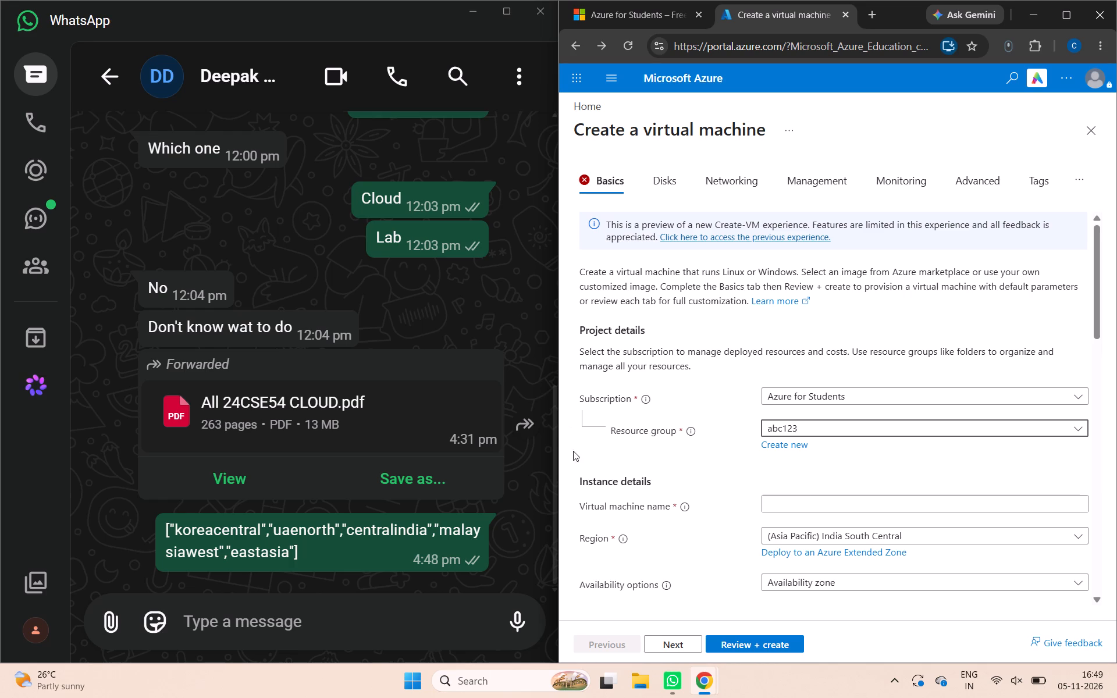
# Name the virtual machine lab123.
pyautogui.click(783, 504)
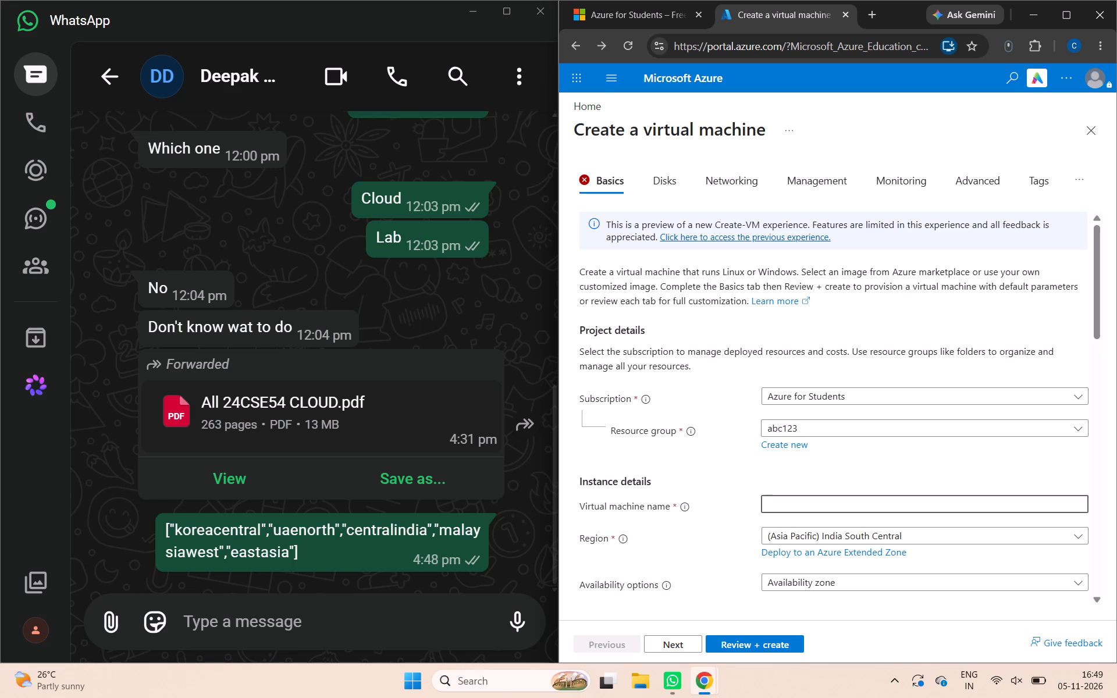
pyautogui.write('lab123')
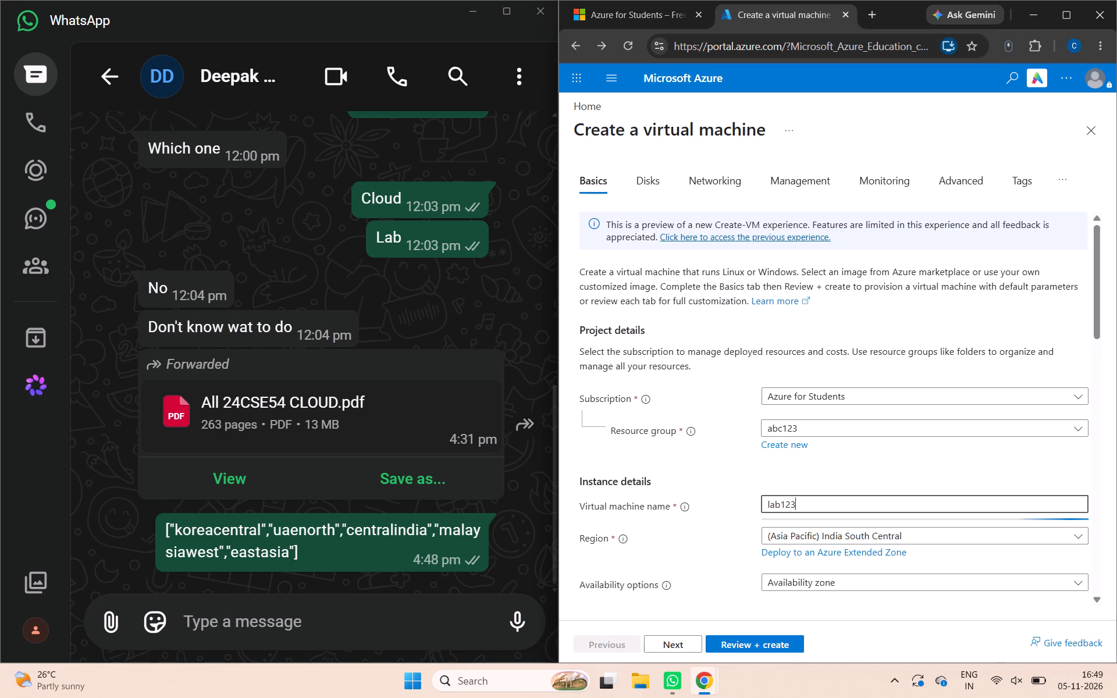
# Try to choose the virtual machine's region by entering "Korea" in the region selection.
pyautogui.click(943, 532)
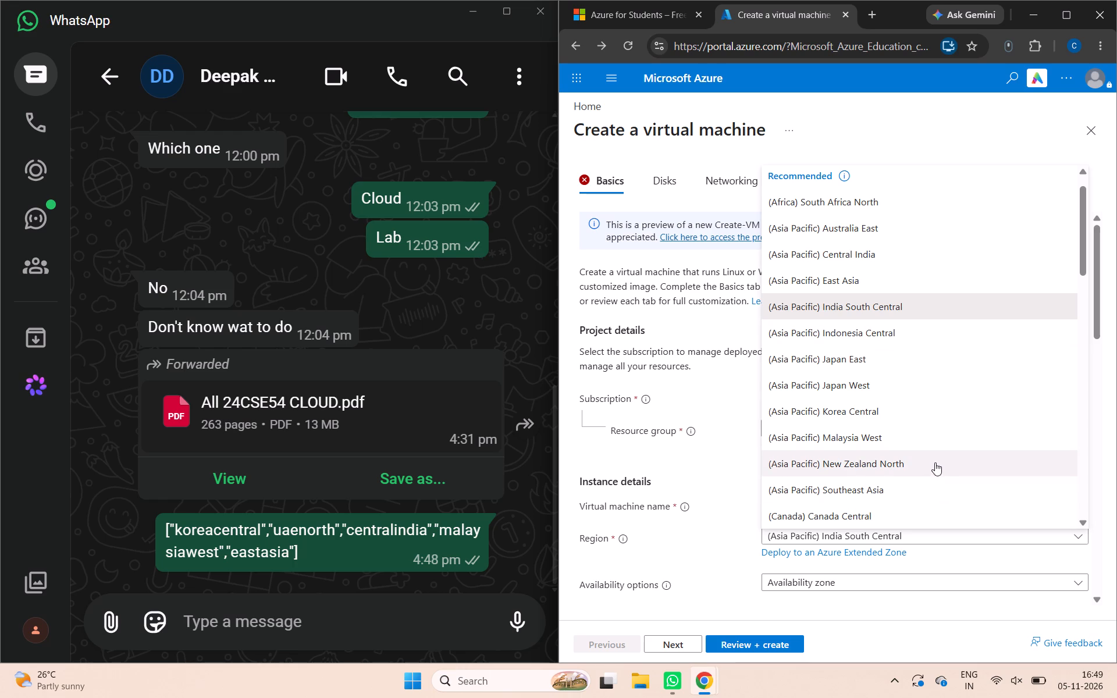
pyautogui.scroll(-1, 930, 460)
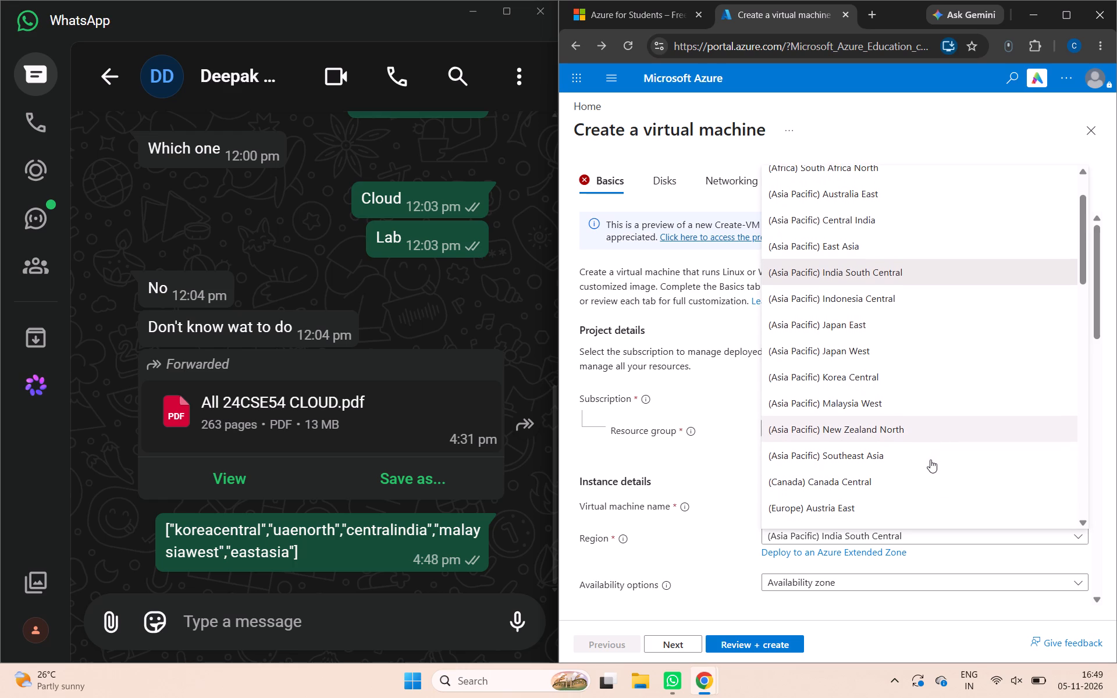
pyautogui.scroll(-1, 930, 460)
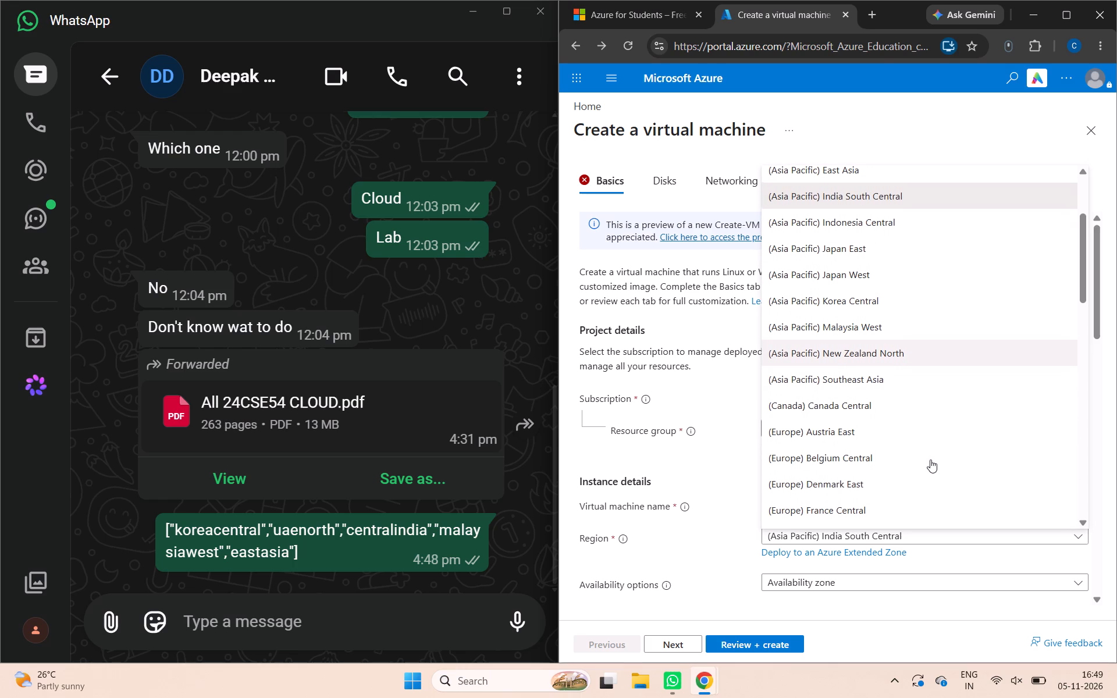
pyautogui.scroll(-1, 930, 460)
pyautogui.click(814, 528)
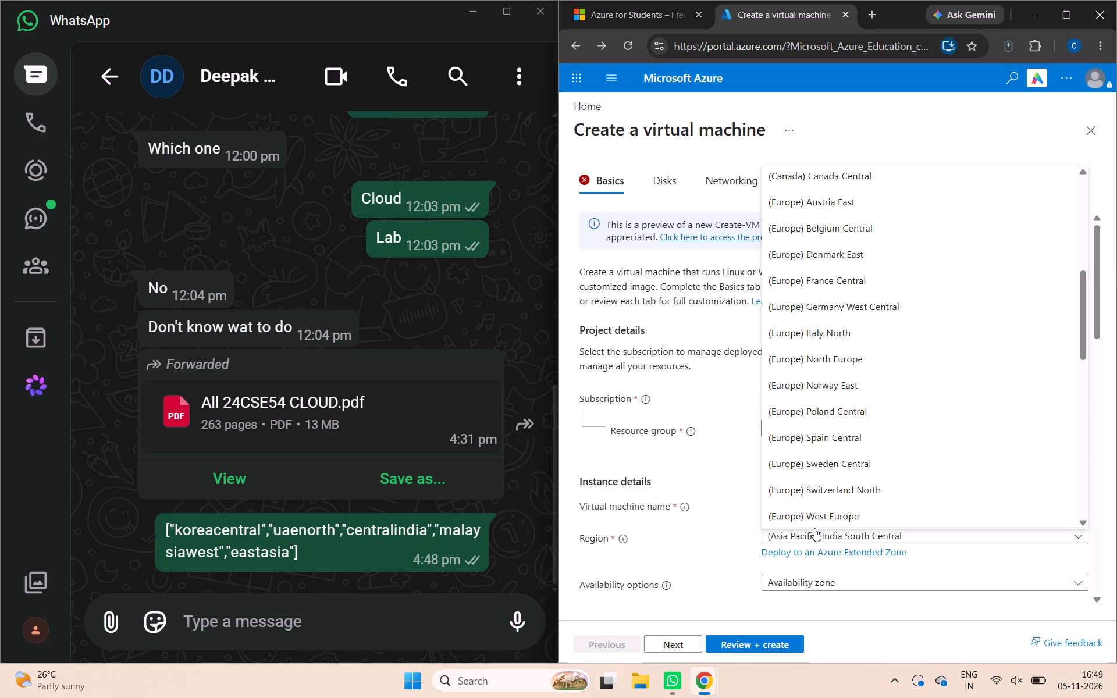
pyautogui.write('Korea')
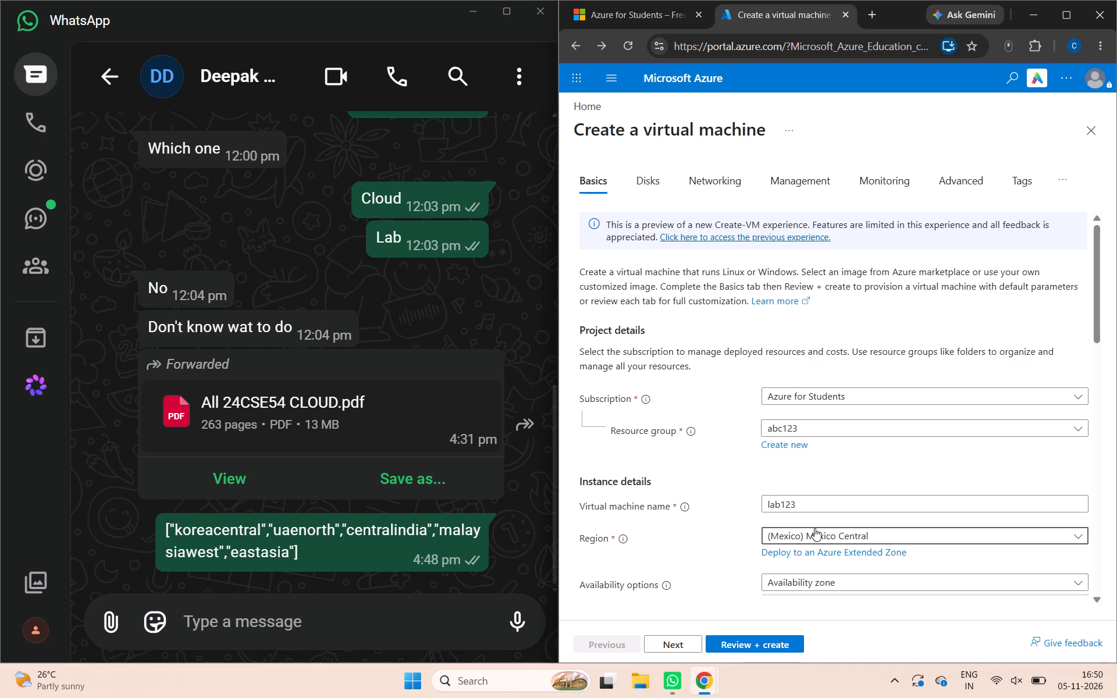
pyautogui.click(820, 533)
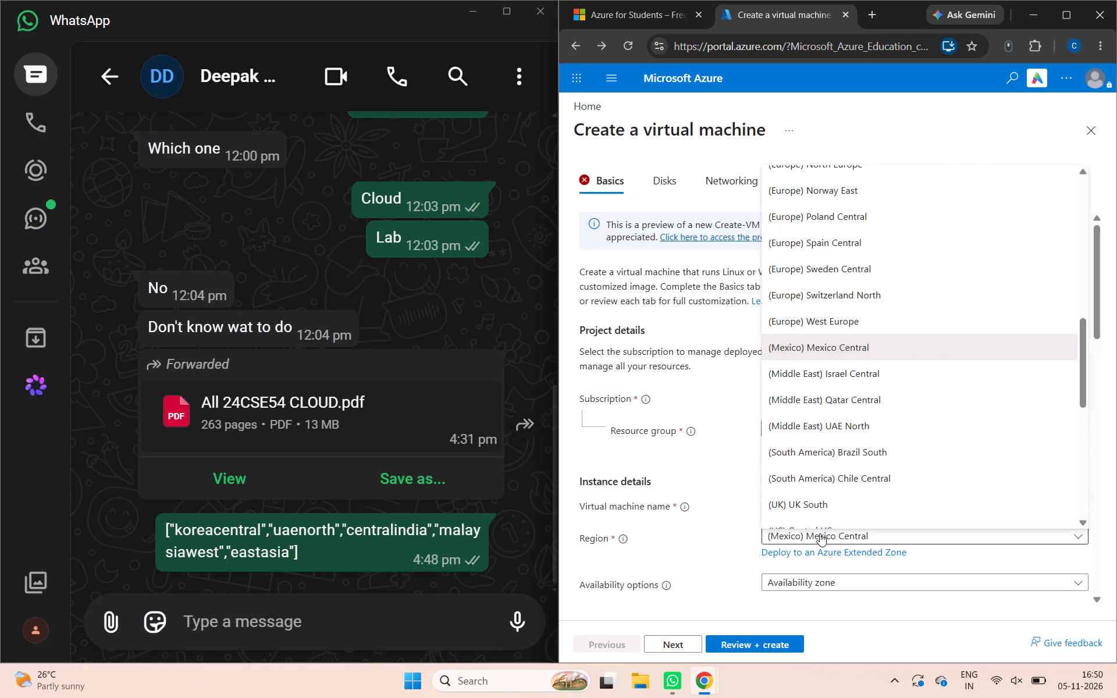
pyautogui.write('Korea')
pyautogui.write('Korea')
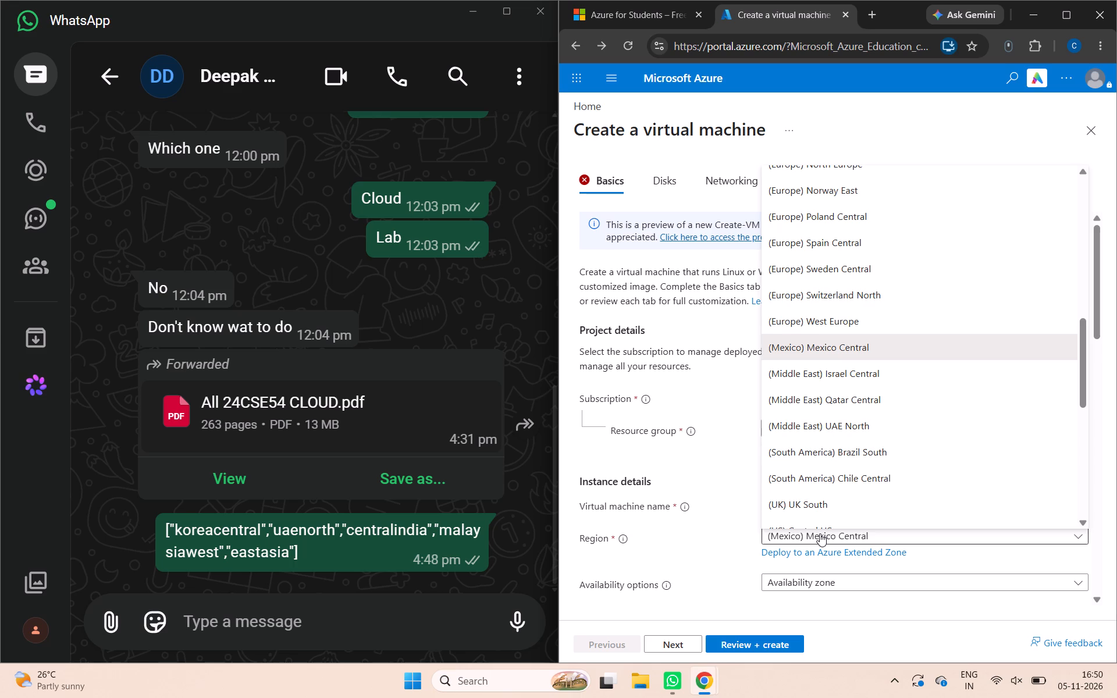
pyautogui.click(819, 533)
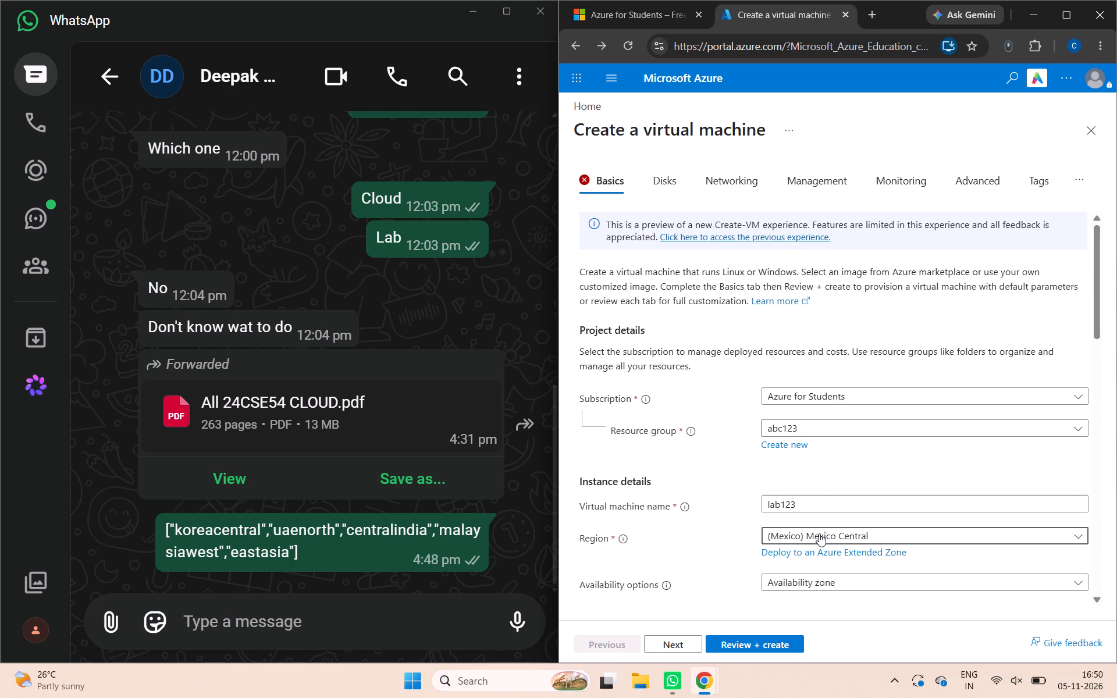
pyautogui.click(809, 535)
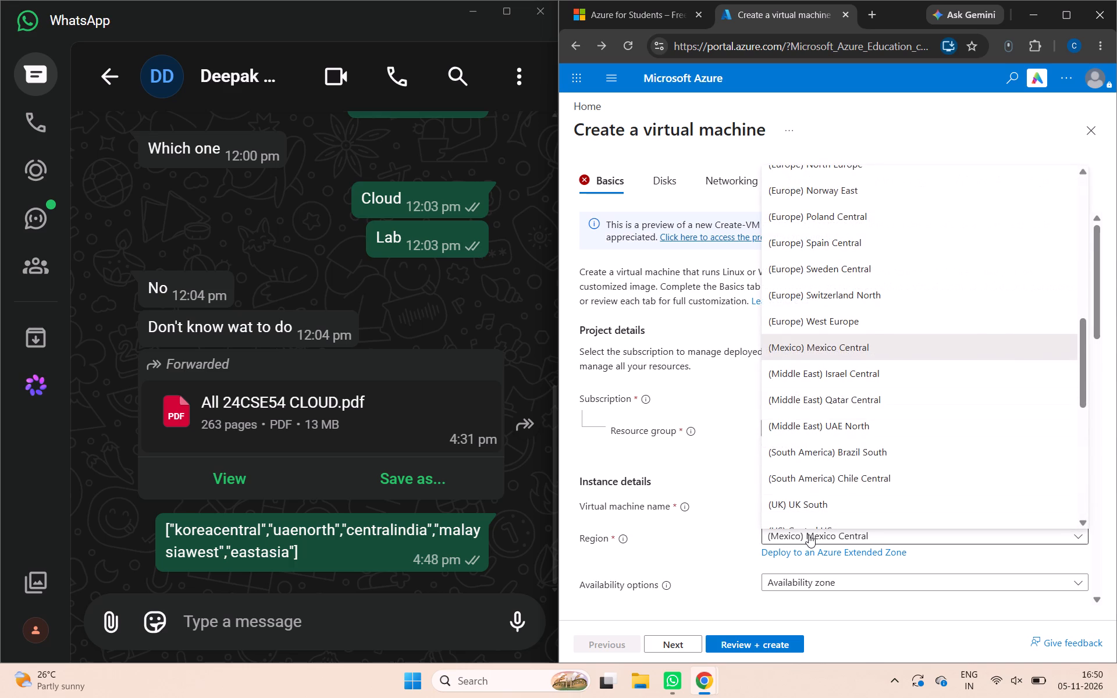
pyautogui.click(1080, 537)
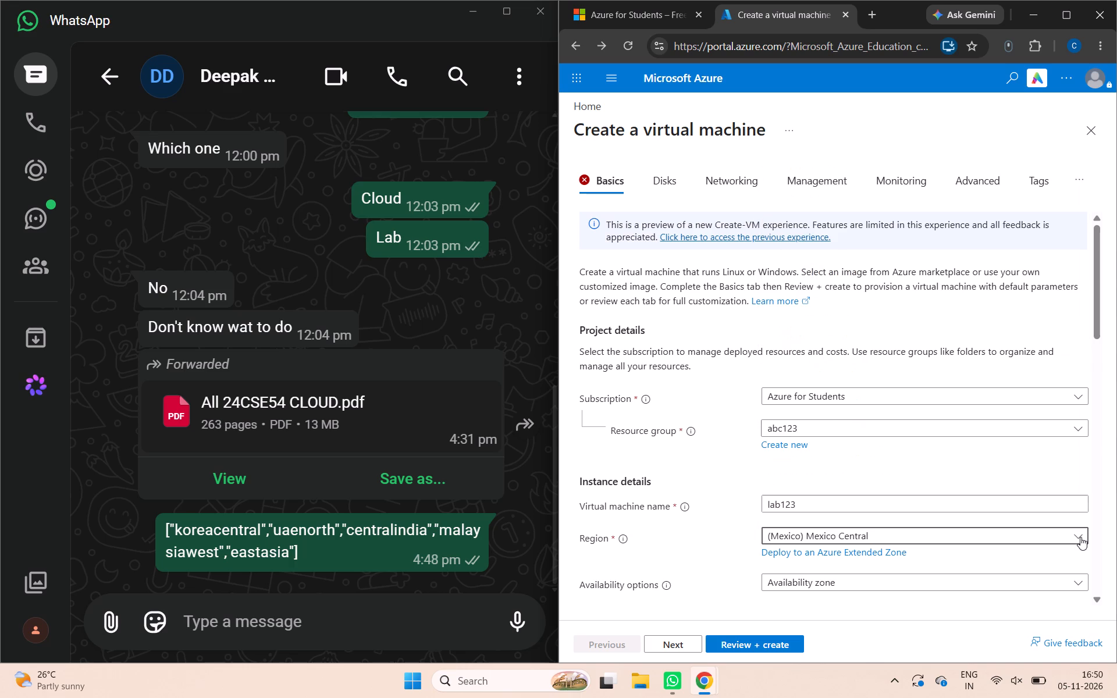
# Look through the full list of available regions for a Korea region.
pyautogui.click(1080, 537)
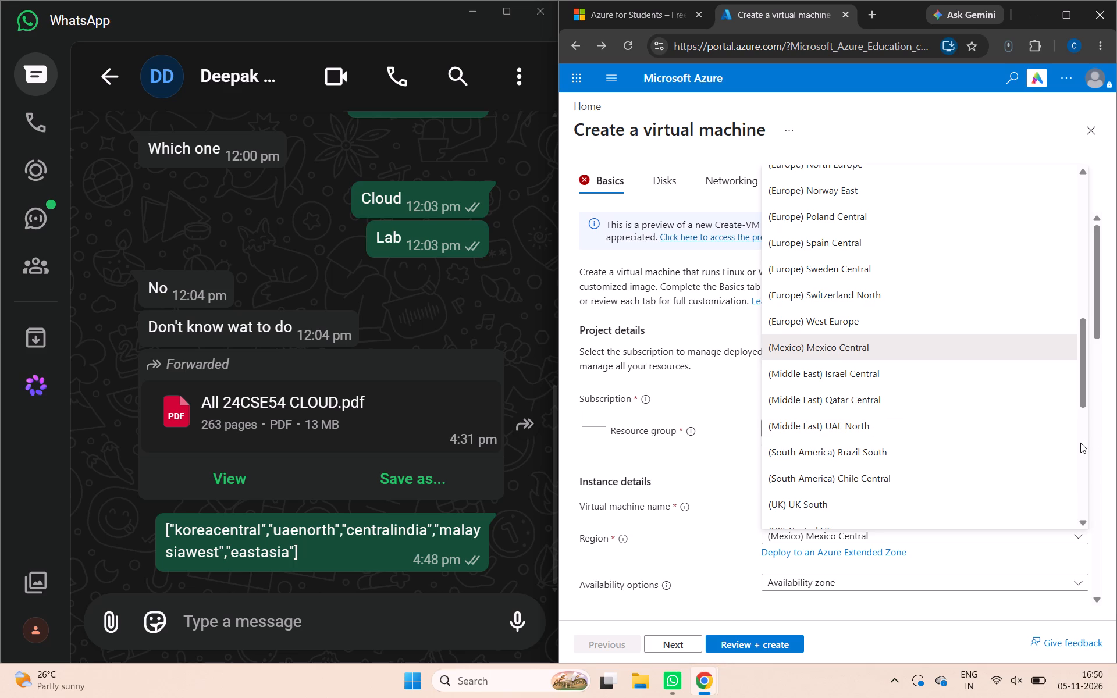
pyautogui.click(1080, 443)
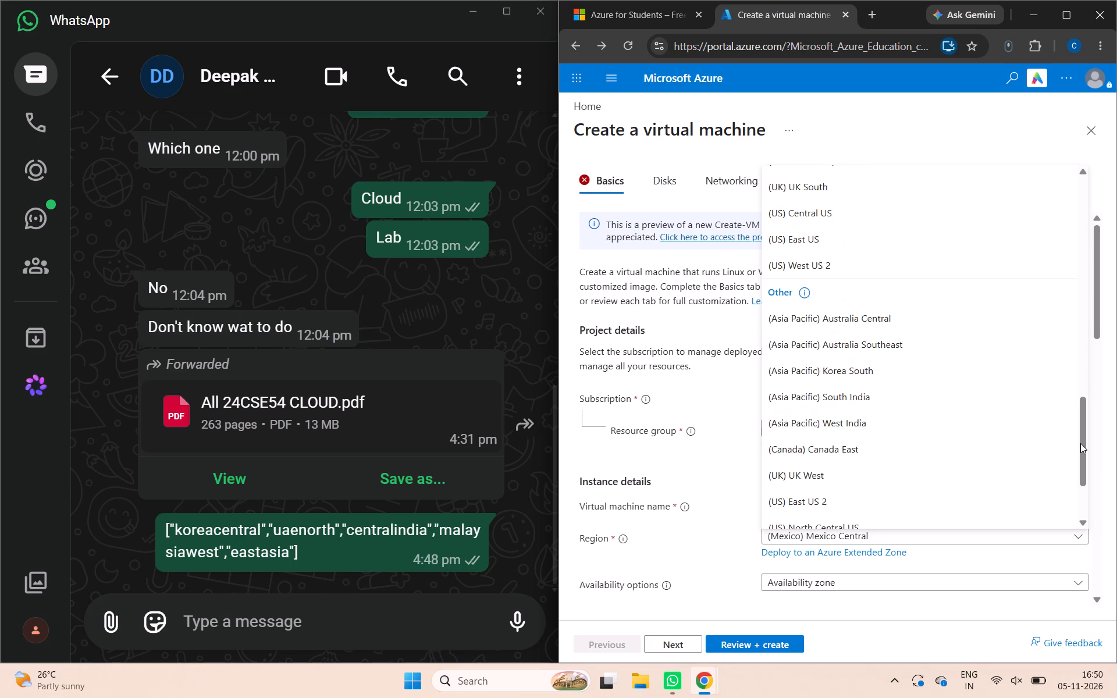
pyautogui.scroll(-4, 1027, 391)
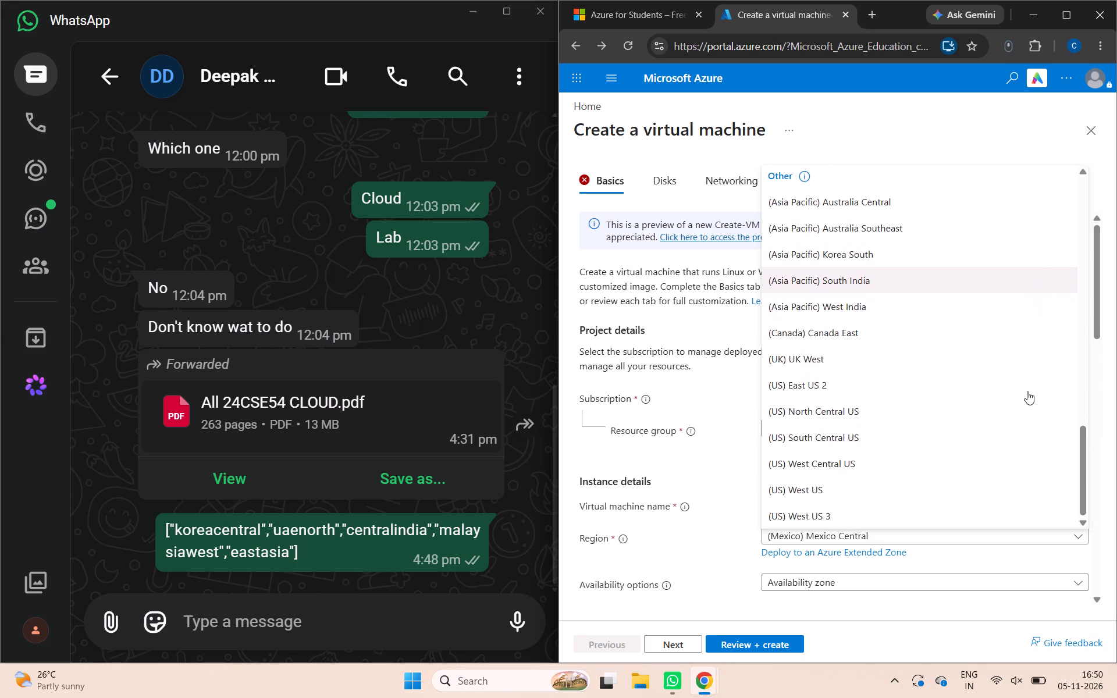
pyautogui.scroll(-3, 1027, 391)
pyautogui.scroll(7, 1027, 391)
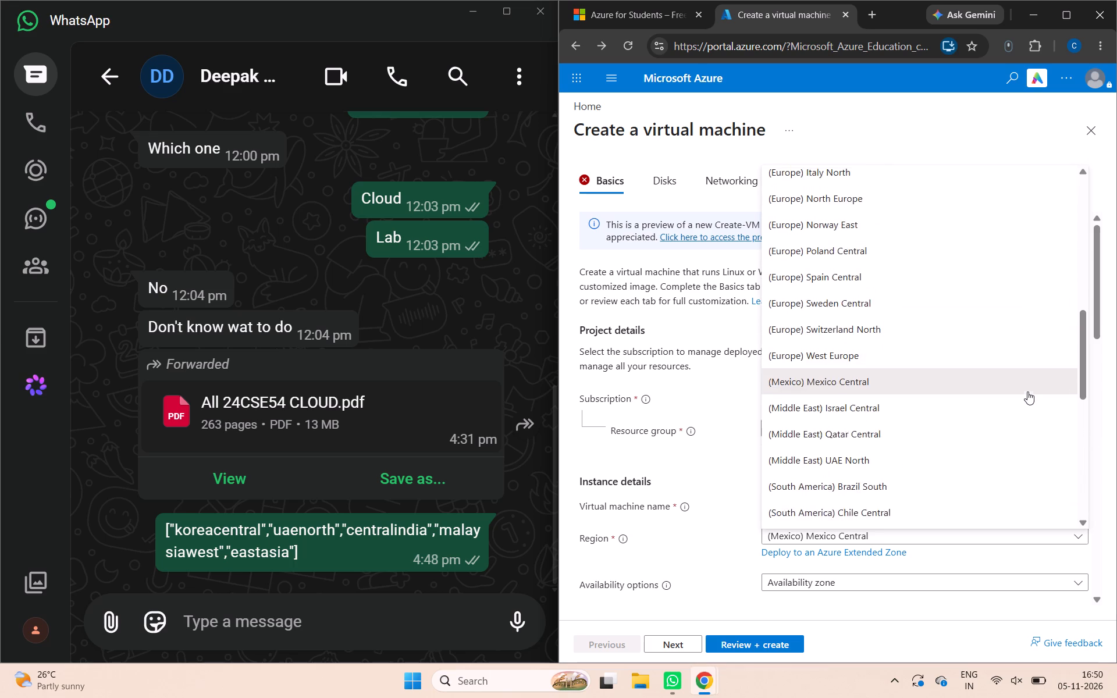
pyautogui.scroll(8, 1027, 391)
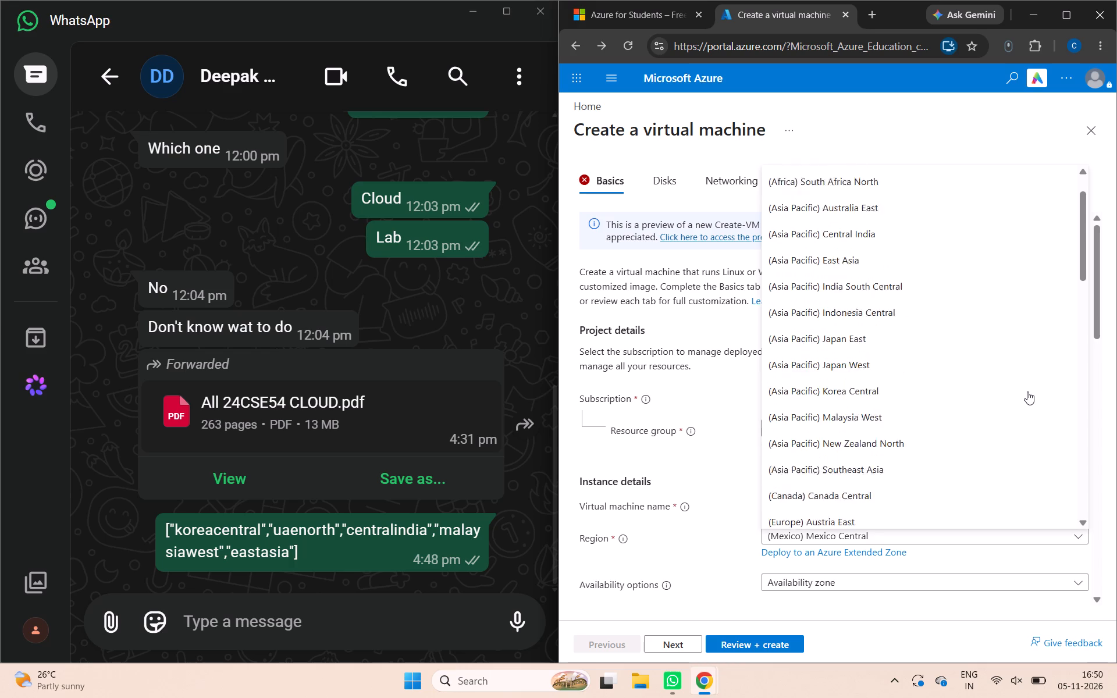
pyautogui.scroll(2, 1027, 391)
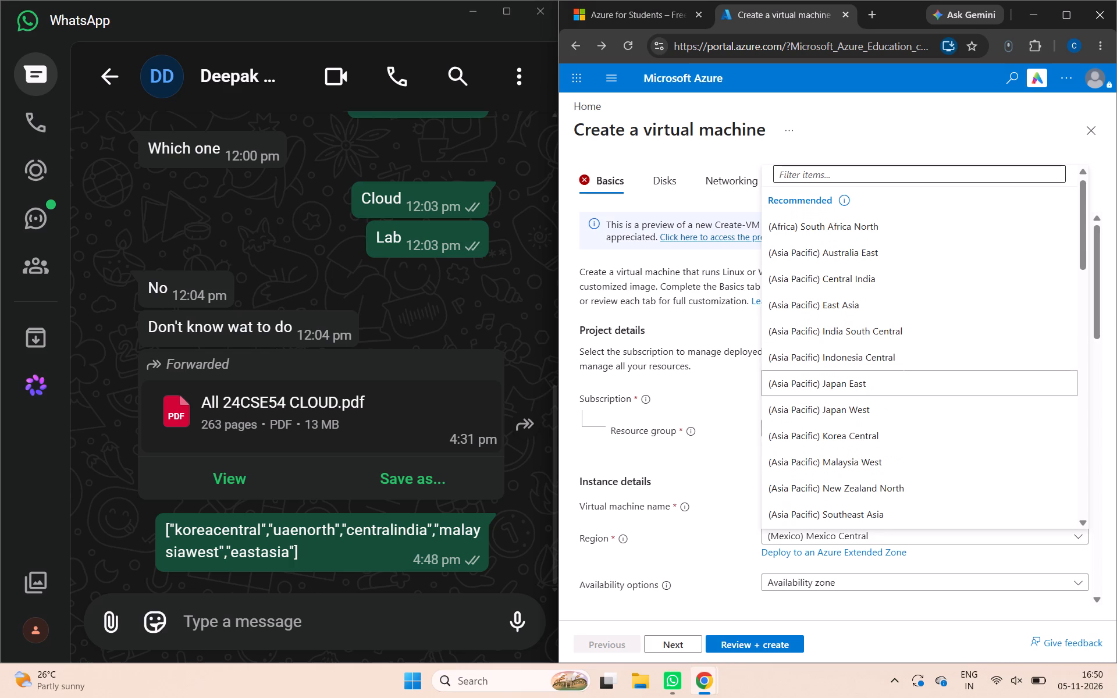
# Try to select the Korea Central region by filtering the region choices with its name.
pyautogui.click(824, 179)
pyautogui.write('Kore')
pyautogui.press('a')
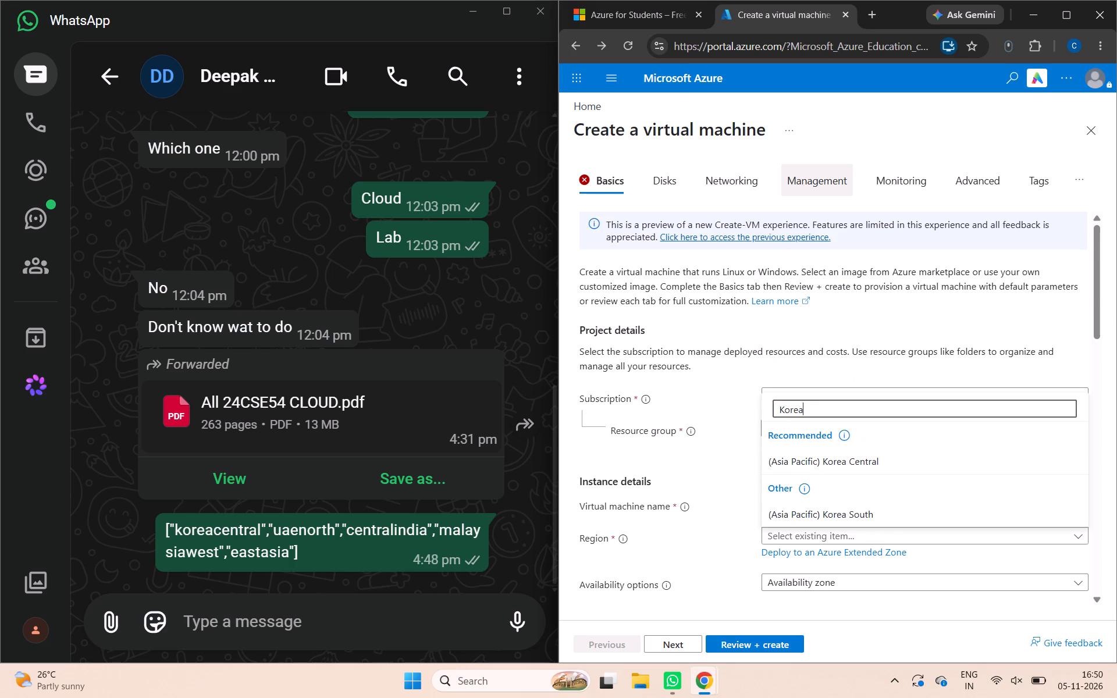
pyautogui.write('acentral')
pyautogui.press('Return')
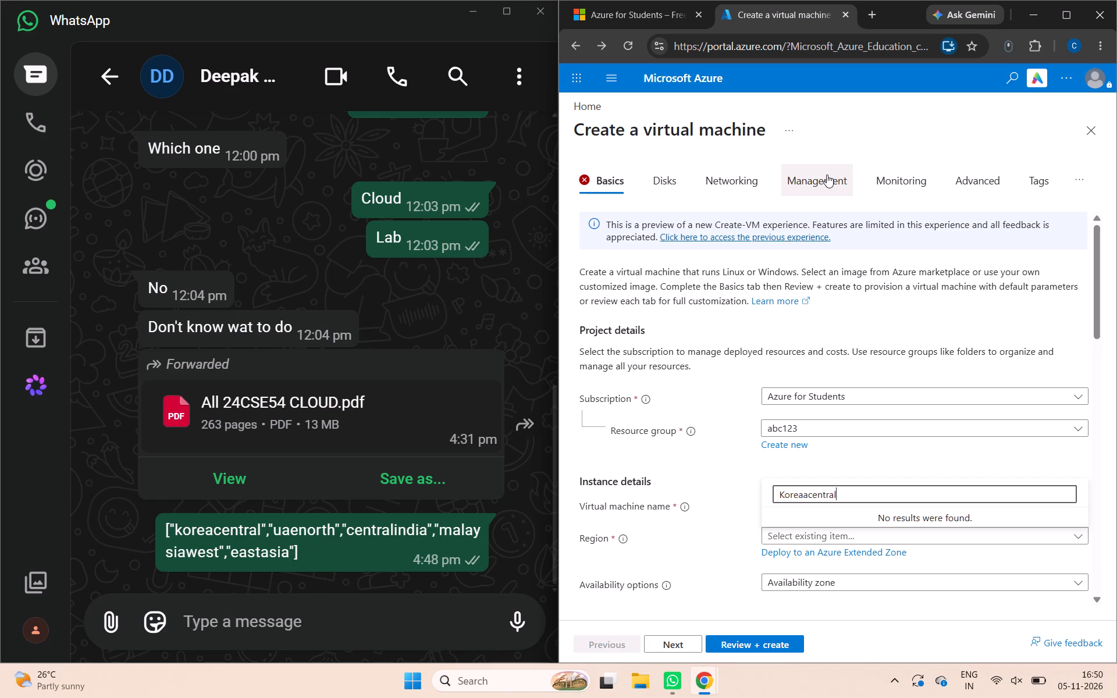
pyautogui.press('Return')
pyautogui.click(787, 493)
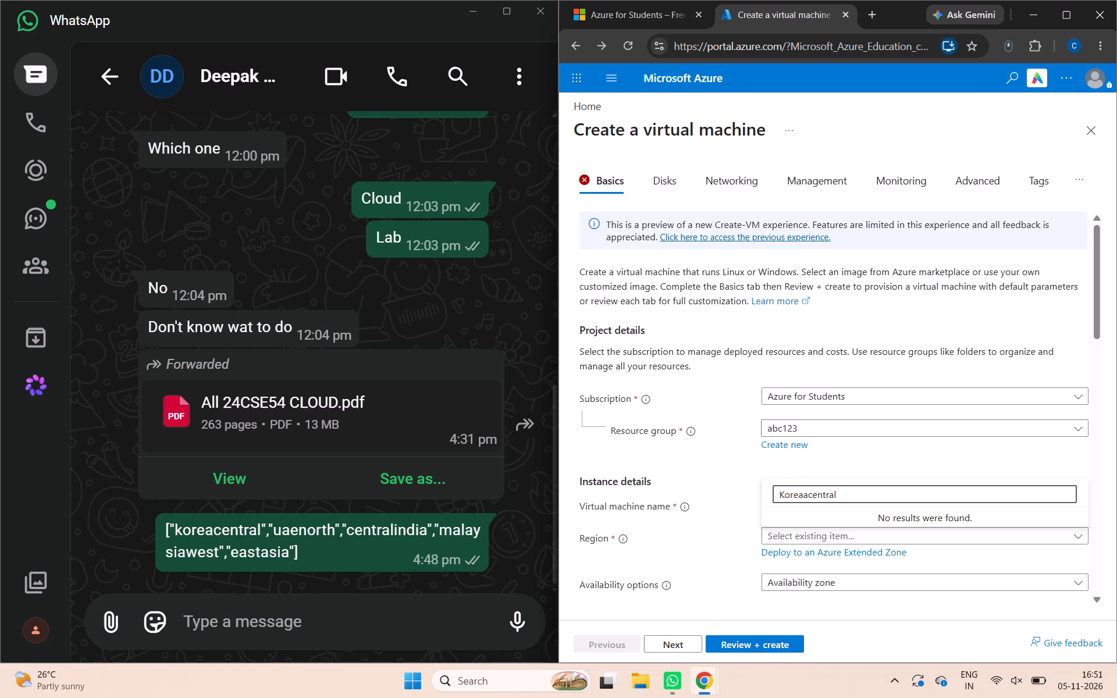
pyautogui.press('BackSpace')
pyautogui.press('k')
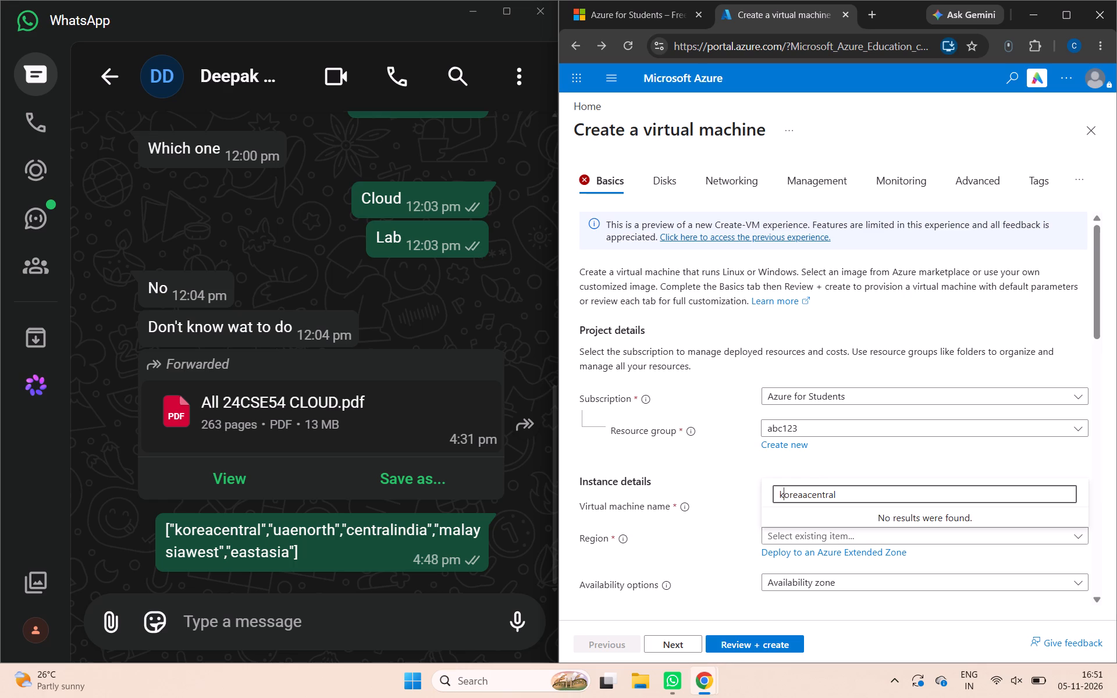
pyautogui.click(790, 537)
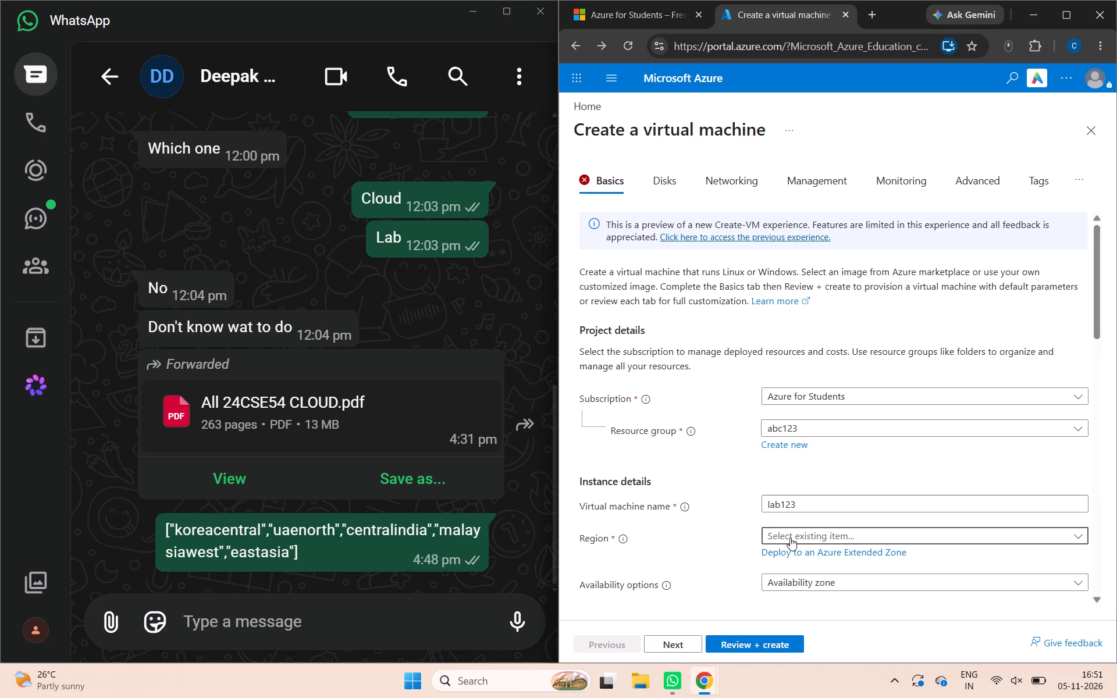
# Filter the regions by "central" and set the virtual machine's region to (Asia Pacific) Central India.
pyautogui.click(1082, 539)
pyautogui.scroll(8, 965, 235)
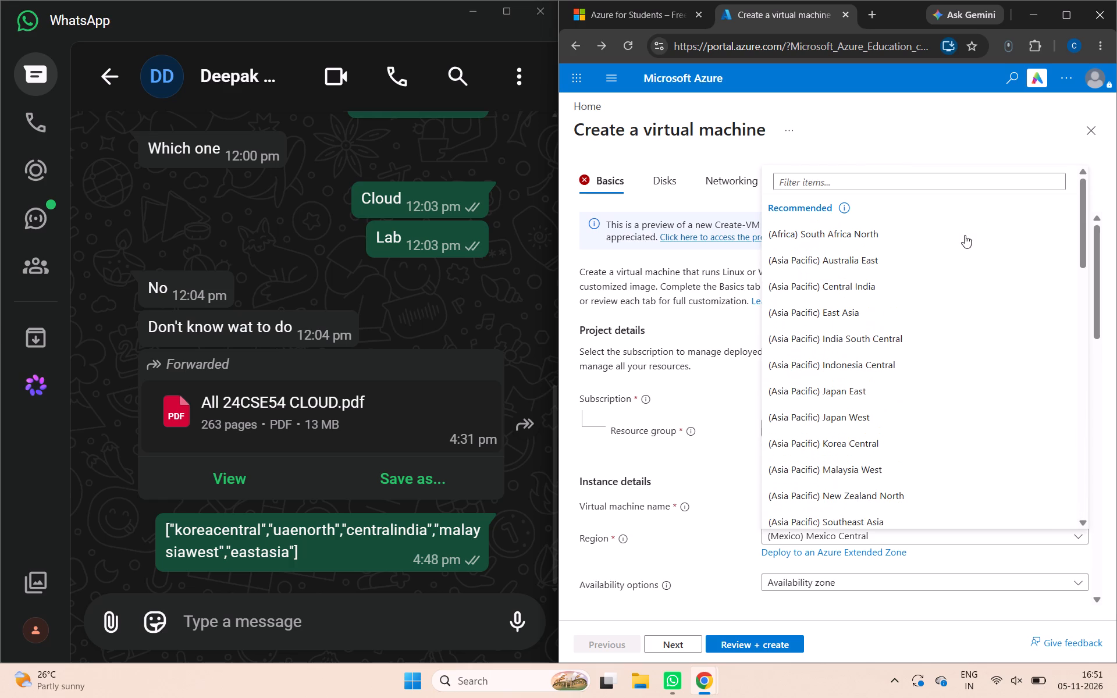
pyautogui.click(826, 173)
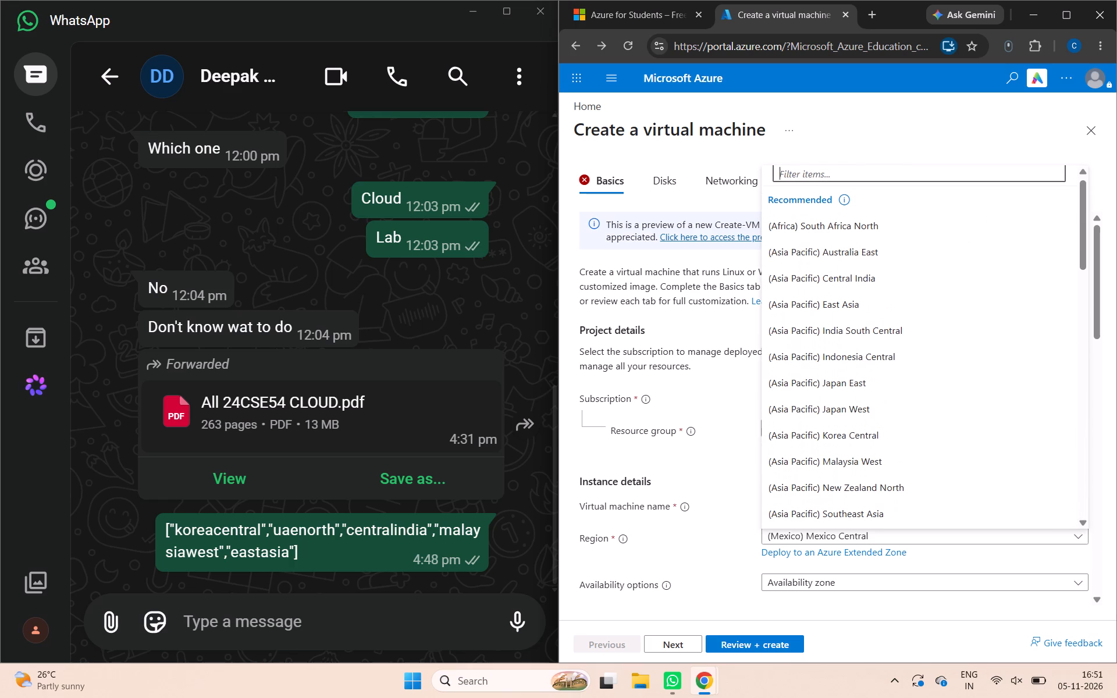
pyautogui.press('c')
pyautogui.press('e')
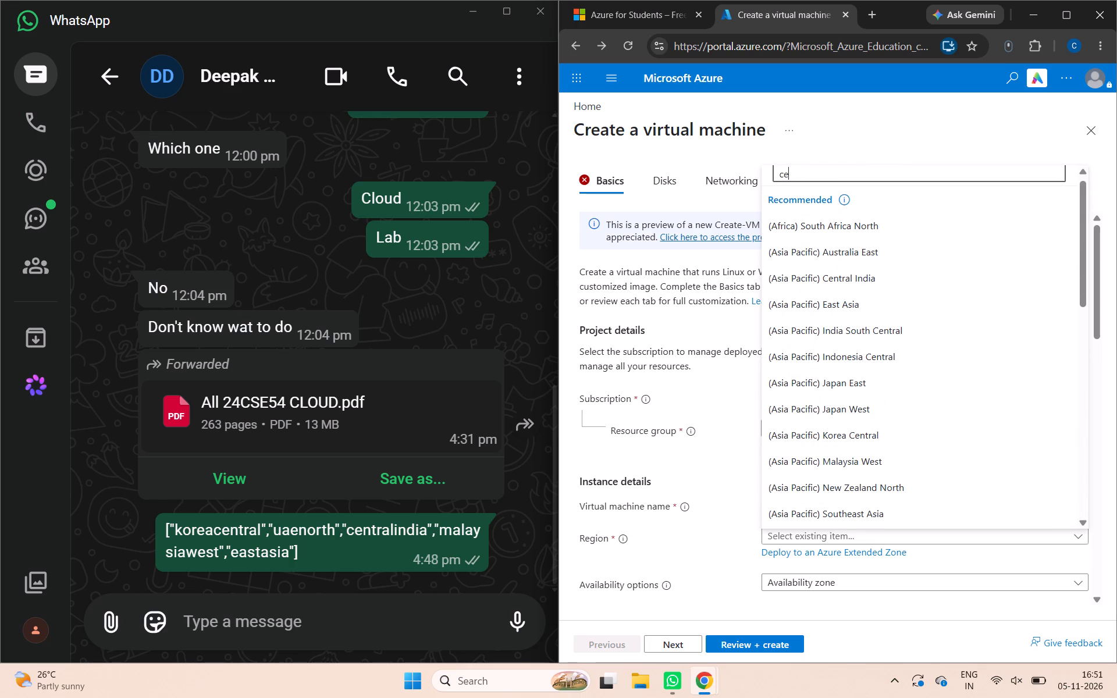
pyautogui.write('ntral')
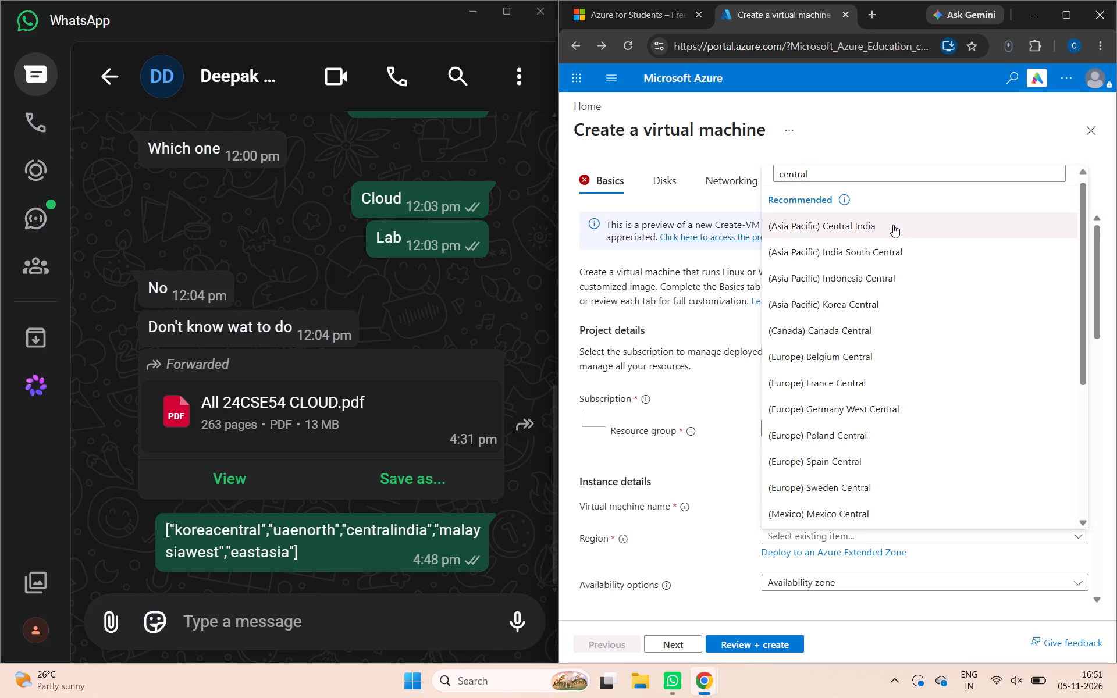
pyautogui.click(893, 225)
# Filter the regions by "eastasia", change the virtual machine's region to (Asia Pacific) East Asia, and check the size's availability there.
pyautogui.scroll(-1, 897, 482)
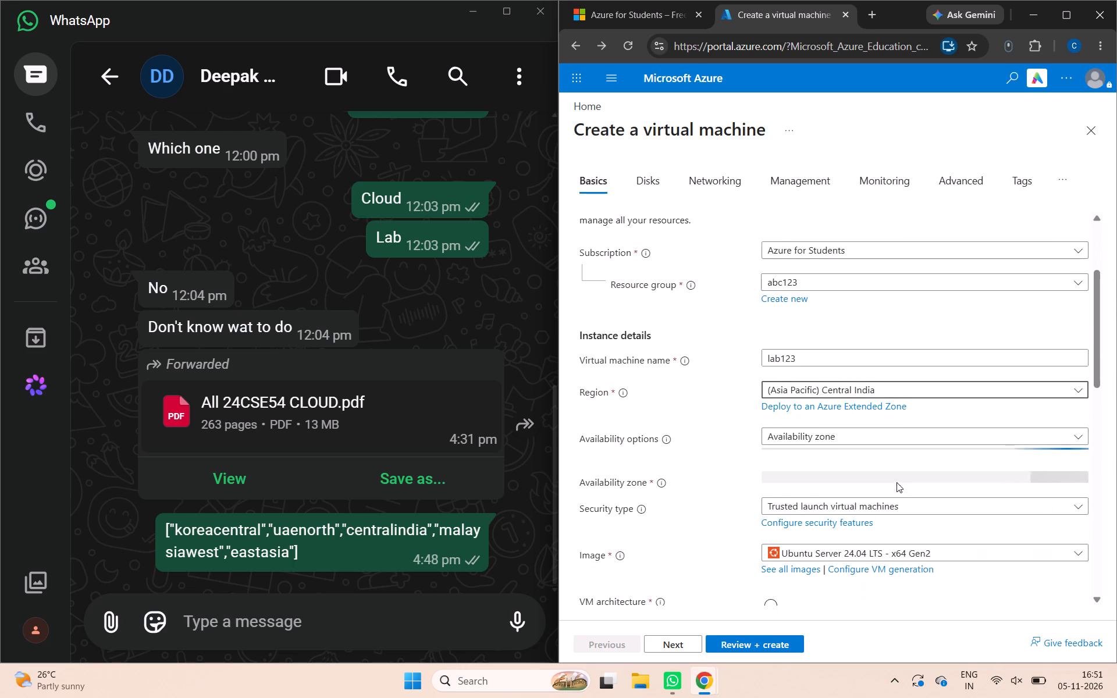
pyautogui.scroll(-3, 897, 482)
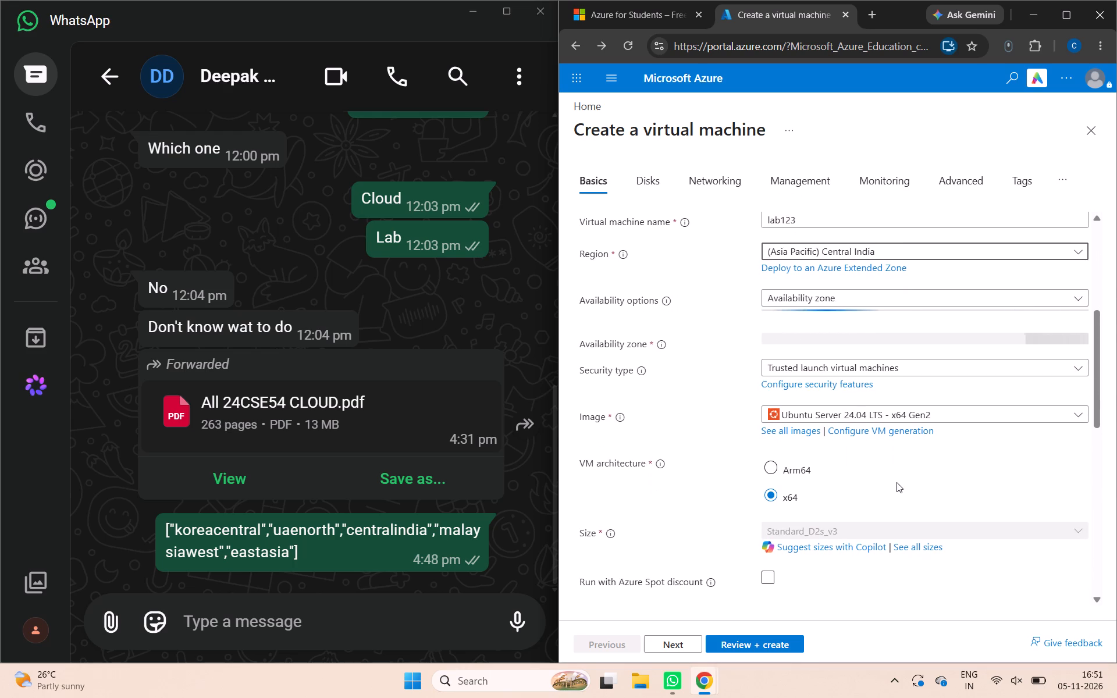
pyautogui.scroll(-1, 897, 482)
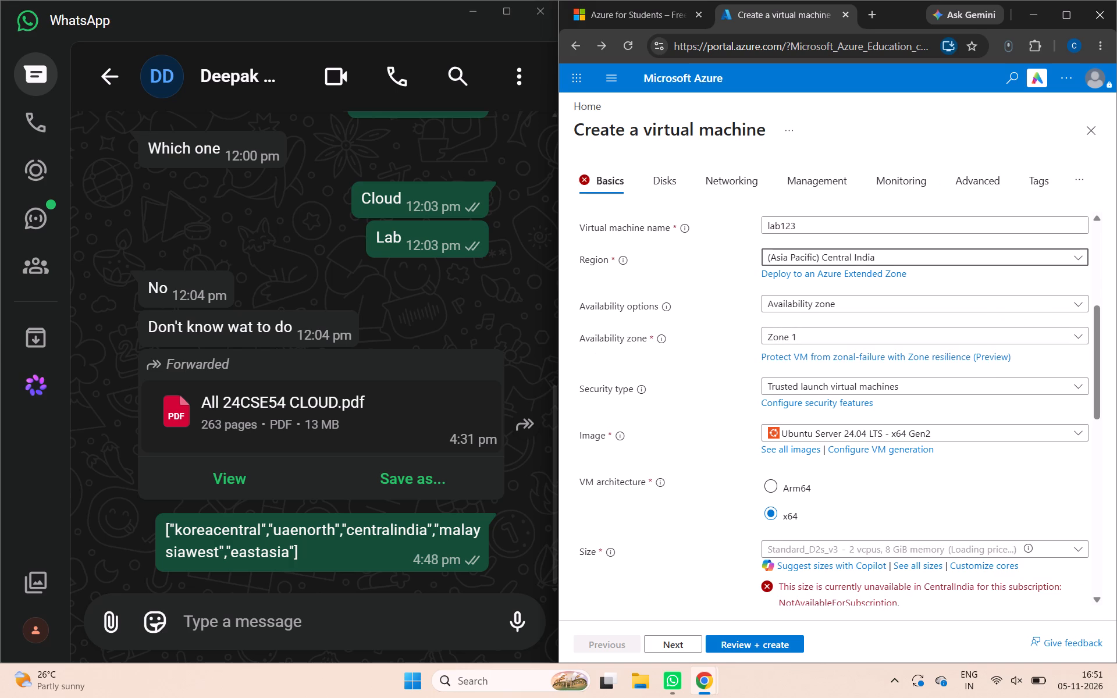
pyautogui.scroll(1, 852, 590)
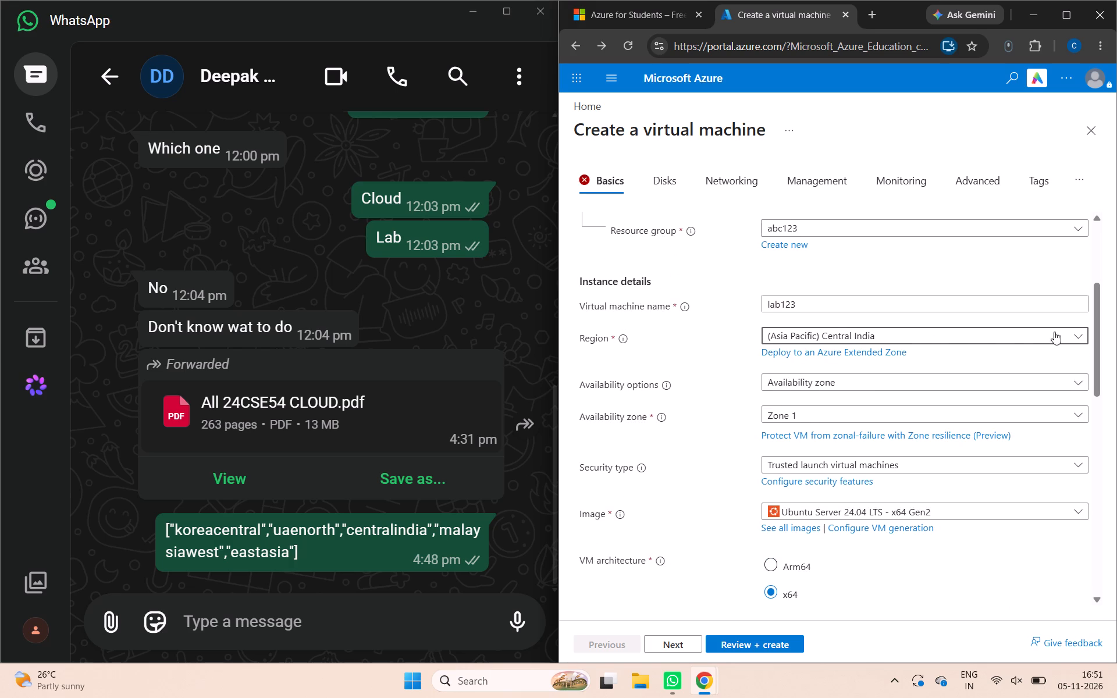
pyautogui.click(1077, 335)
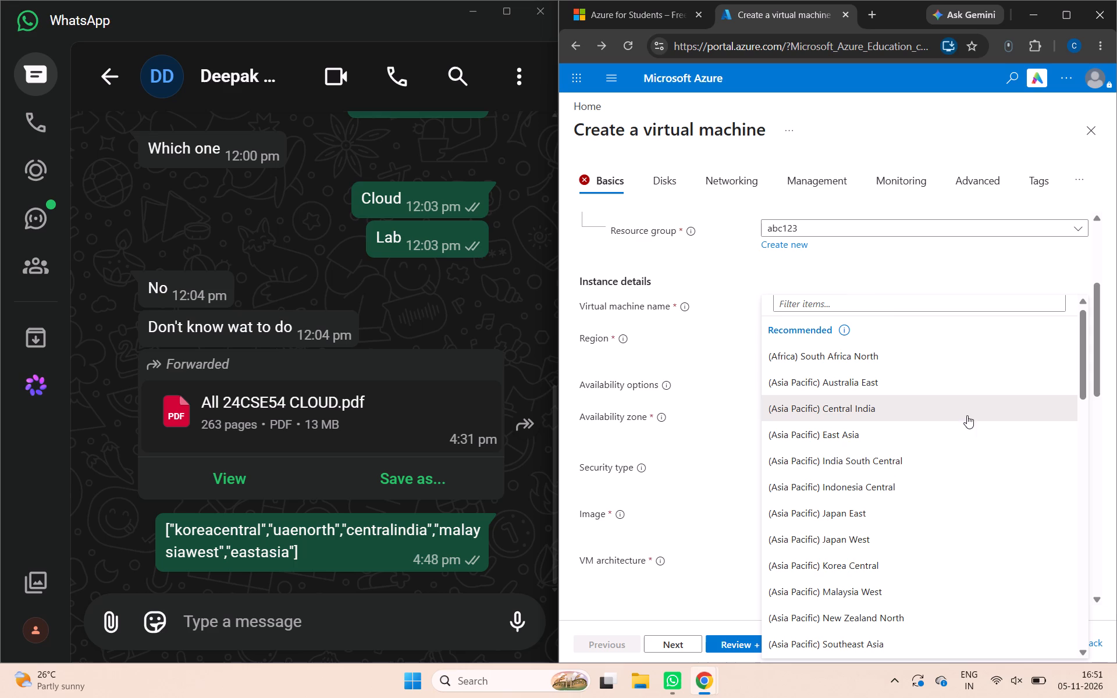
pyautogui.click(835, 303)
pyautogui.write('eas')
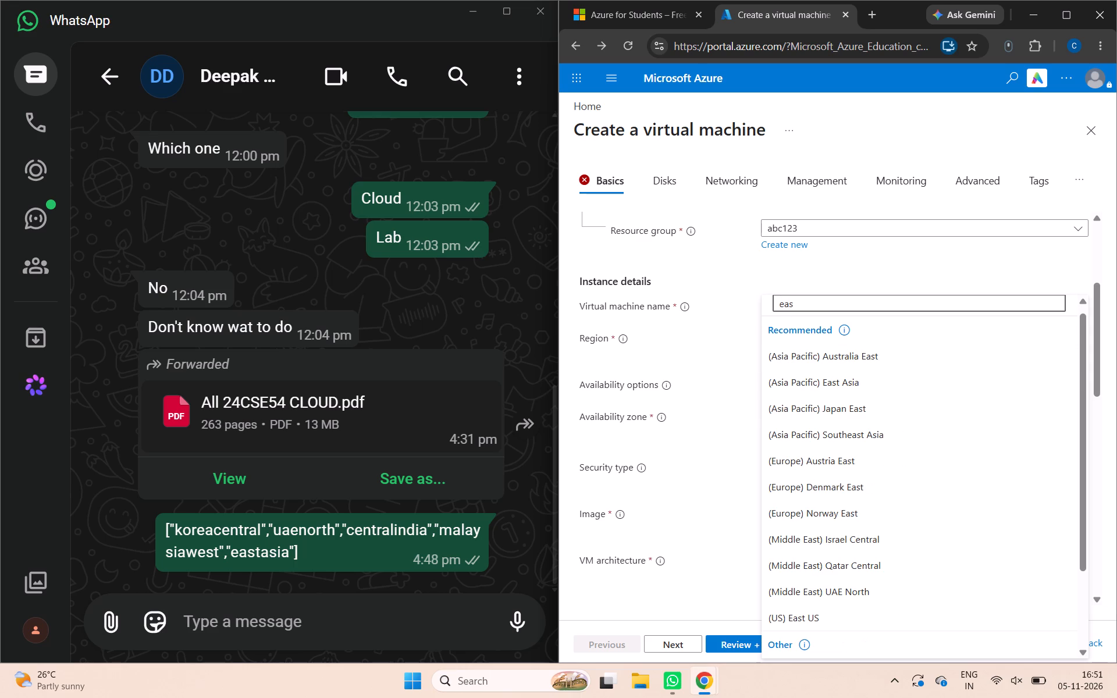
pyautogui.write('tasia')
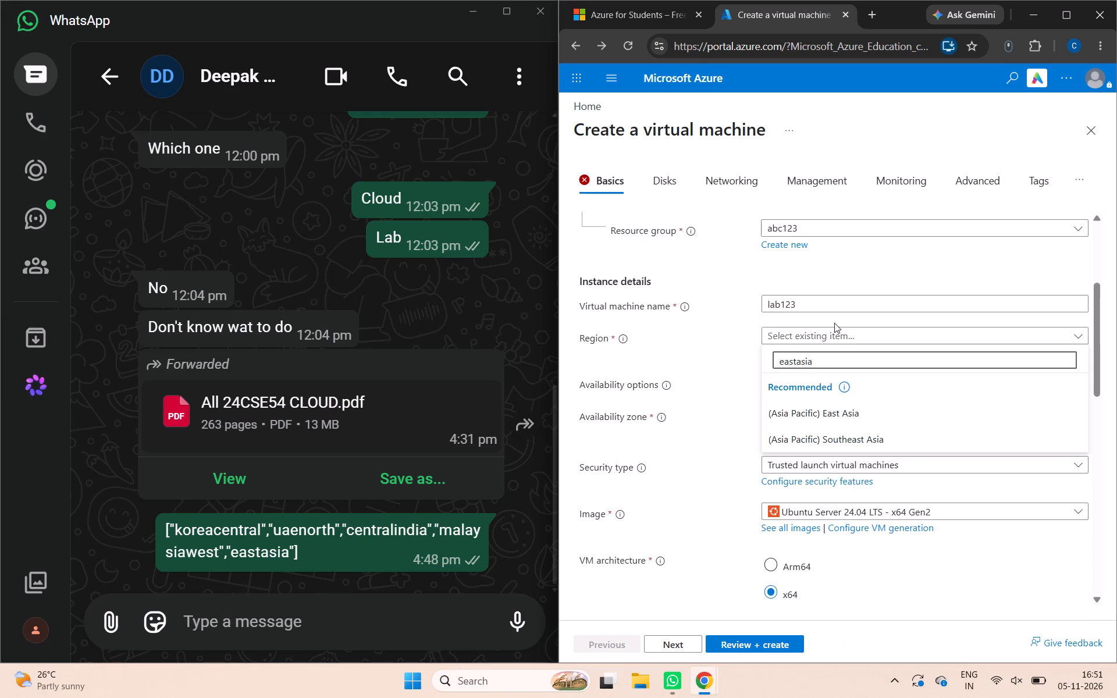
pyautogui.click(844, 411)
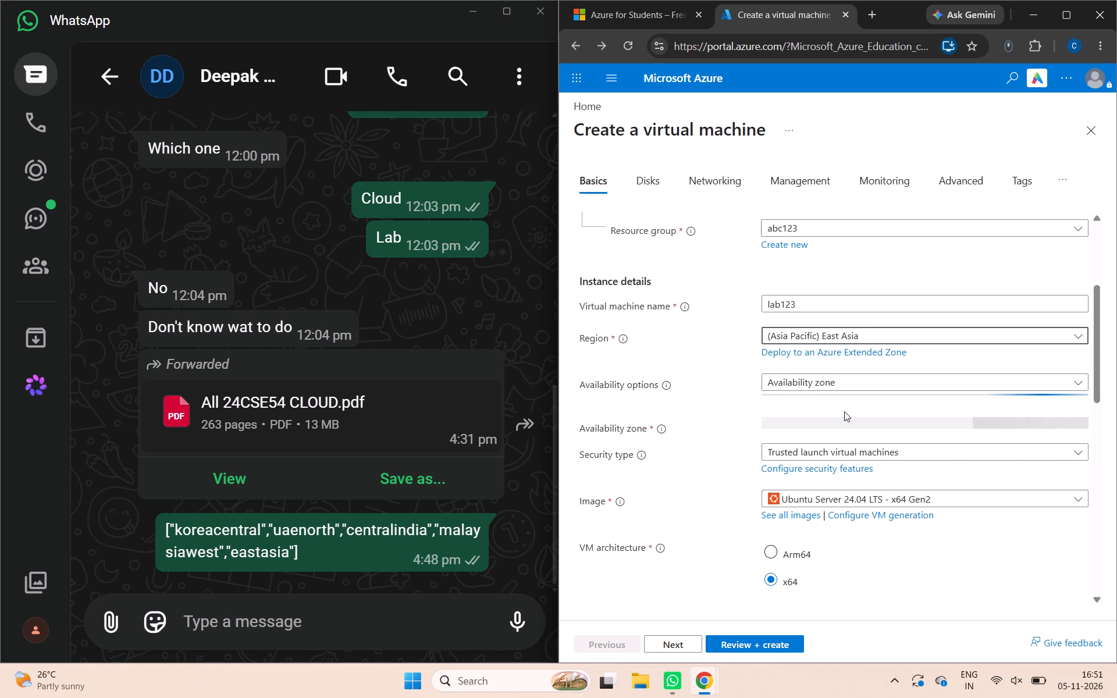
pyautogui.scroll(-1, 844, 411)
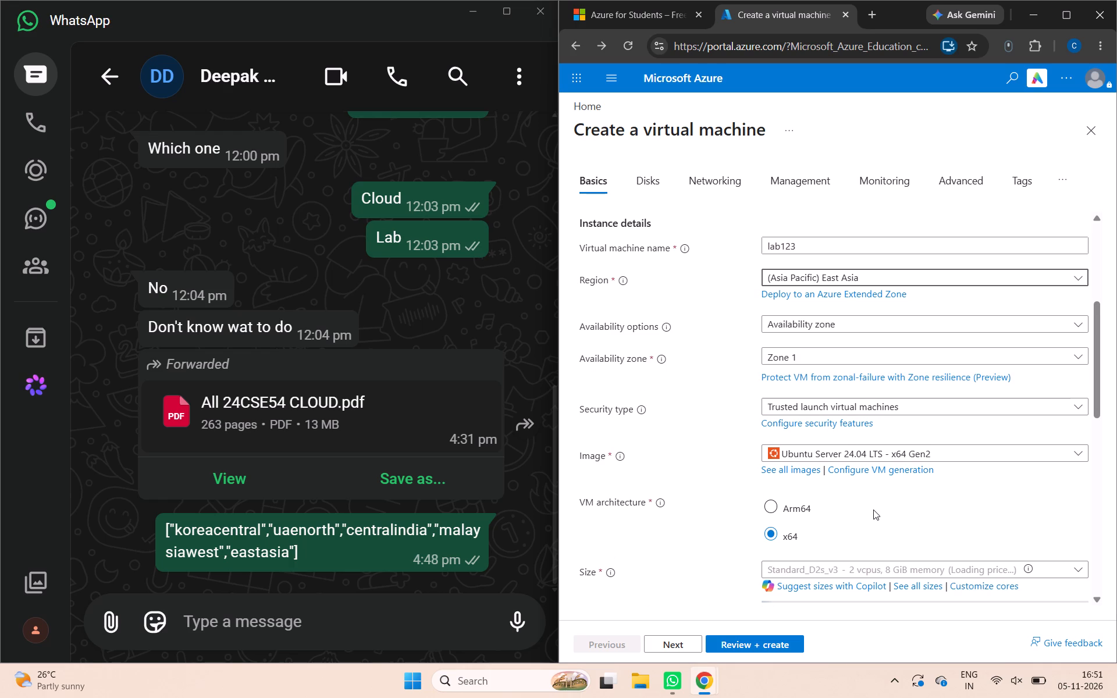
pyautogui.scroll(-1, 873, 510)
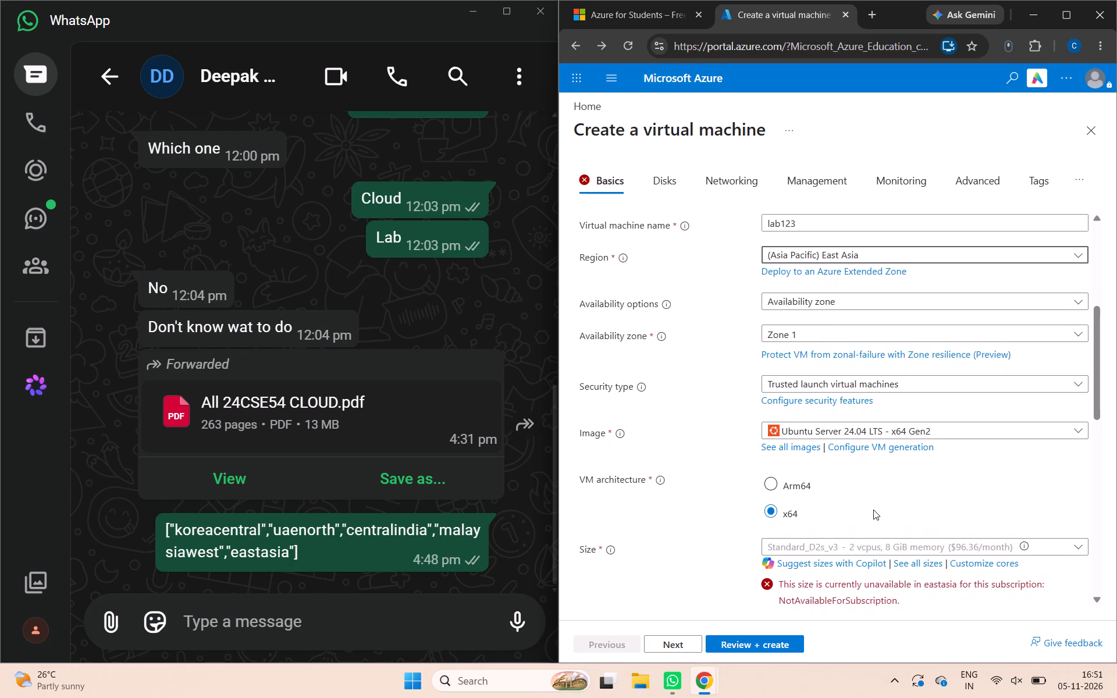
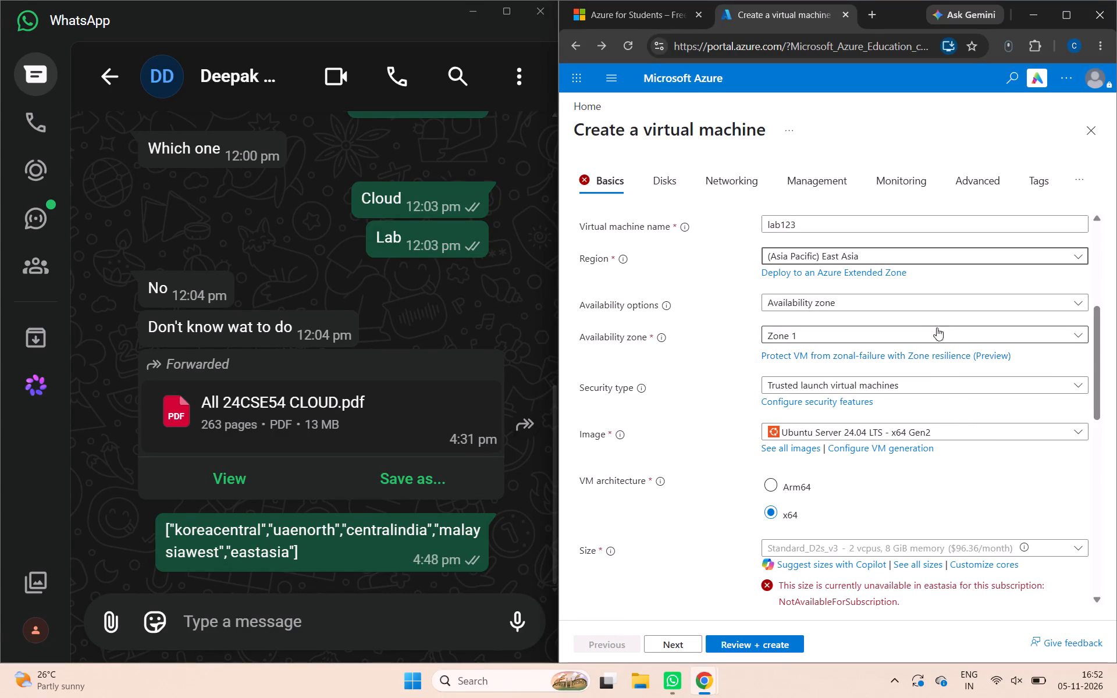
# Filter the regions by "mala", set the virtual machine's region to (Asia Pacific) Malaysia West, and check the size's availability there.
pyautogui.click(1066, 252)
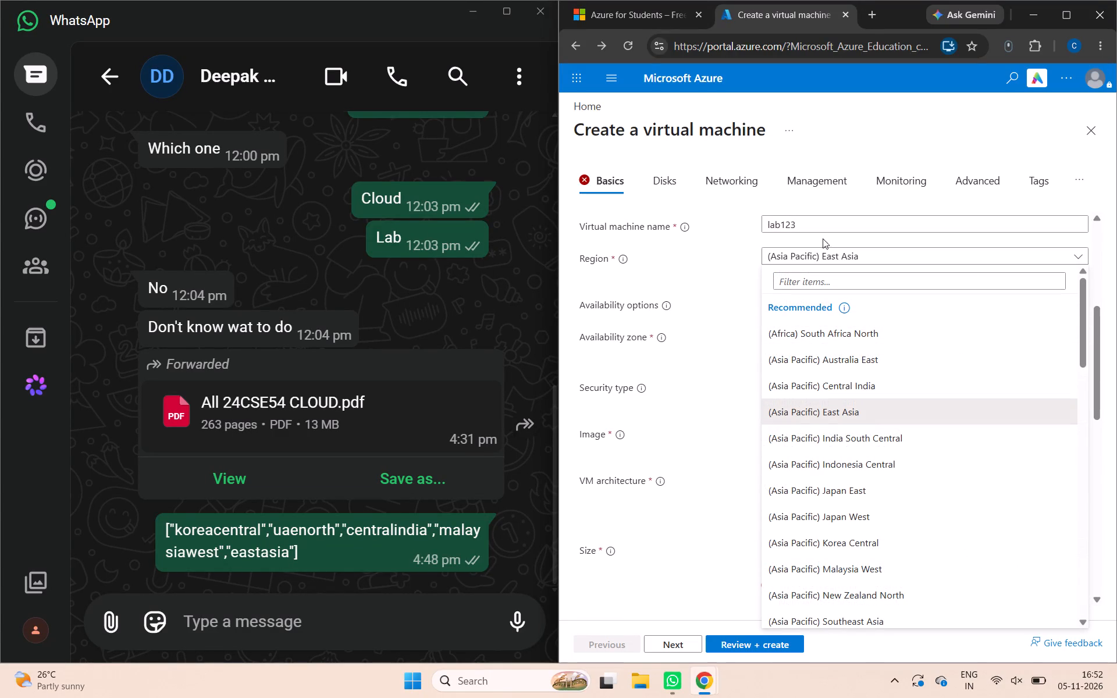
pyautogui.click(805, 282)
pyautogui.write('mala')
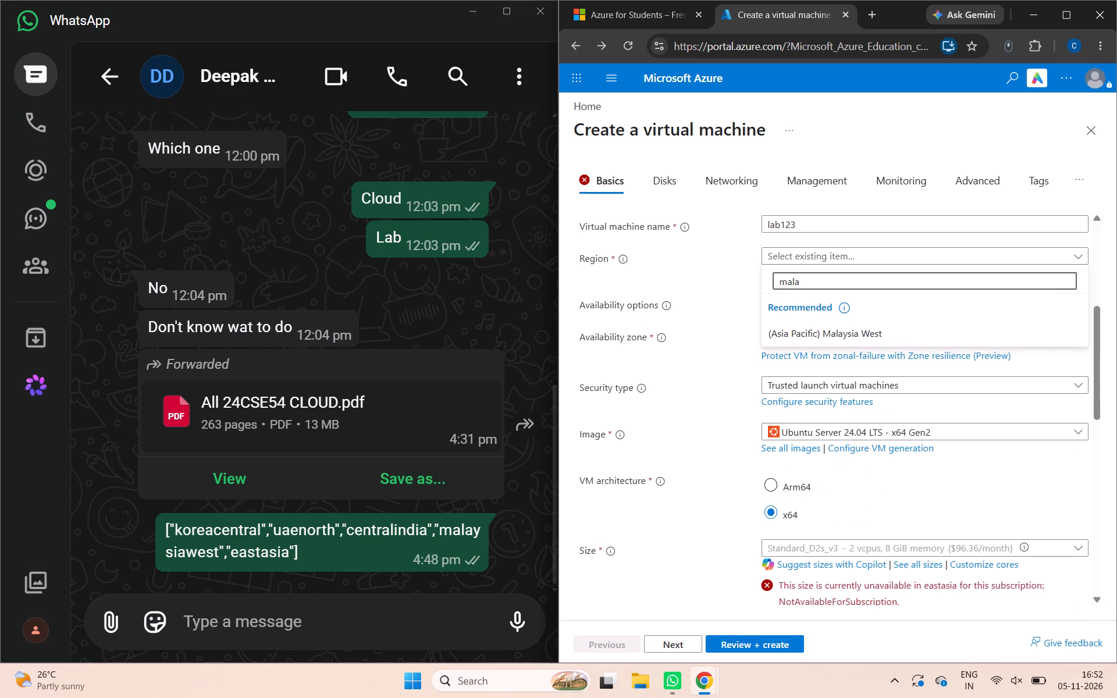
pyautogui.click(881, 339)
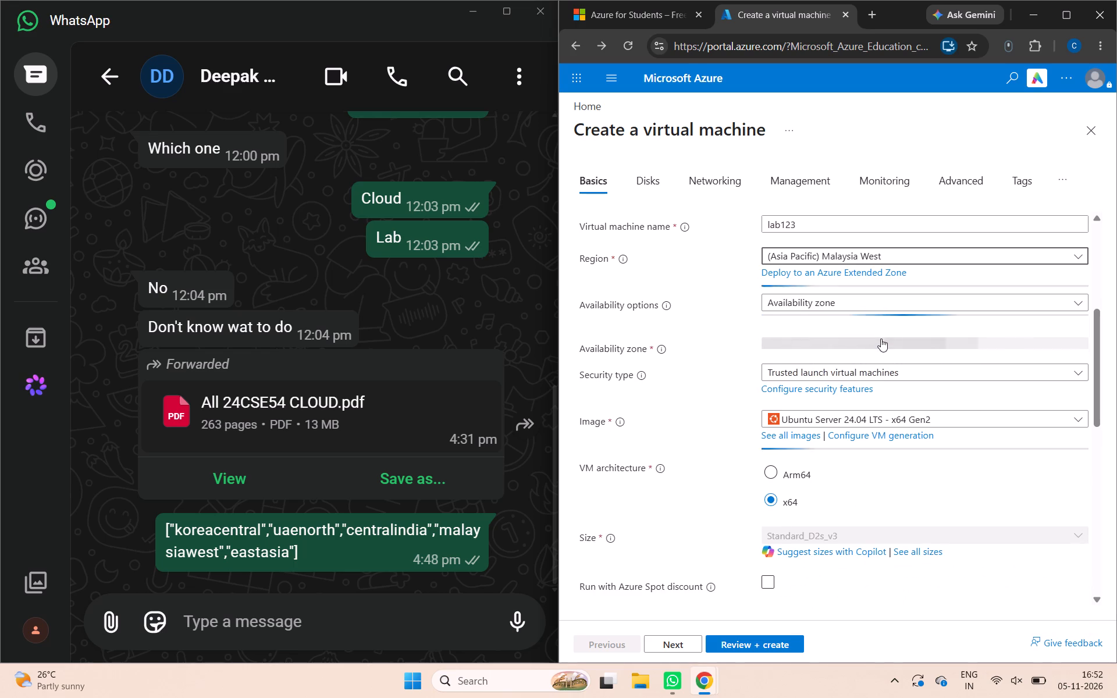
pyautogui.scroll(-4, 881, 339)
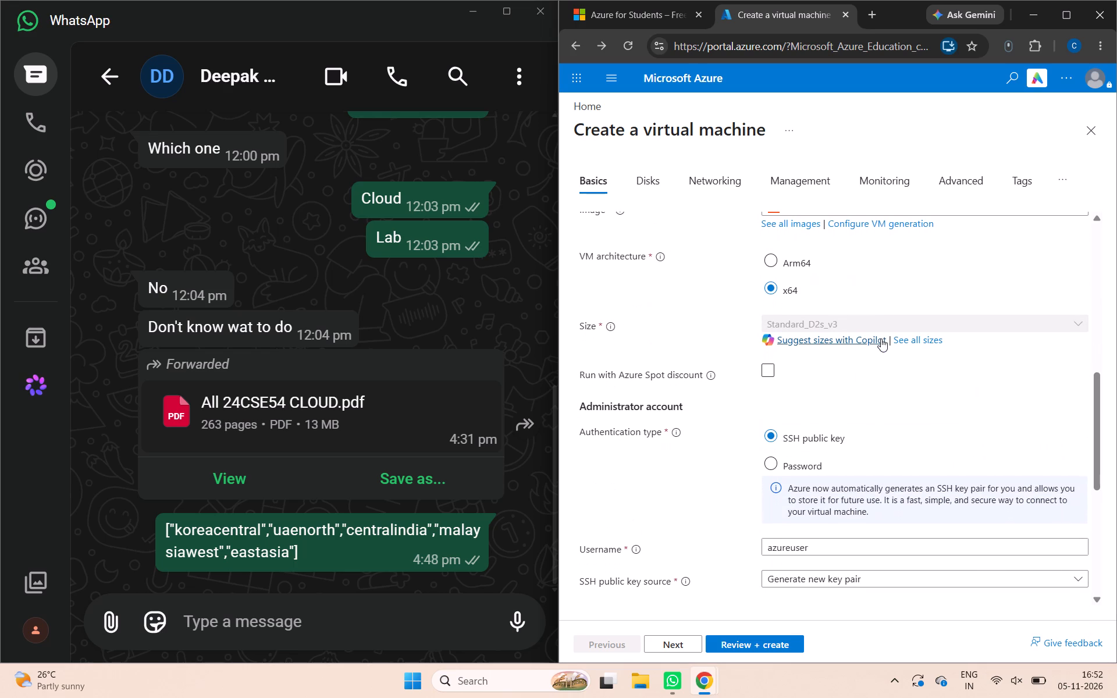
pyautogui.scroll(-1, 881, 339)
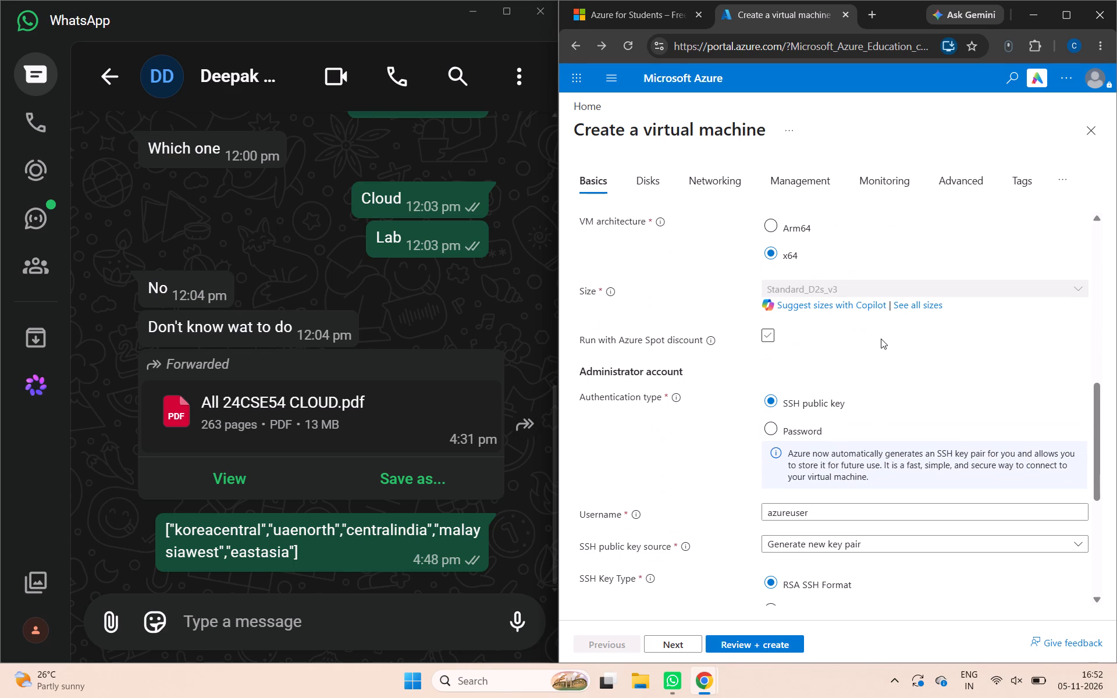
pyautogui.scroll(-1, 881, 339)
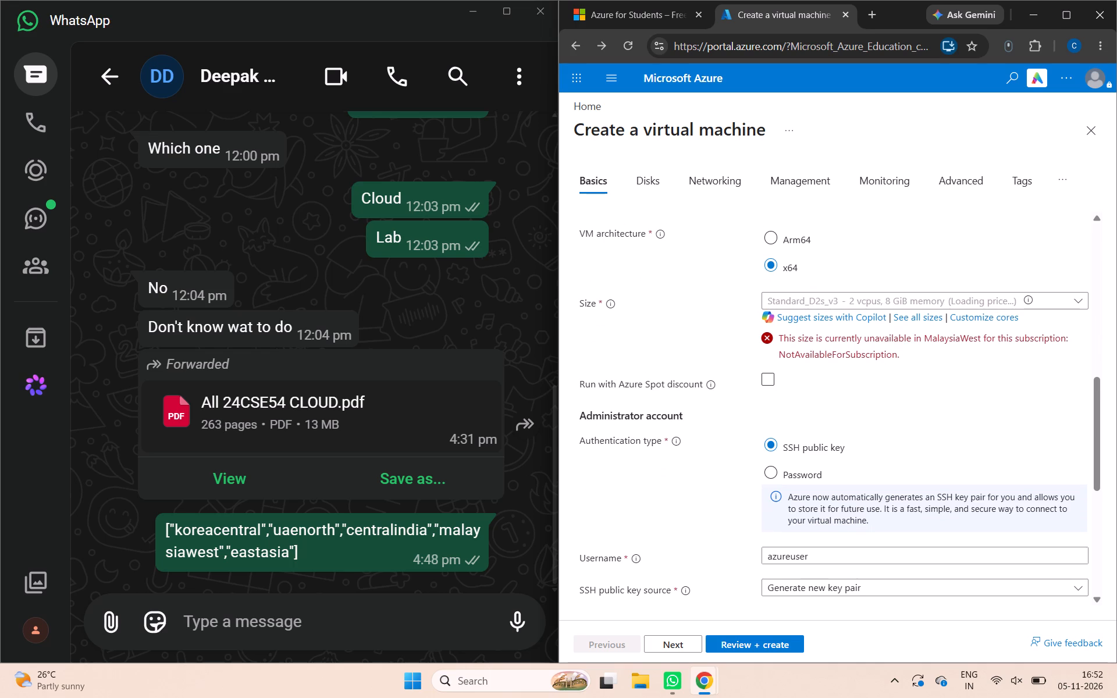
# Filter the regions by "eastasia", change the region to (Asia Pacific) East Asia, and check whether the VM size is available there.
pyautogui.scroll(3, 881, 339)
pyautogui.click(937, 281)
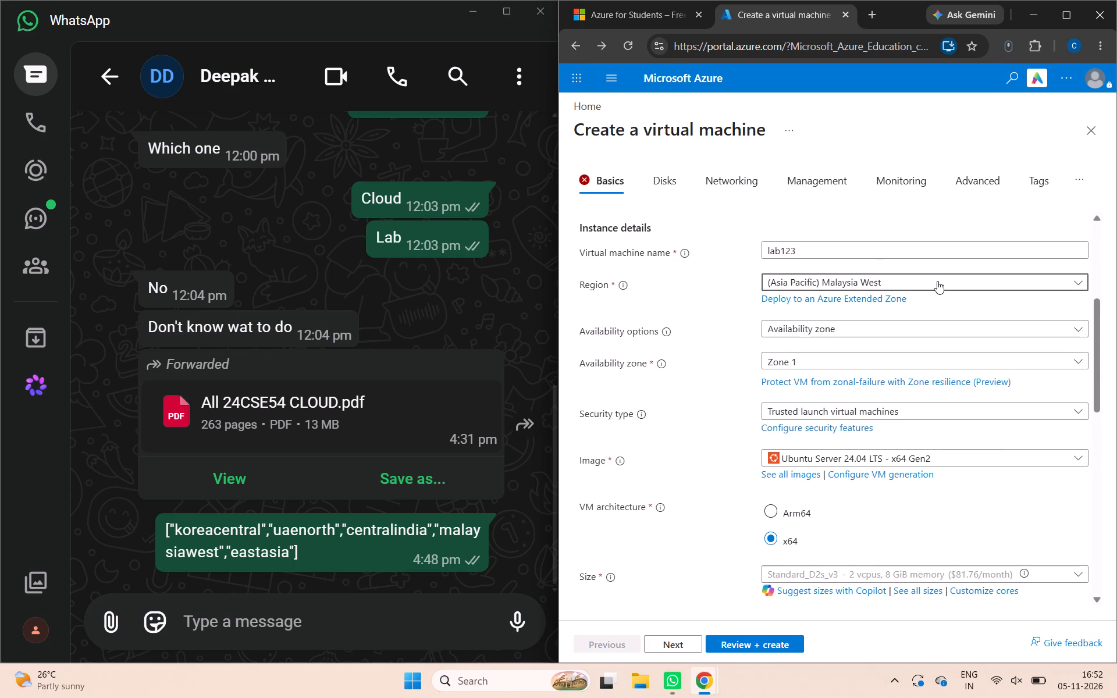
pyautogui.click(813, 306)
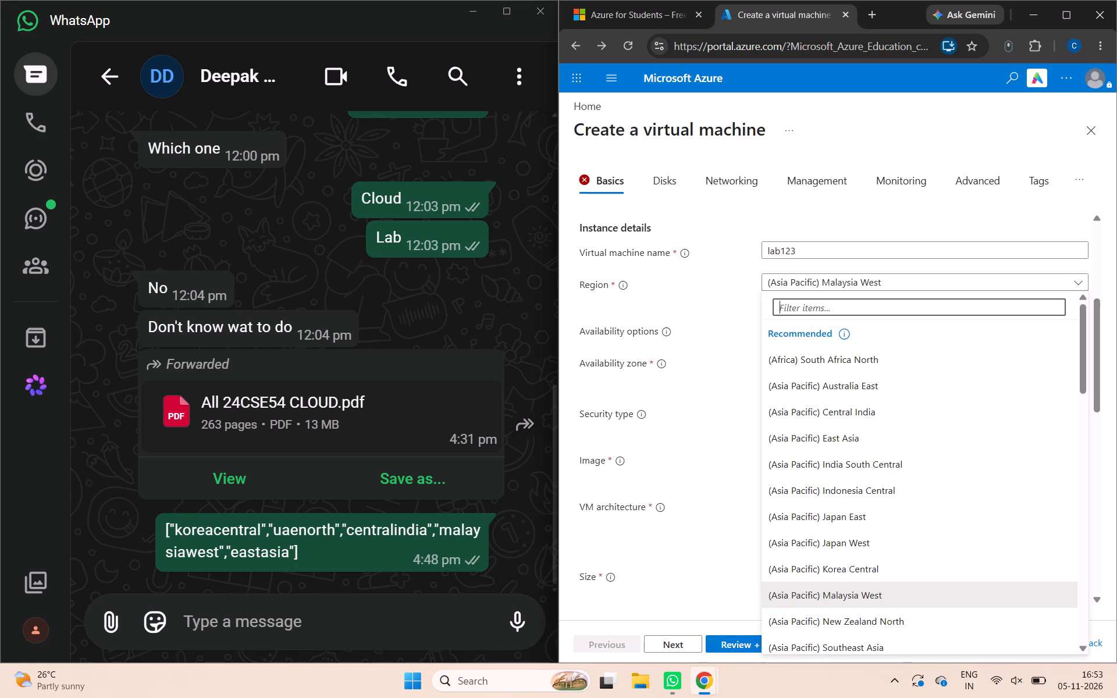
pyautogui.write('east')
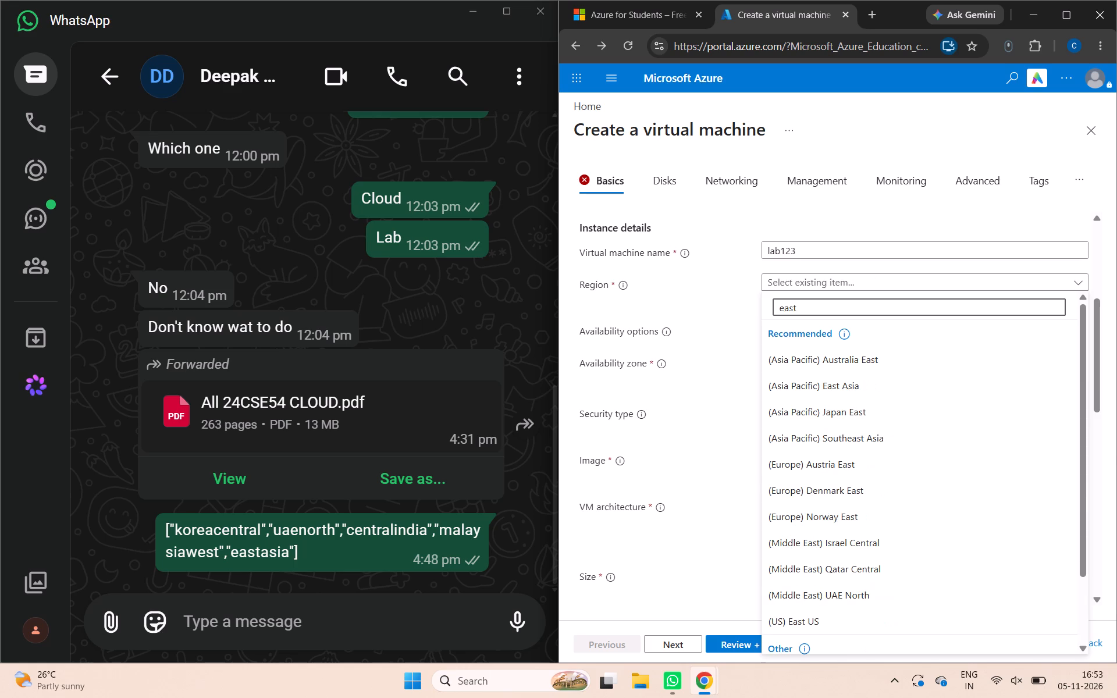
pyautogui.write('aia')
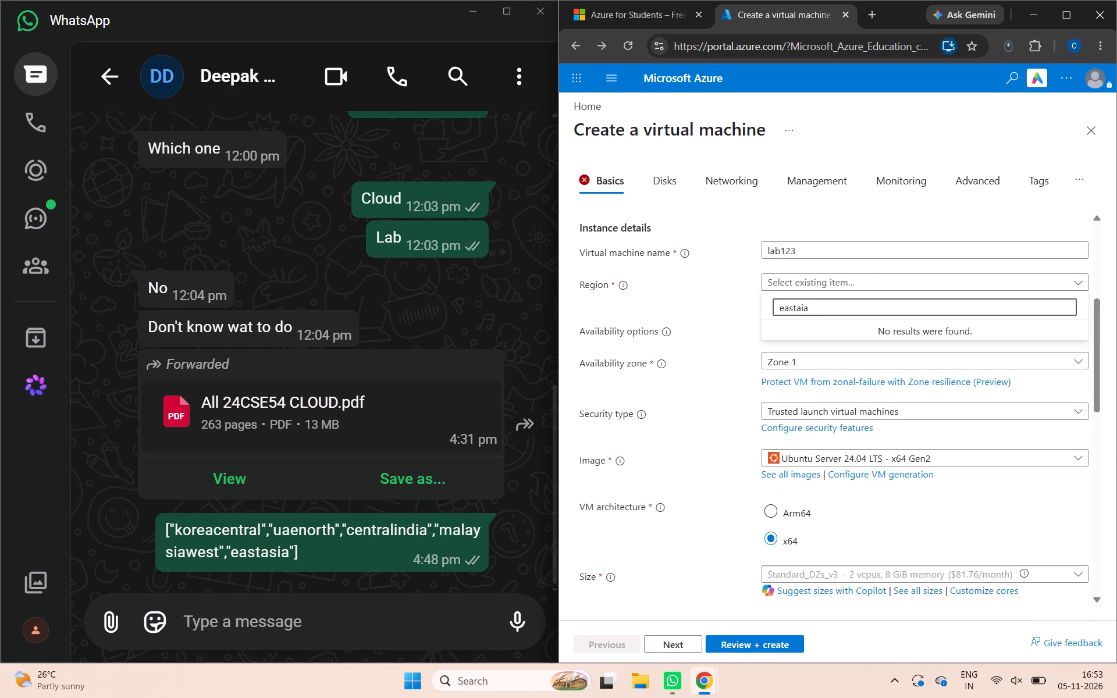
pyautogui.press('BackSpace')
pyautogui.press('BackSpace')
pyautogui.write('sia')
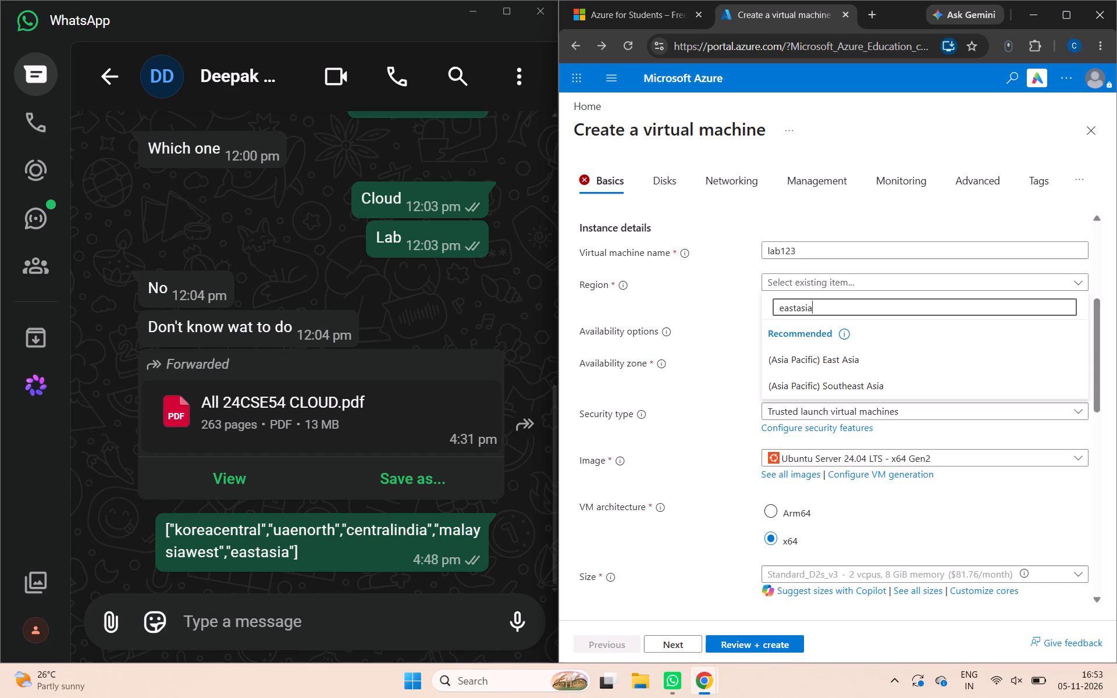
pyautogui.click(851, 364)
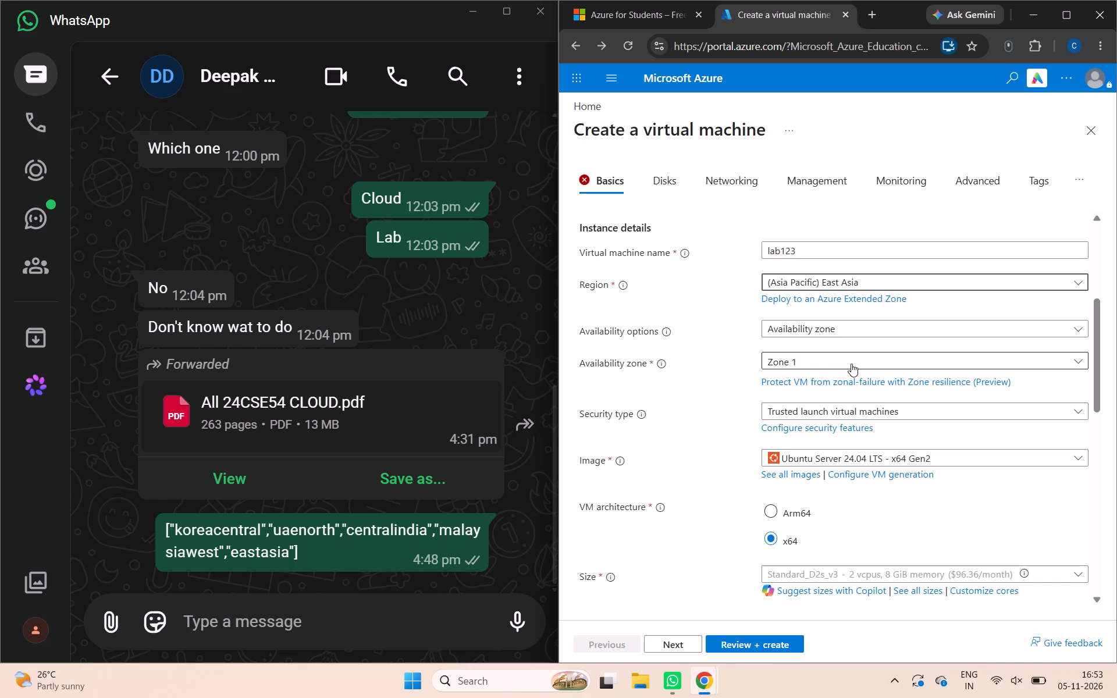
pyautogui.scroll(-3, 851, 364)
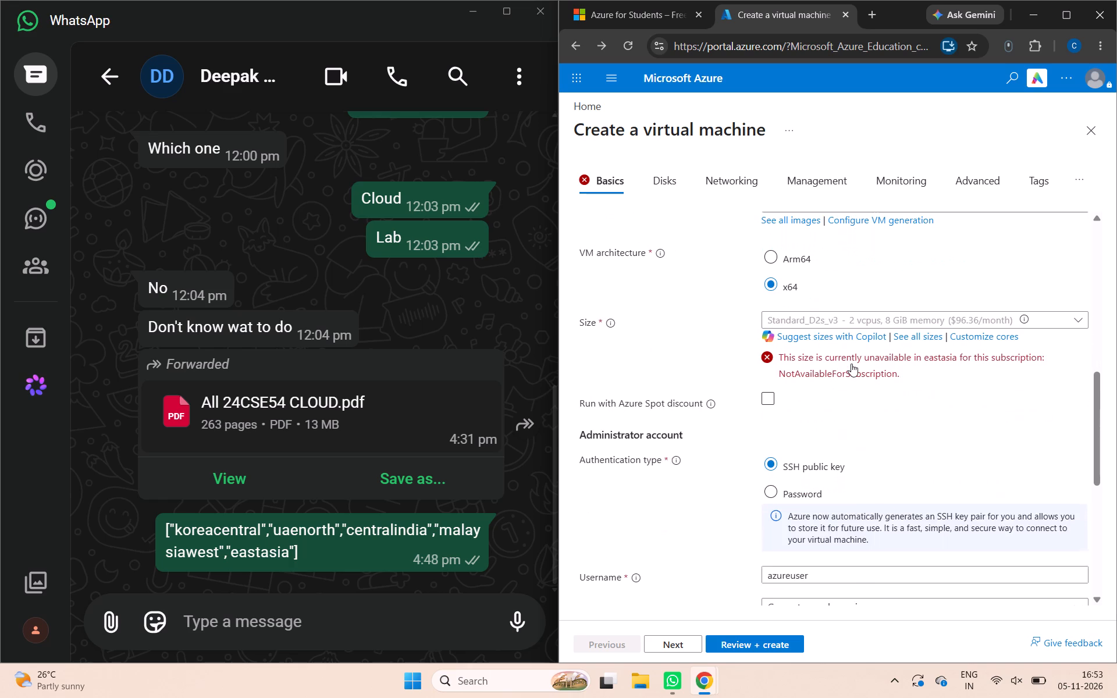
# Change the virtual machine's region to (Africa) South Africa North and check whether the Standard_D2s_v3 size is available there.
pyautogui.scroll(3, 851, 364)
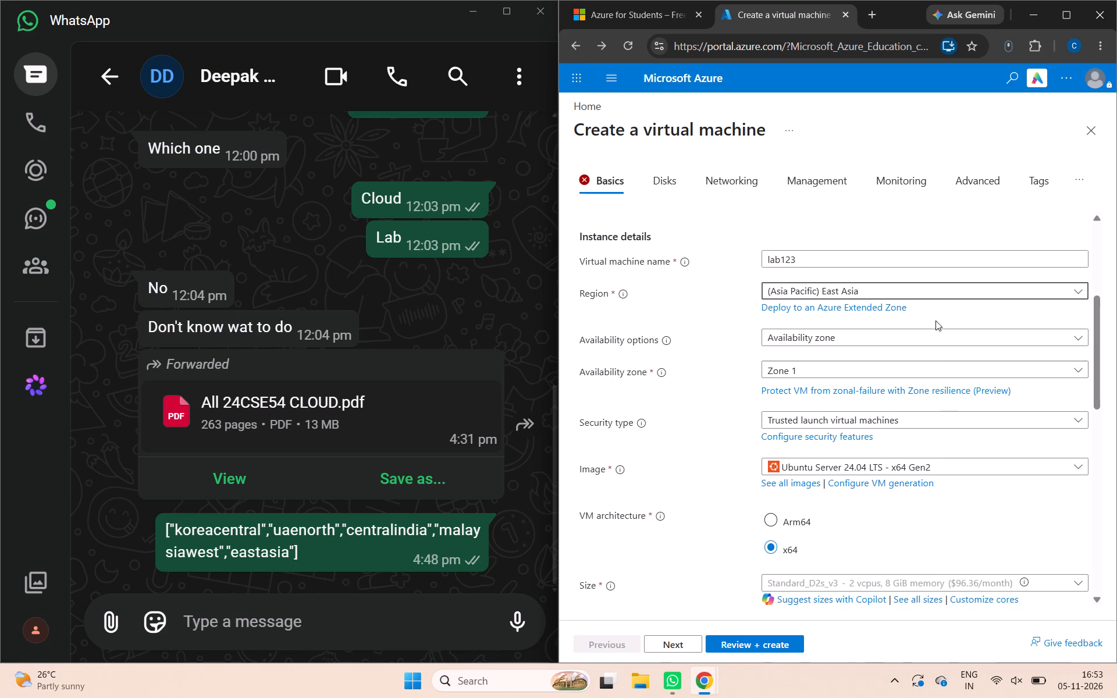
pyautogui.click(971, 296)
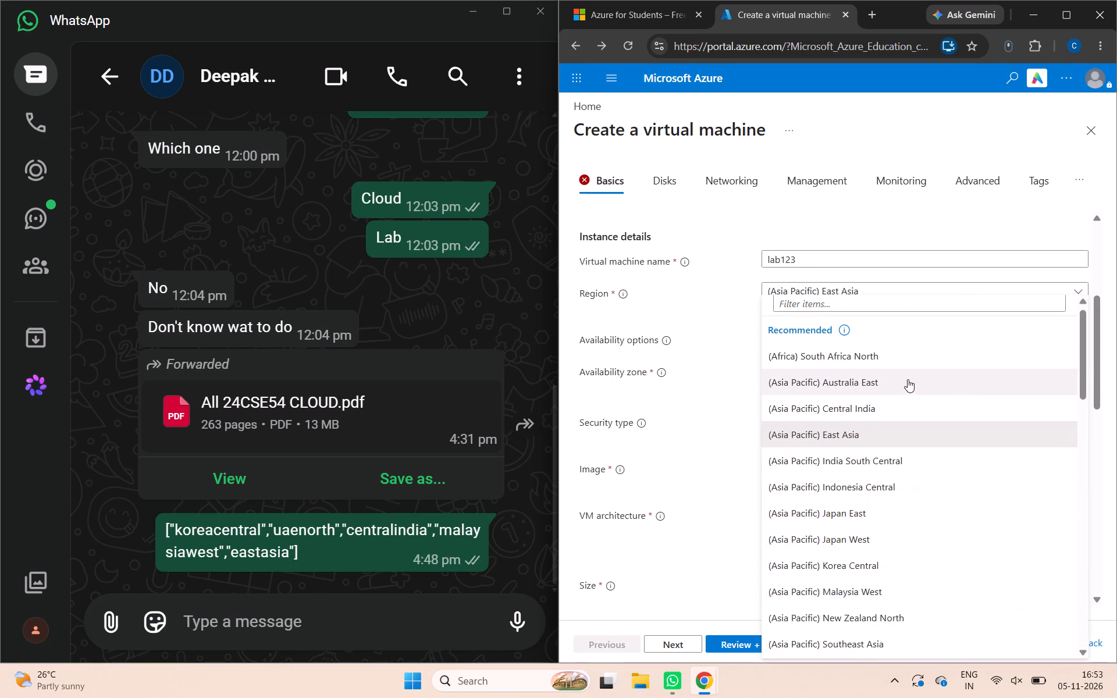
pyautogui.click(906, 351)
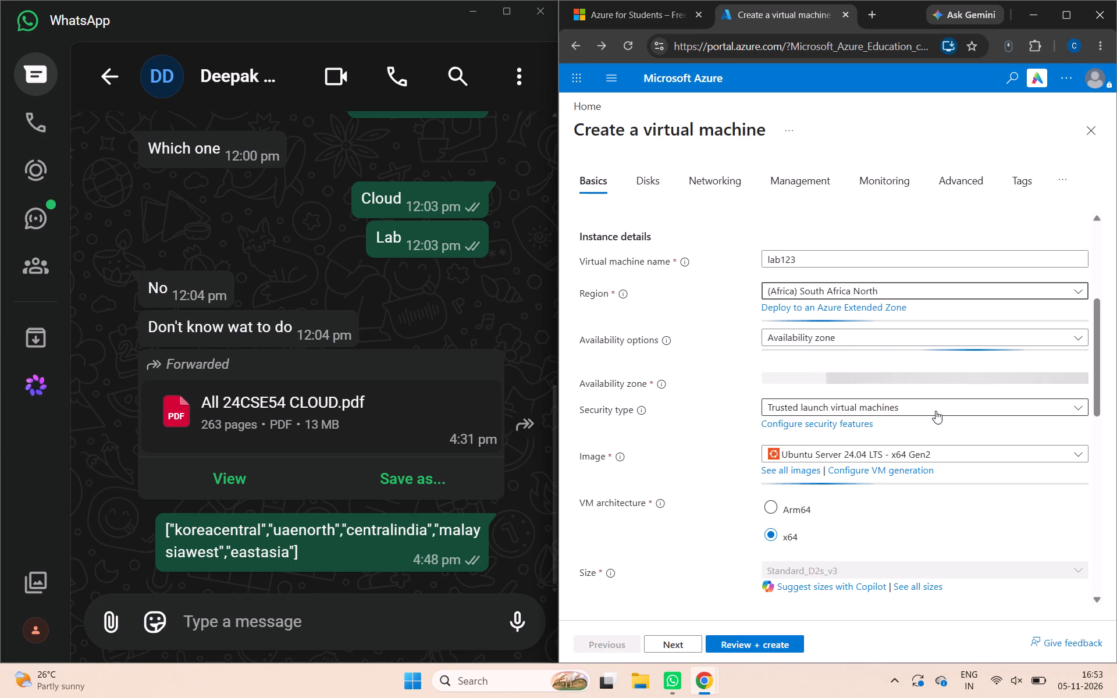
pyautogui.scroll(1, 930, 416)
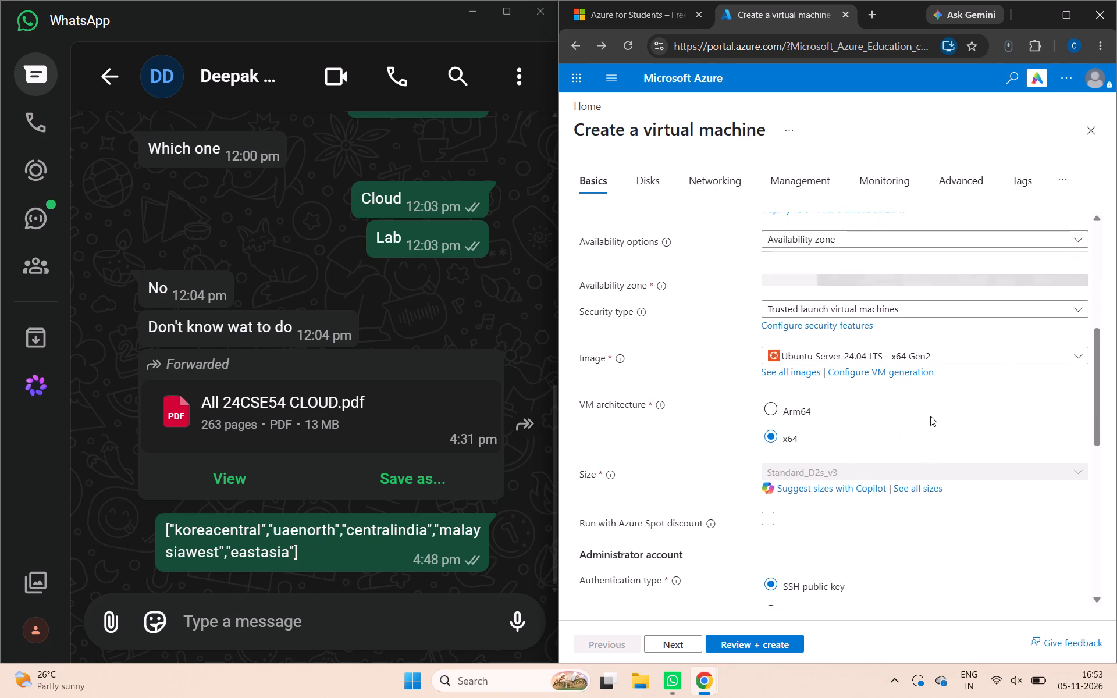
pyautogui.scroll(2, 930, 416)
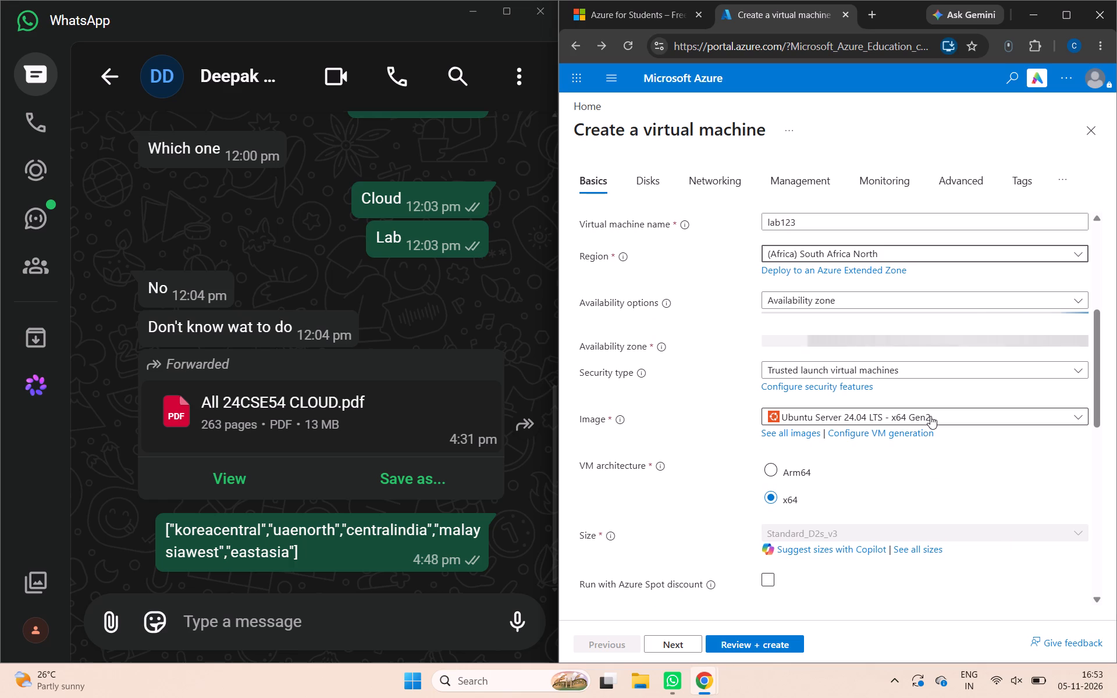
pyautogui.scroll(1, 930, 416)
pyautogui.scroll(-1, 930, 416)
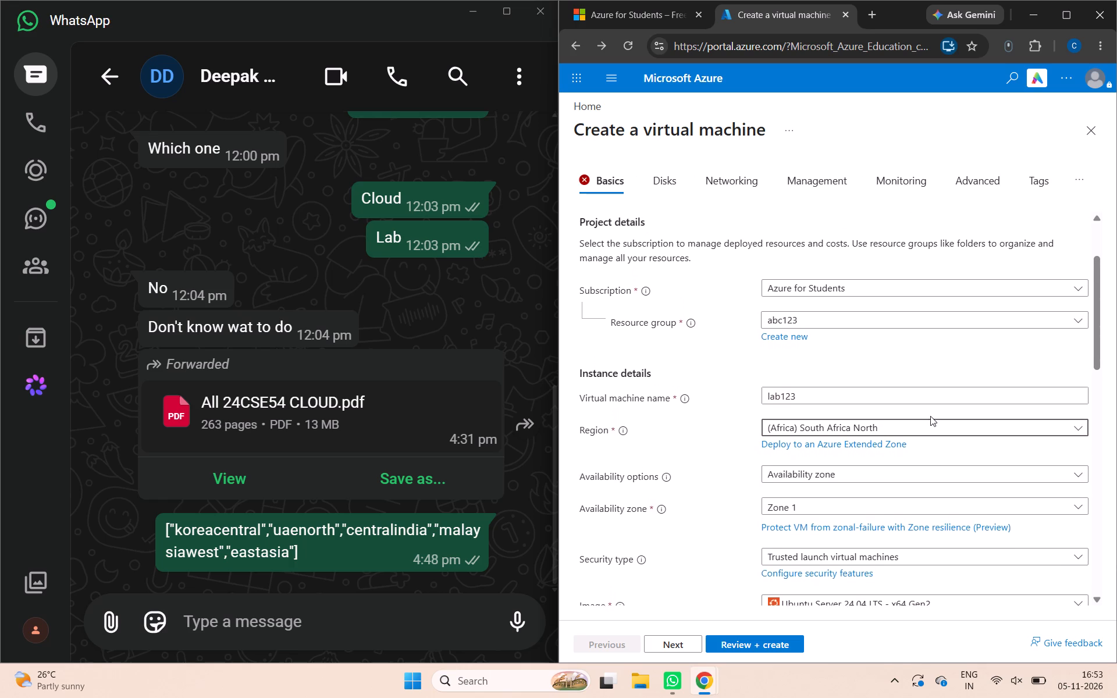
pyautogui.scroll(-1, 930, 416)
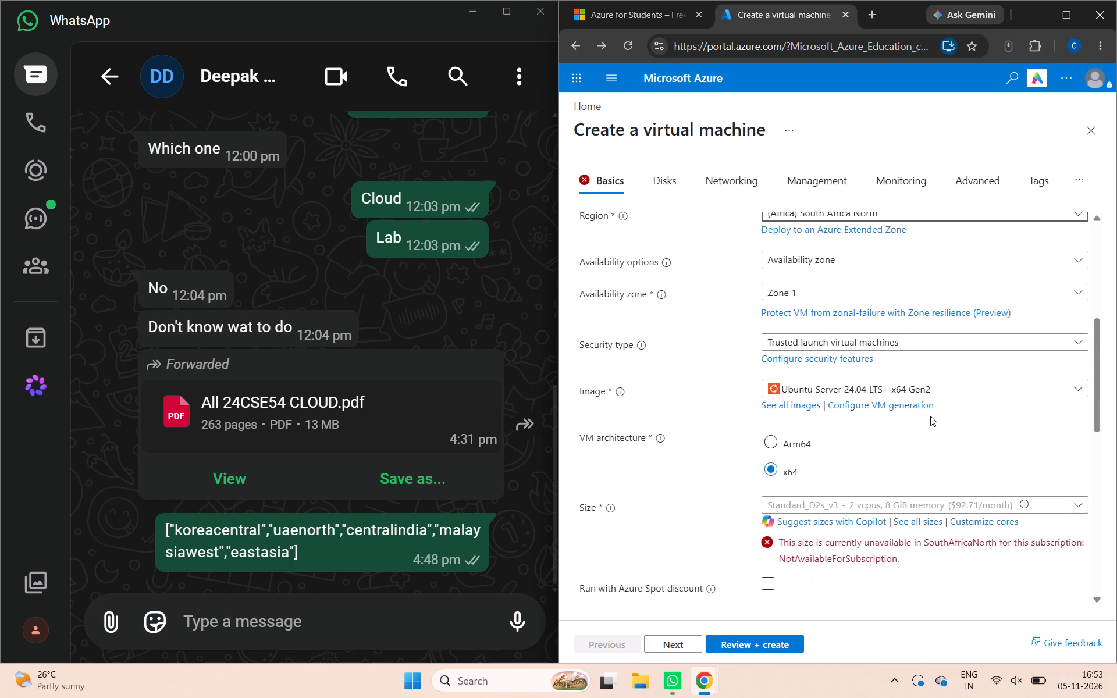
pyautogui.scroll(2, 930, 416)
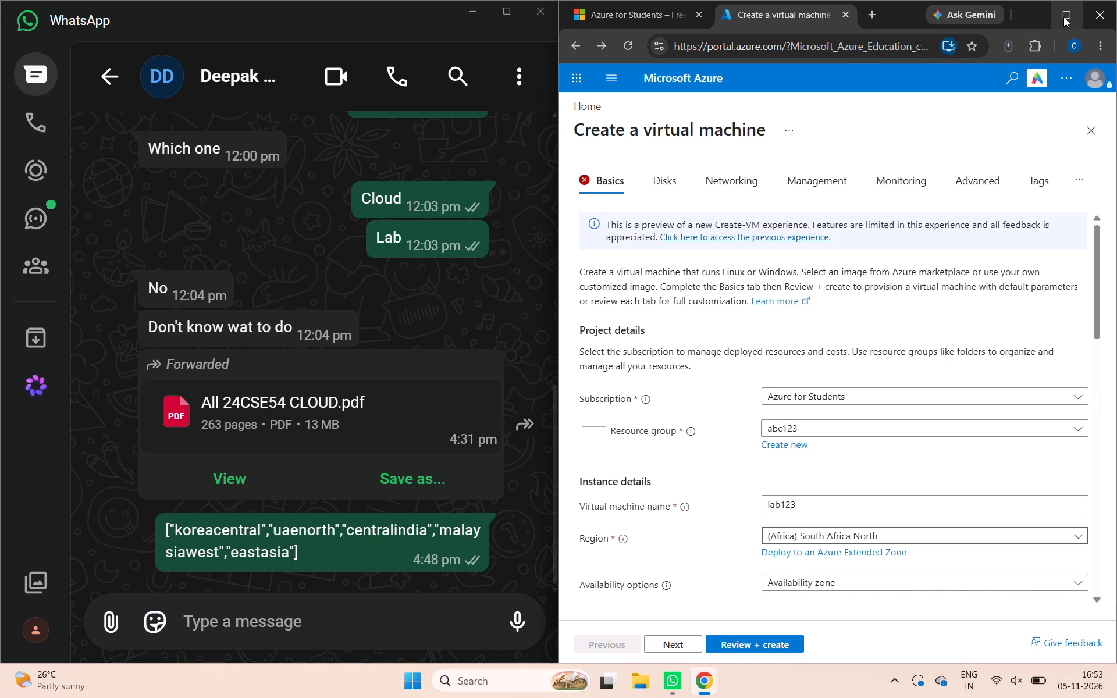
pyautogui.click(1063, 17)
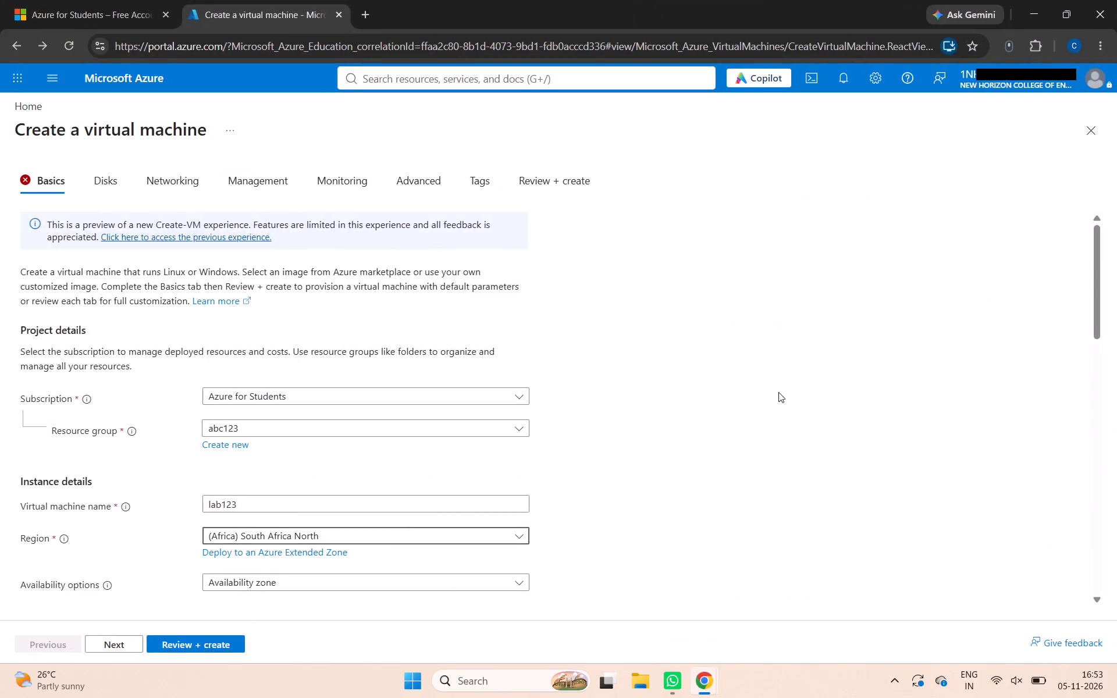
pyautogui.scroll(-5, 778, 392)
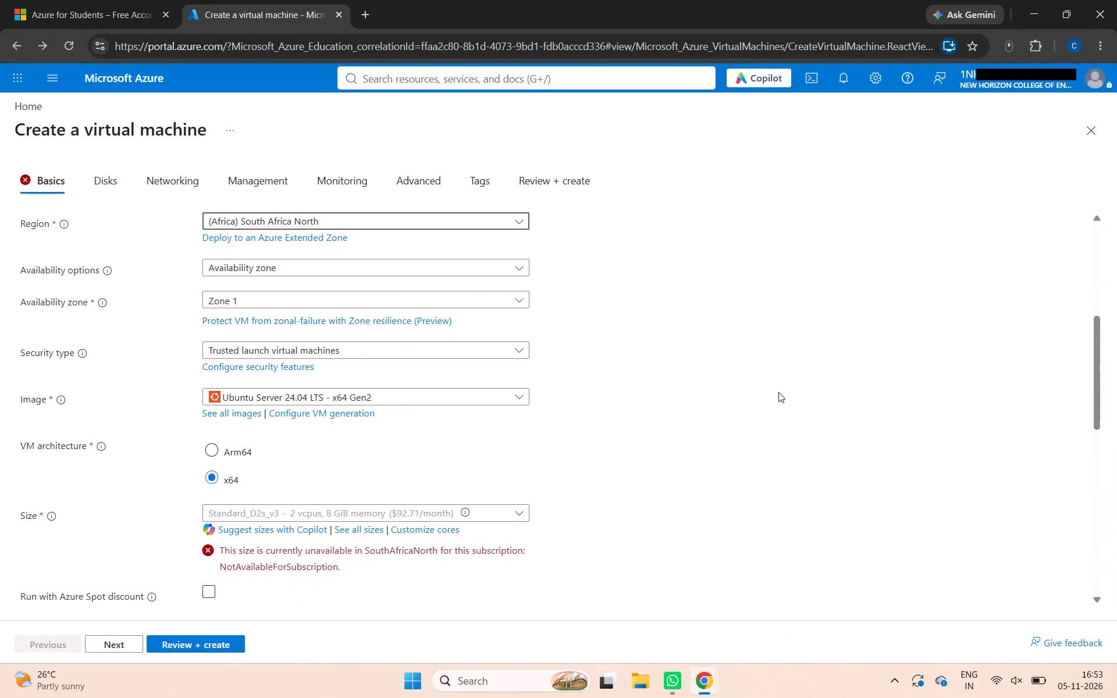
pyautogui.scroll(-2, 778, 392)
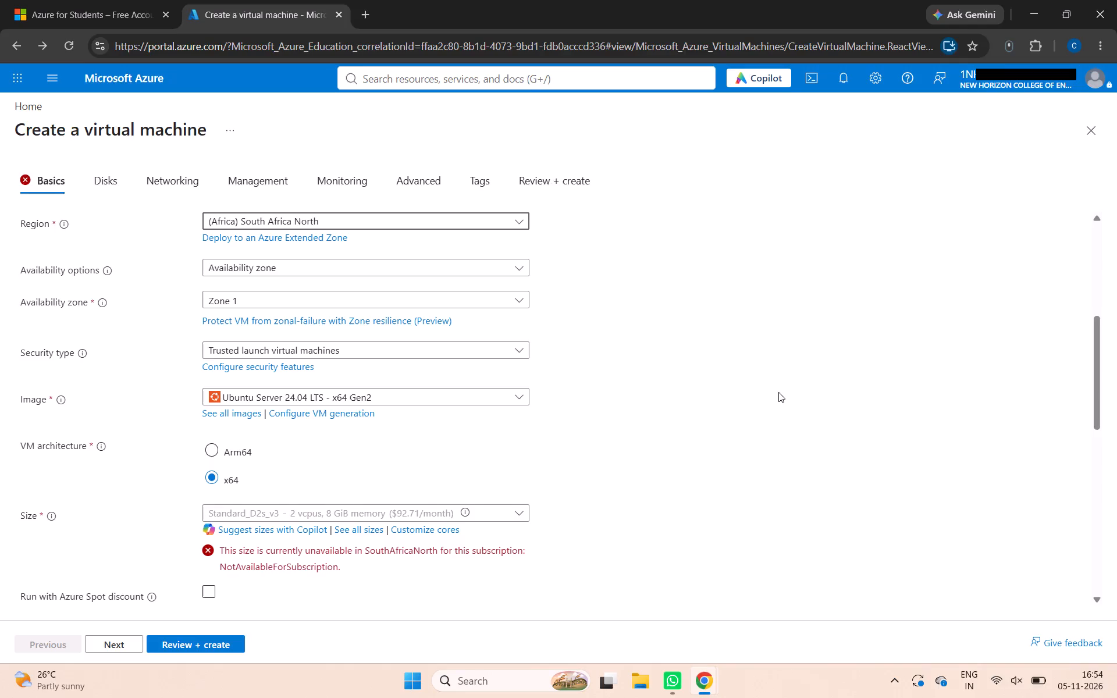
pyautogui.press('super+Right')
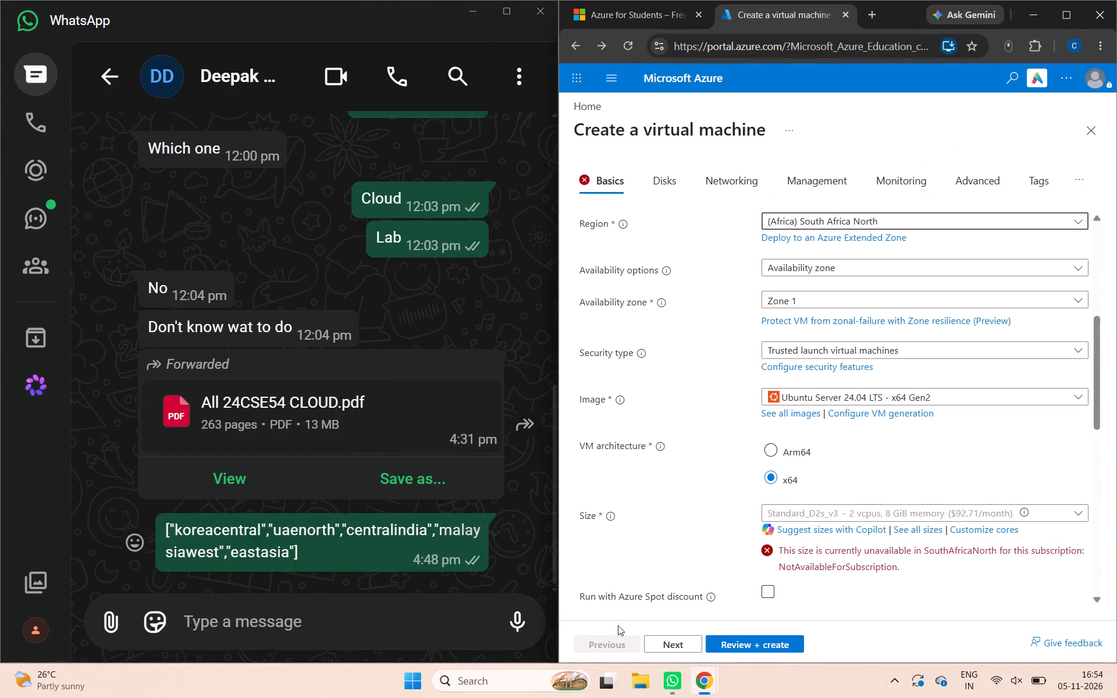
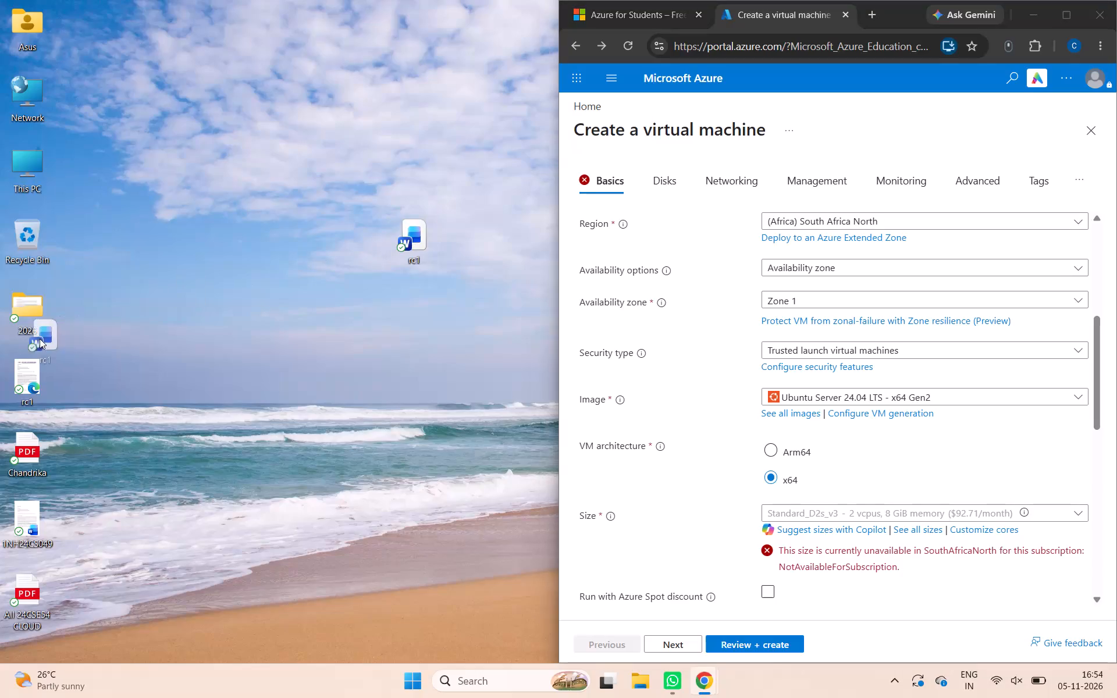
# Move the Word document named with the student ID and the rc1 file from the desktop into the 2026 folder.
pyautogui.moveTo(21, 533); pyautogui.dragTo(199, 242)
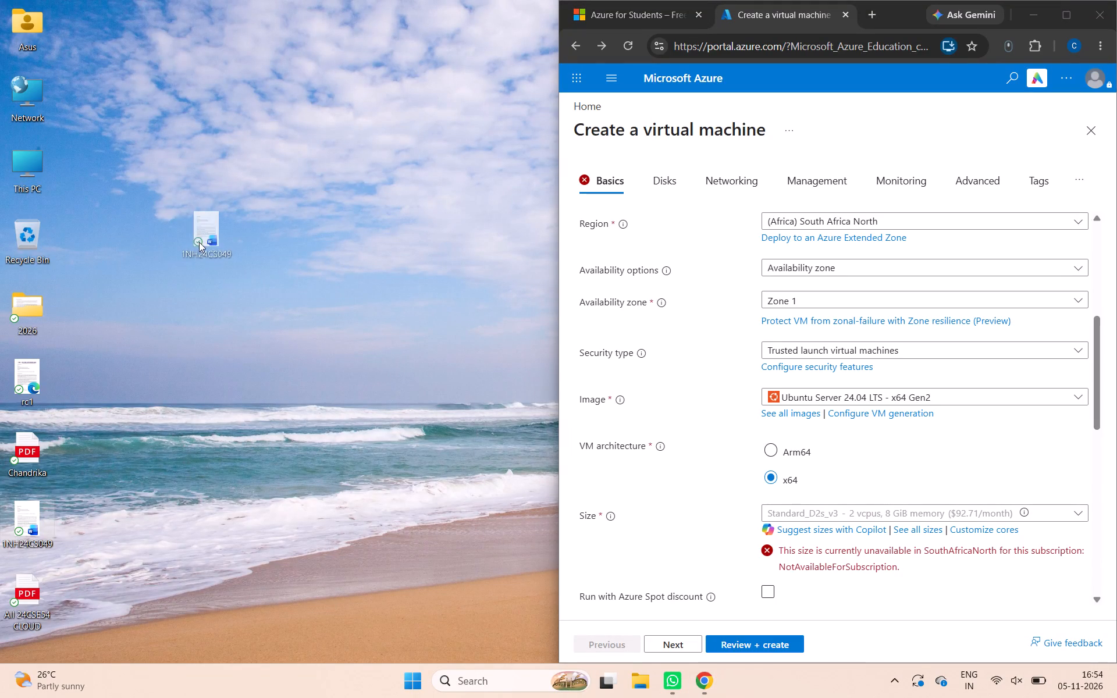
pyautogui.moveTo(199, 242); pyautogui.dragTo(198, 242)
pyautogui.moveTo(198, 242); pyautogui.dragTo(46, 307)
pyautogui.moveTo(26, 386); pyautogui.dragTo(29, 297)
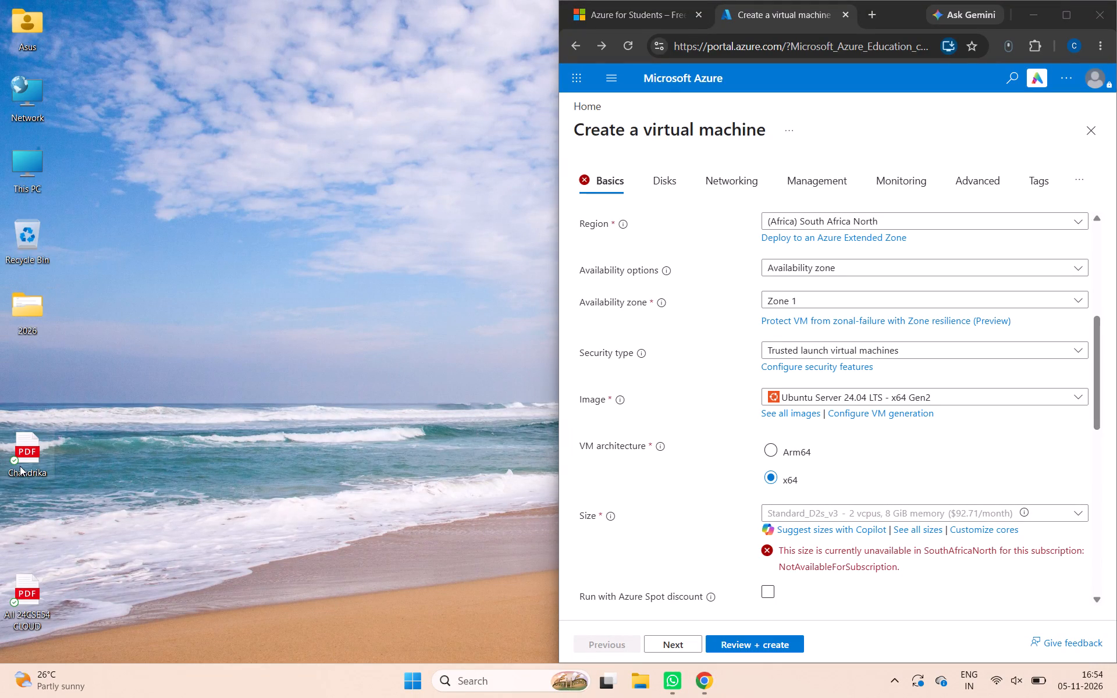
# Move the Chandrika PDF from the desktop into the 2026 folder, keeping the Azure portal window open.
pyautogui.moveTo(20, 466); pyautogui.dragTo(24, 305)
pyautogui.hscroll(-1, 409, 351)
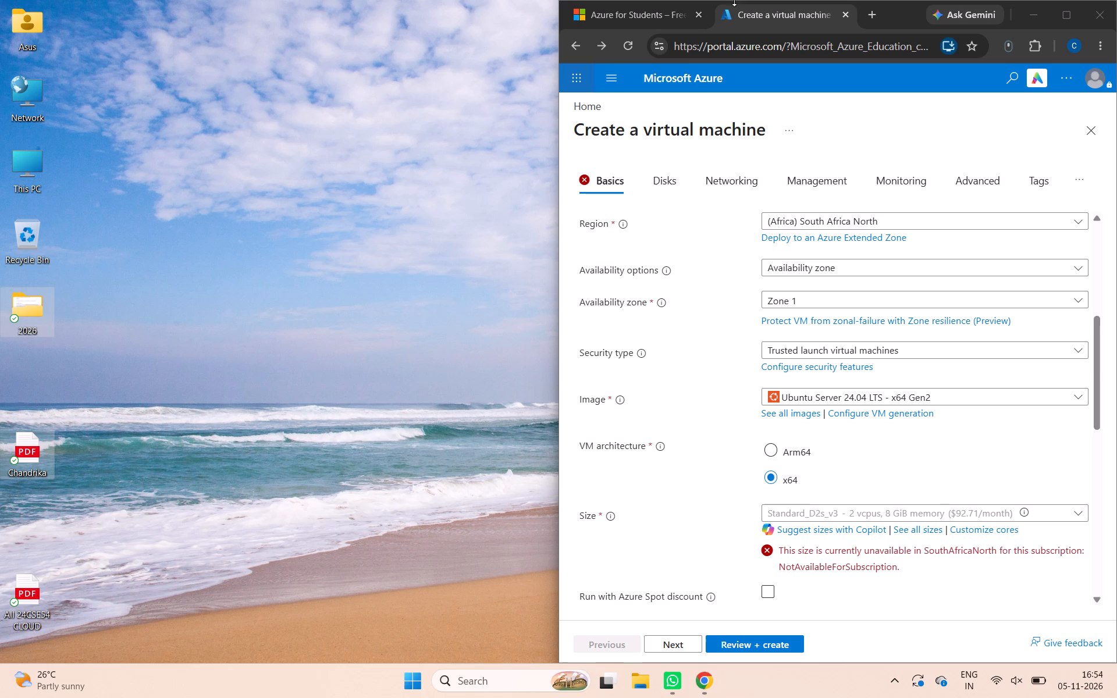
pyautogui.click(1026, 21)
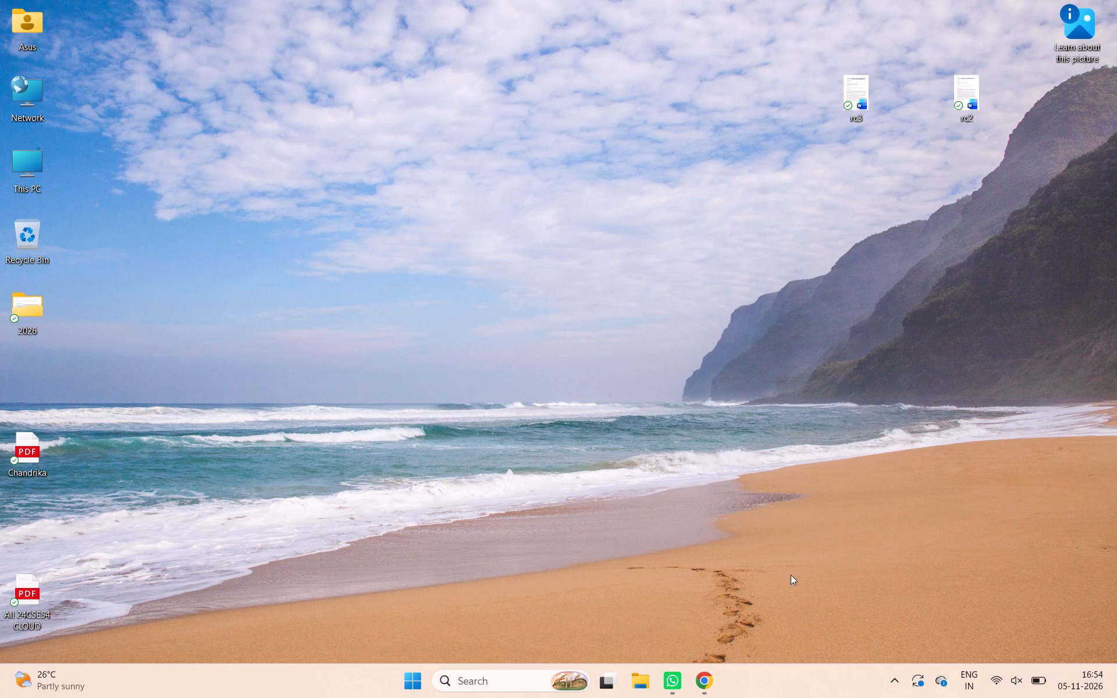
pyautogui.click(701, 685)
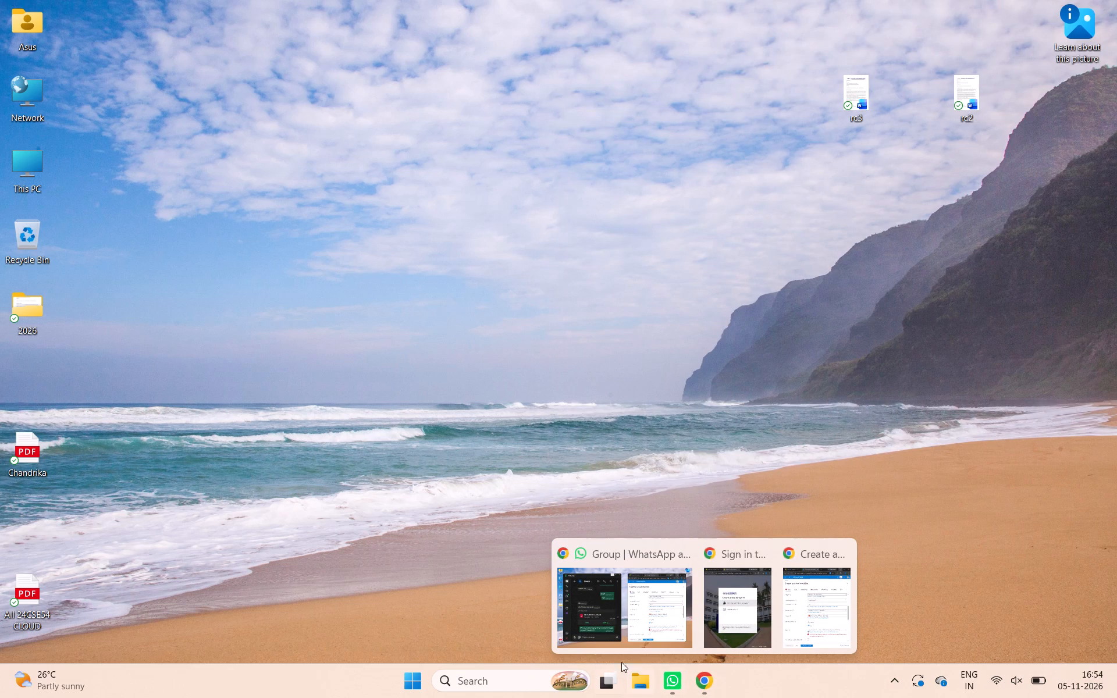
pyautogui.click(799, 608)
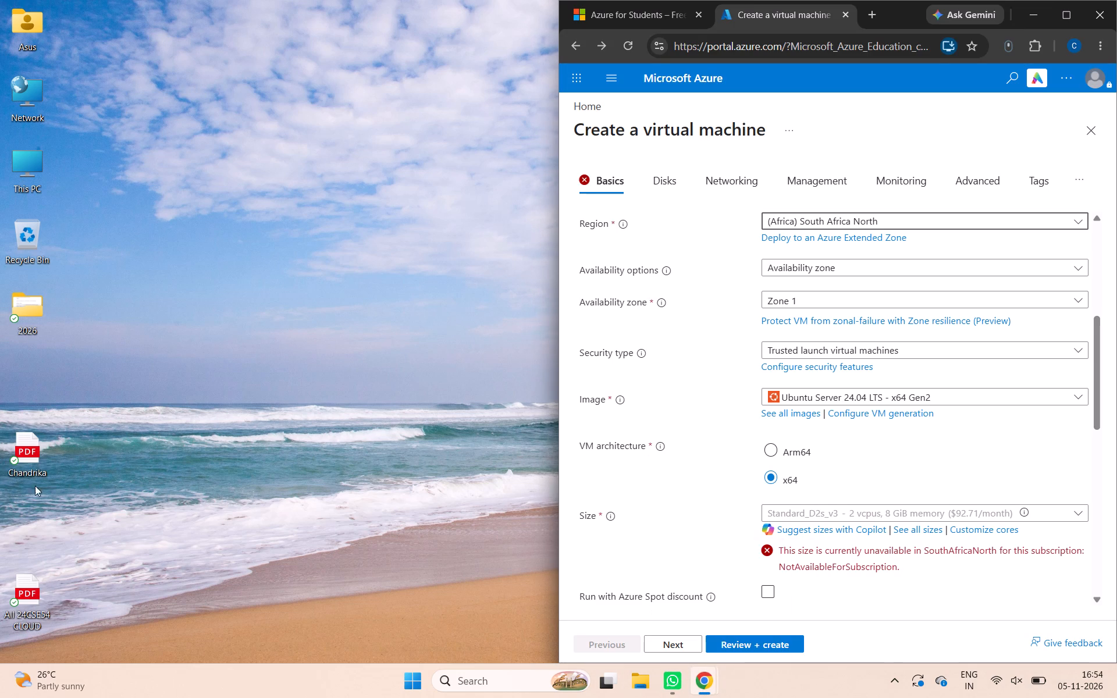
pyautogui.moveTo(24, 451); pyautogui.dragTo(25, 305)
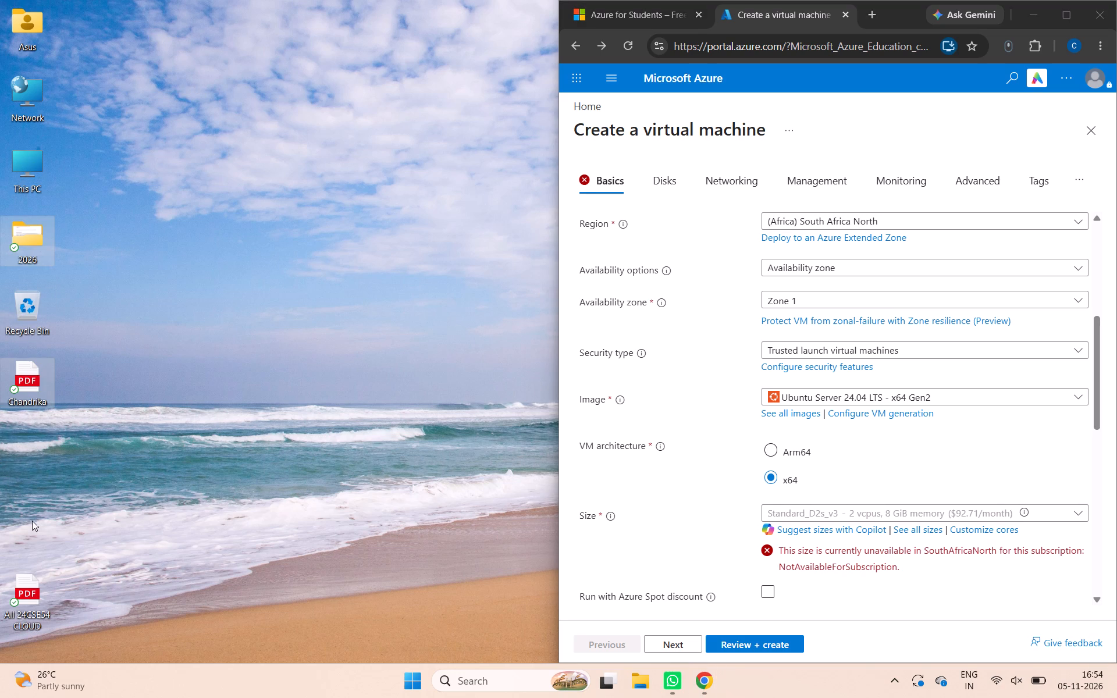
pyautogui.moveTo(23, 393); pyautogui.dragTo(34, 252)
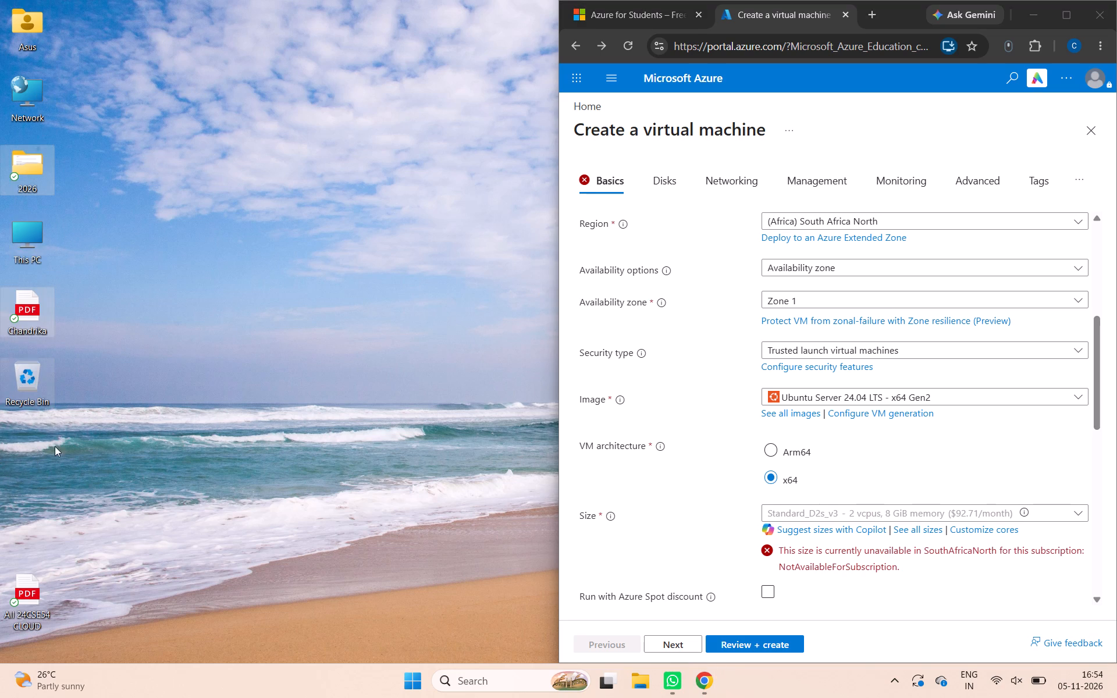
pyautogui.click(12, 604)
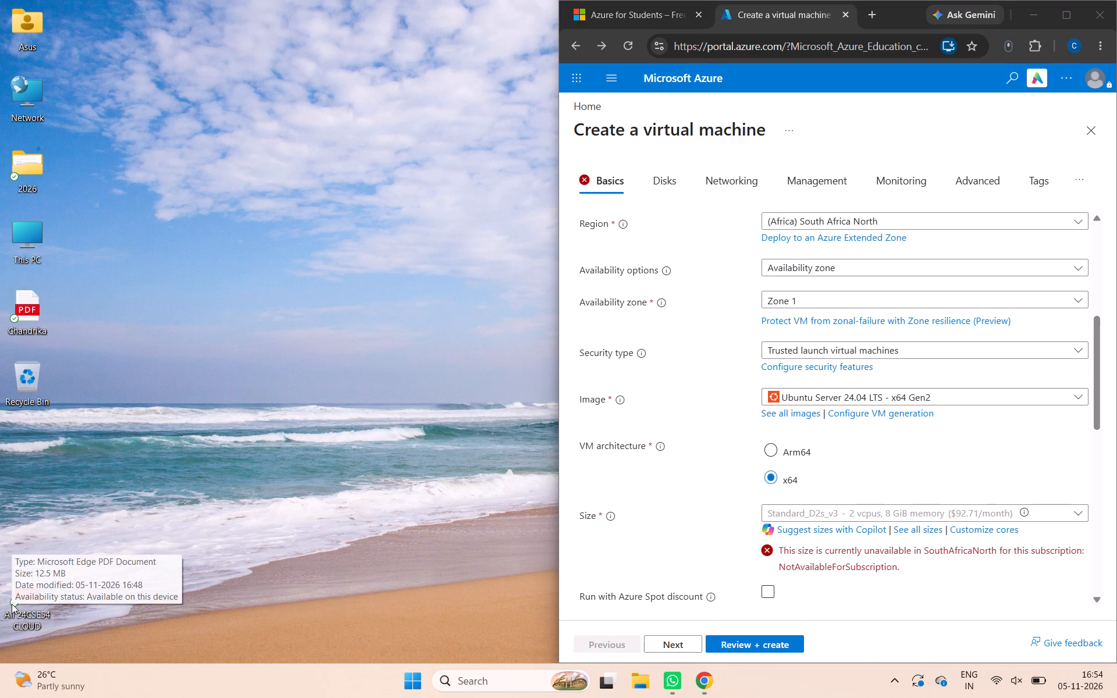
pyautogui.moveTo(22, 316); pyautogui.dragTo(48, 202)
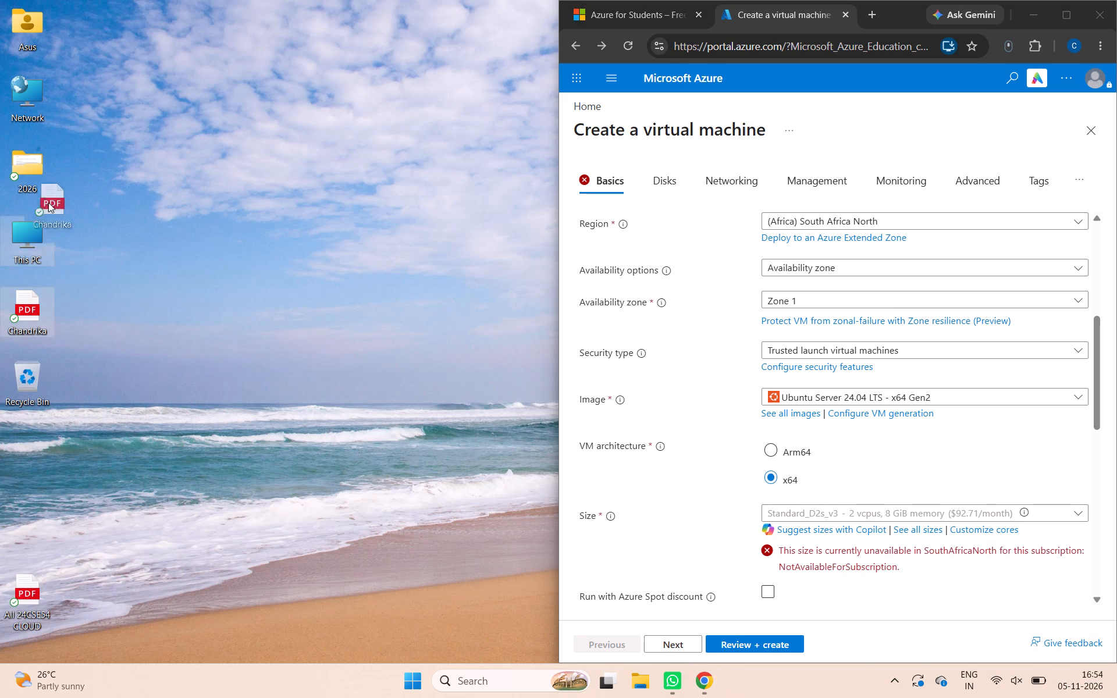
pyautogui.moveTo(48, 202); pyautogui.dragTo(26, 166)
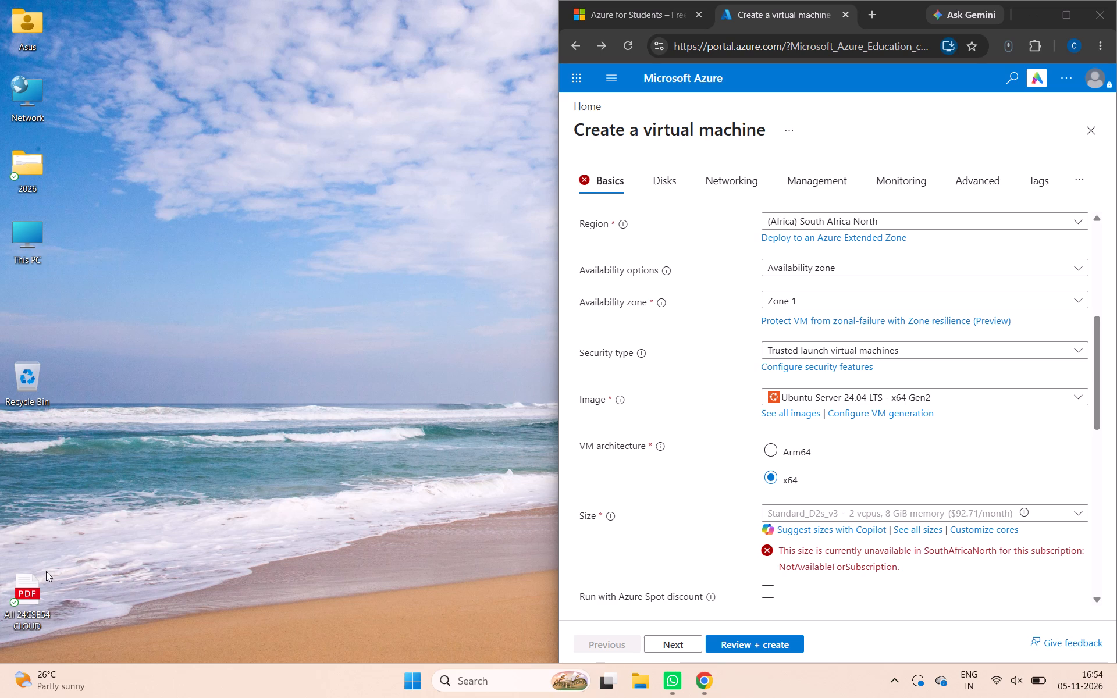
# Move the All 24CSE54 CLOUD PDF to an open area of the desktop and the Recycle Bin to just below This PC.
pyautogui.moveTo(30, 599); pyautogui.dragTo(275, 265)
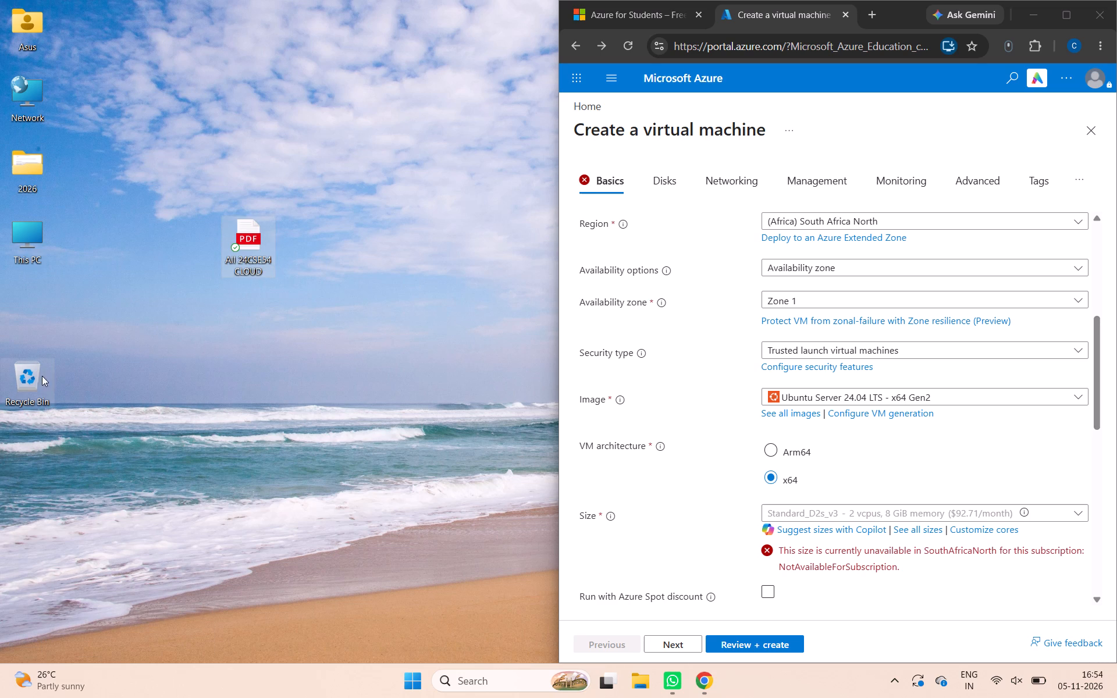
pyautogui.moveTo(28, 375); pyautogui.dragTo(35, 294)
# Open the All 24CSE54 CLOUD PDF and dock it side by side with the Azure portal.
pyautogui.doubleClick(247, 232)
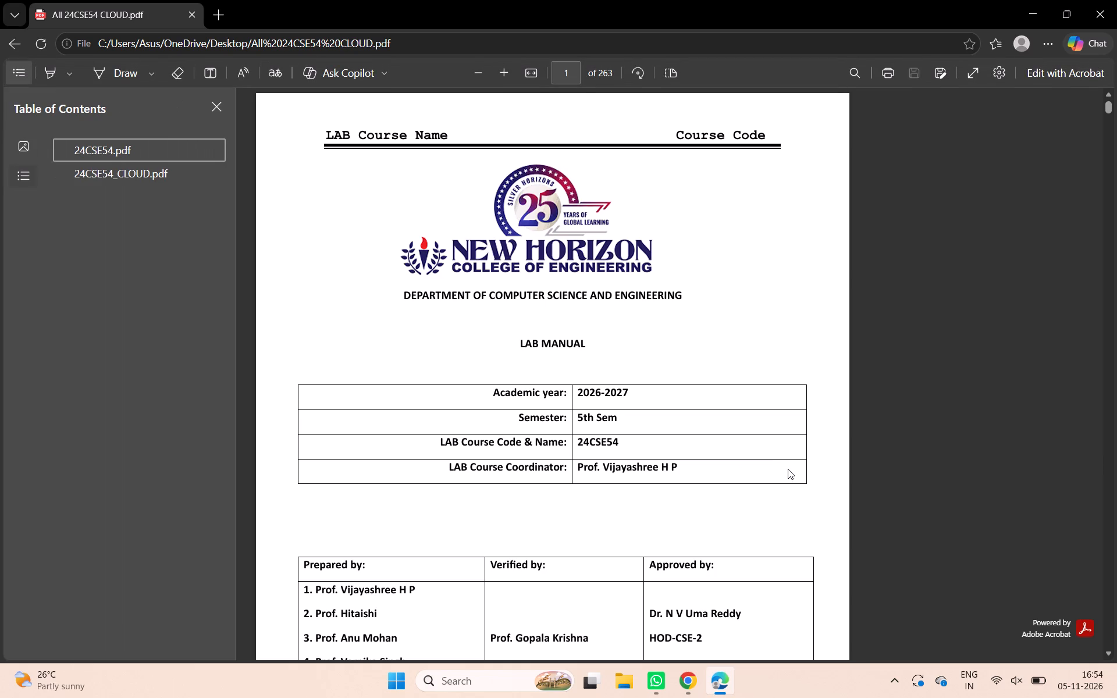
pyautogui.press('super+Left')
# Read through the lab manual's programs up to the resource group creation instructions on page 31.
pyautogui.scroll(-8, 469, 481)
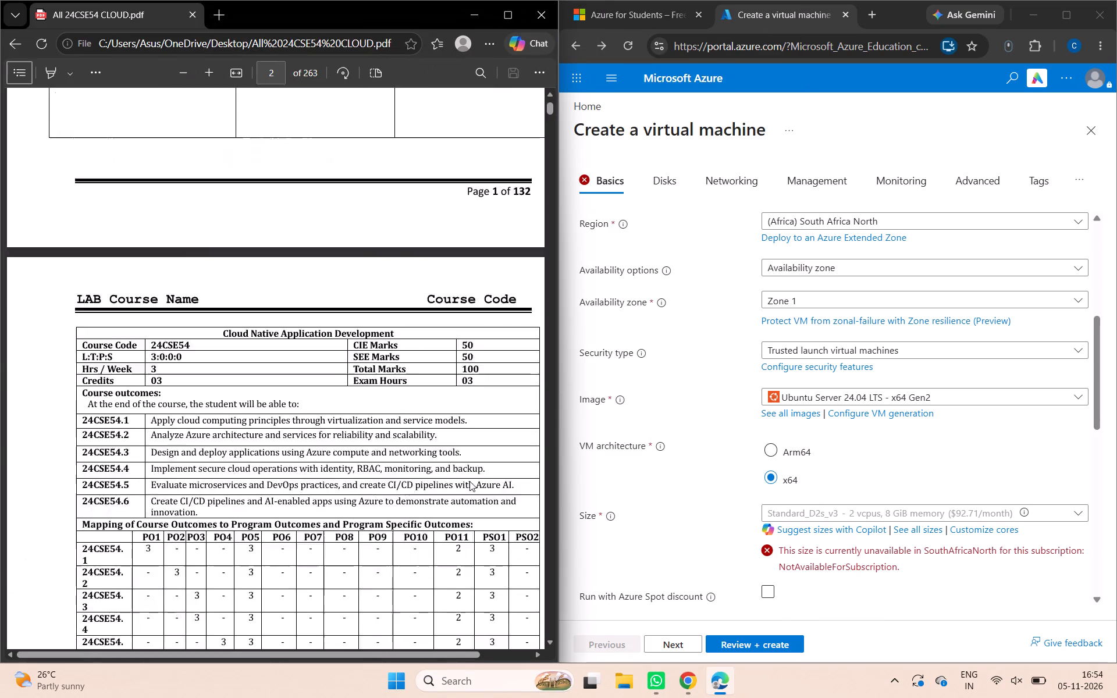
pyautogui.scroll(-13, 469, 481)
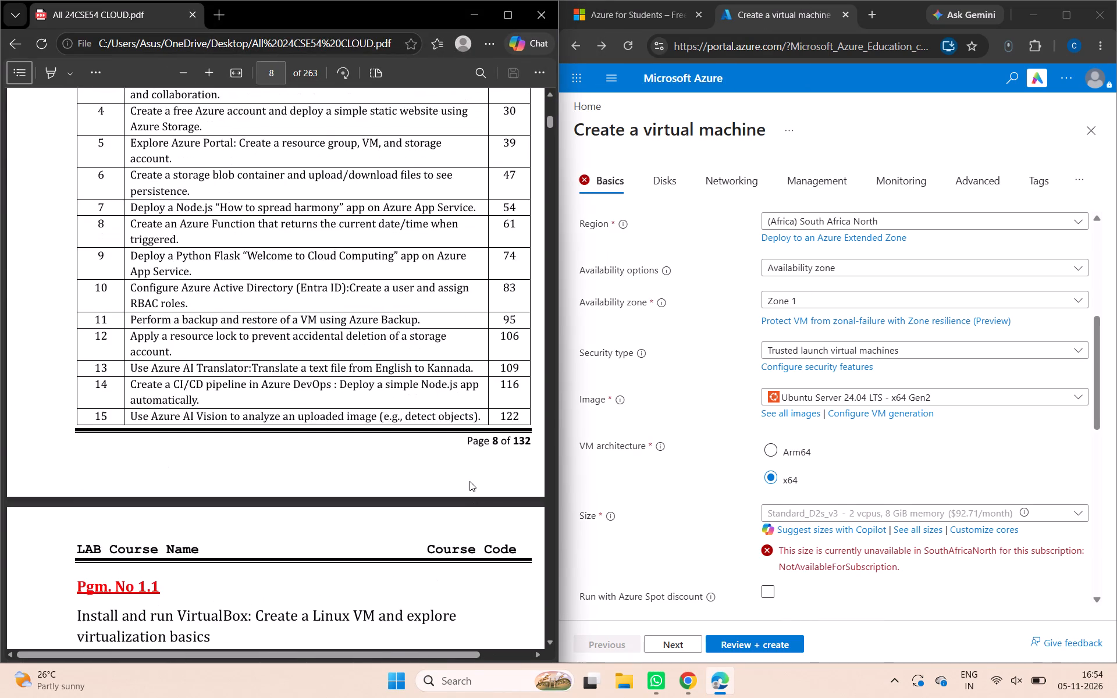
pyautogui.scroll(-16, 469, 481)
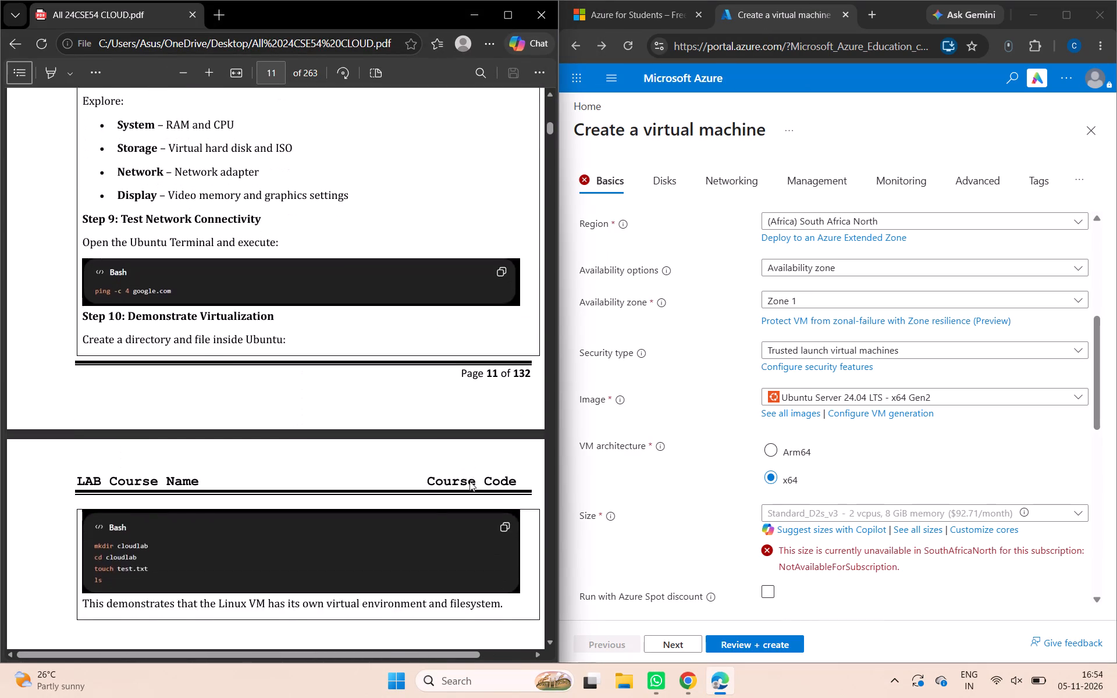
pyautogui.scroll(-13, 469, 481)
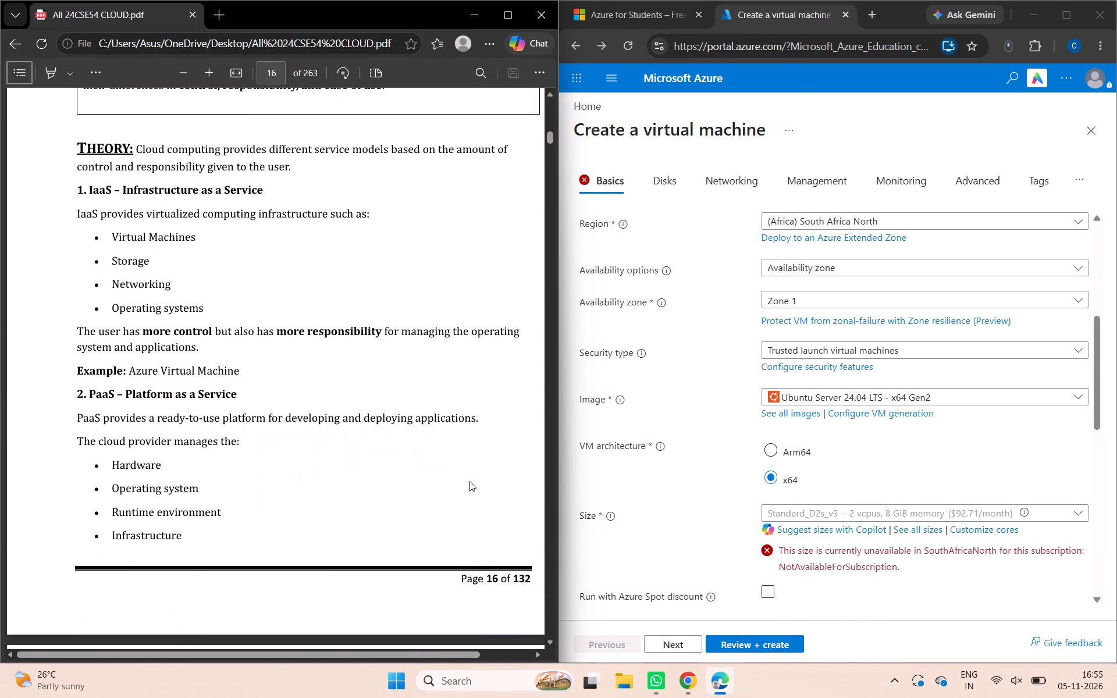
pyautogui.scroll(-13, 469, 481)
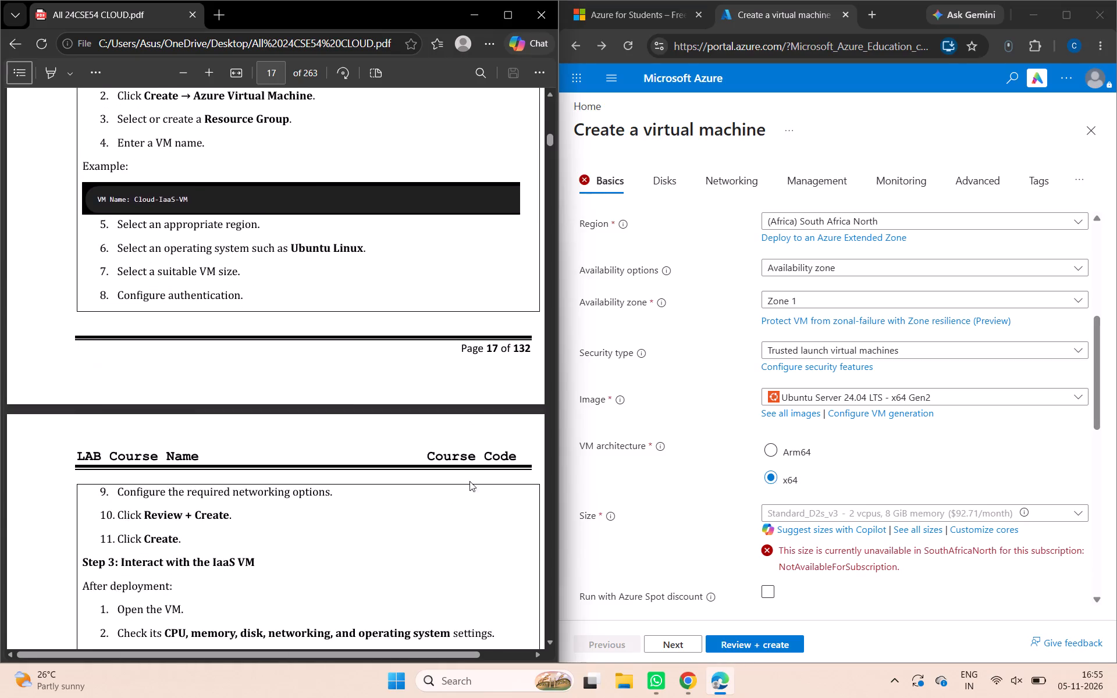
pyautogui.scroll(-17, 469, 481)
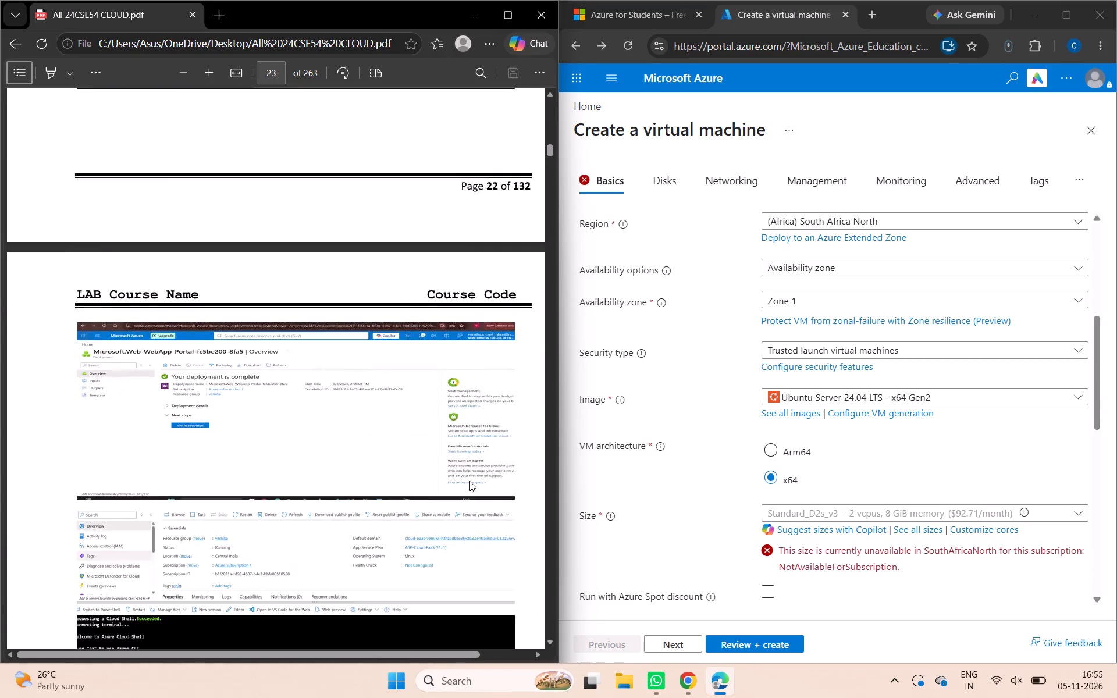
pyautogui.scroll(-13, 469, 481)
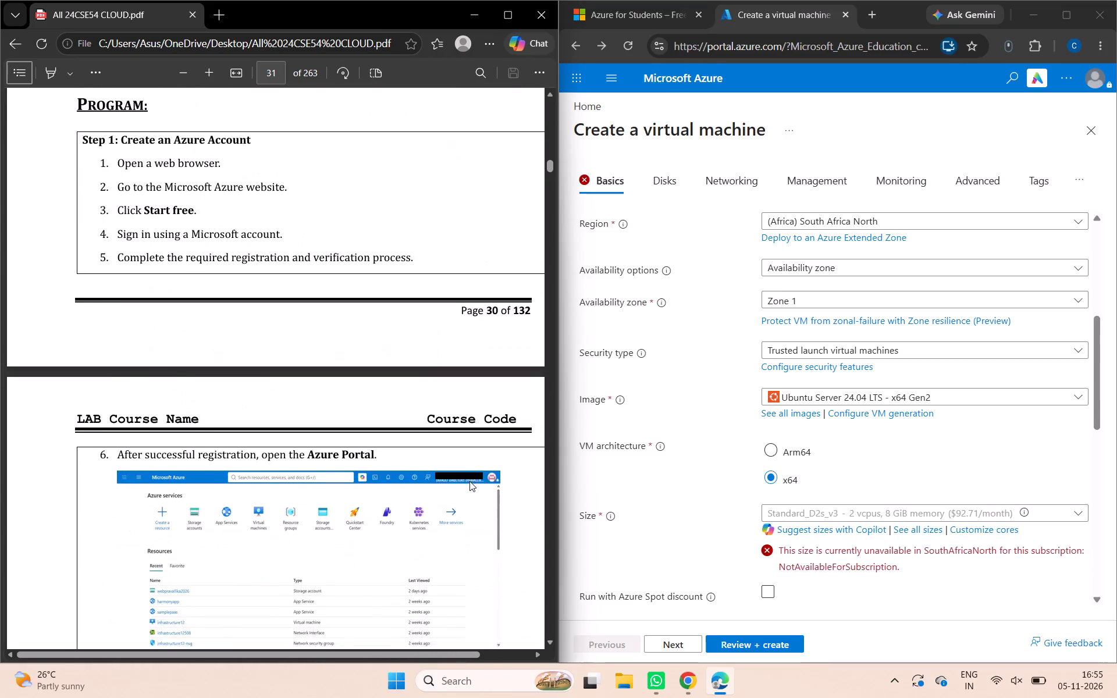
pyautogui.scroll(-4, 469, 481)
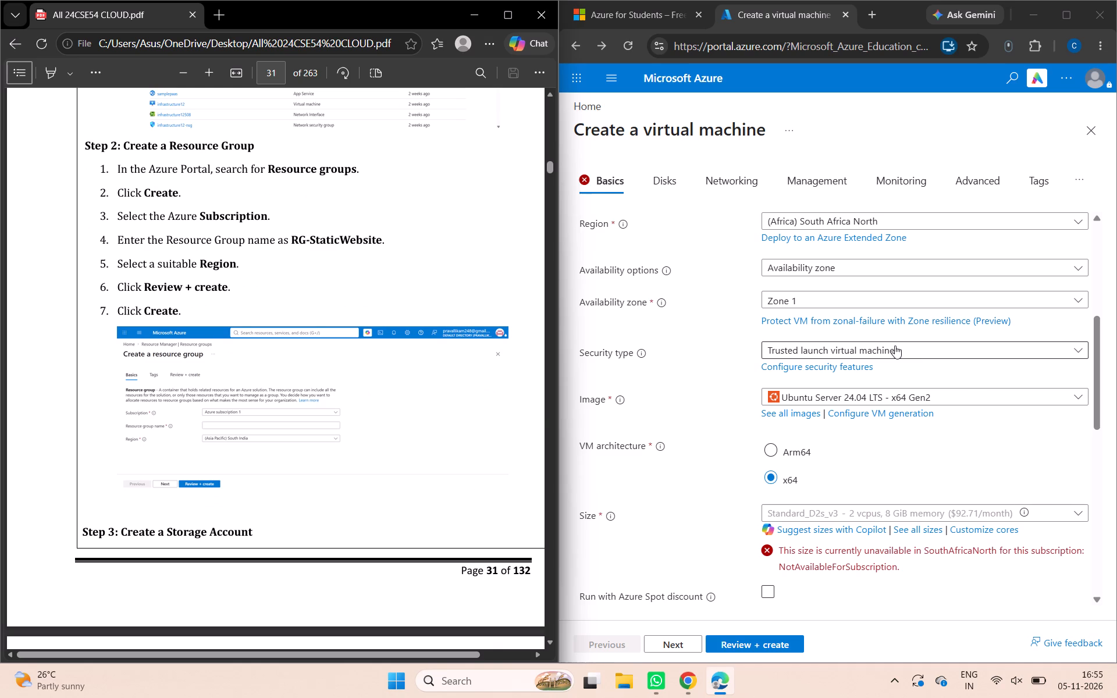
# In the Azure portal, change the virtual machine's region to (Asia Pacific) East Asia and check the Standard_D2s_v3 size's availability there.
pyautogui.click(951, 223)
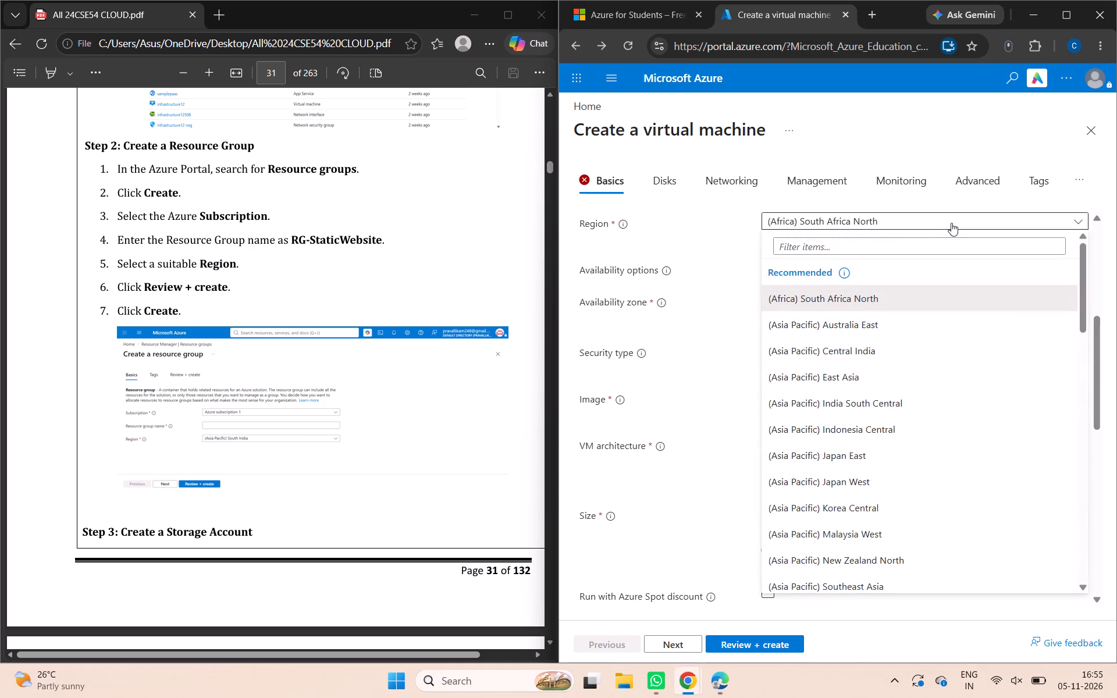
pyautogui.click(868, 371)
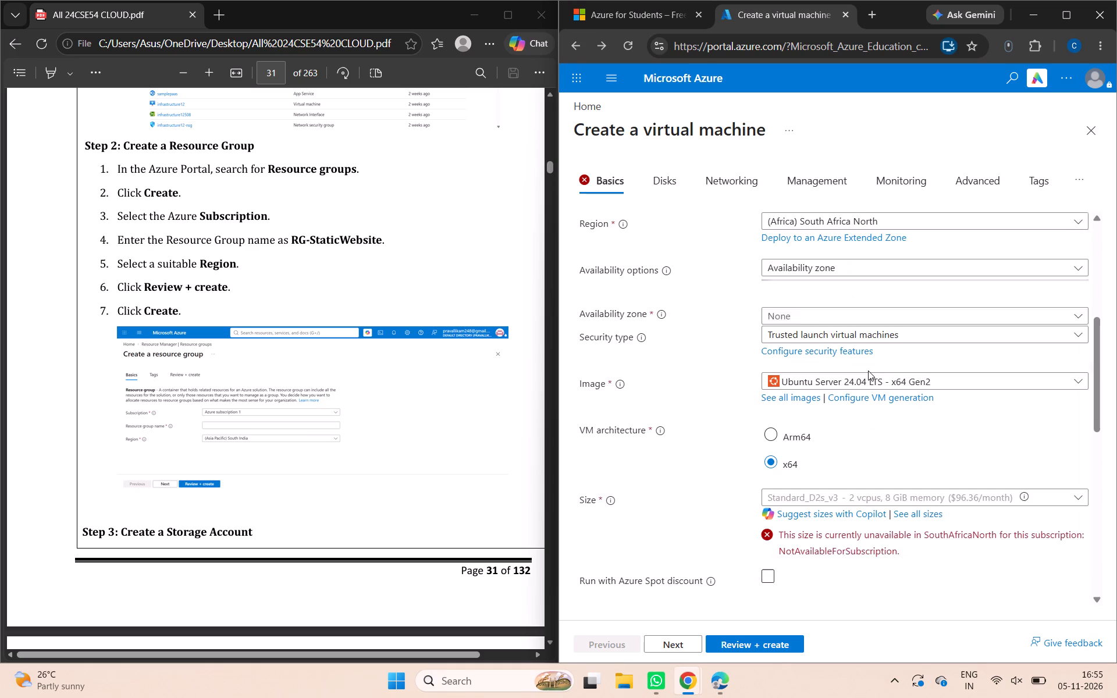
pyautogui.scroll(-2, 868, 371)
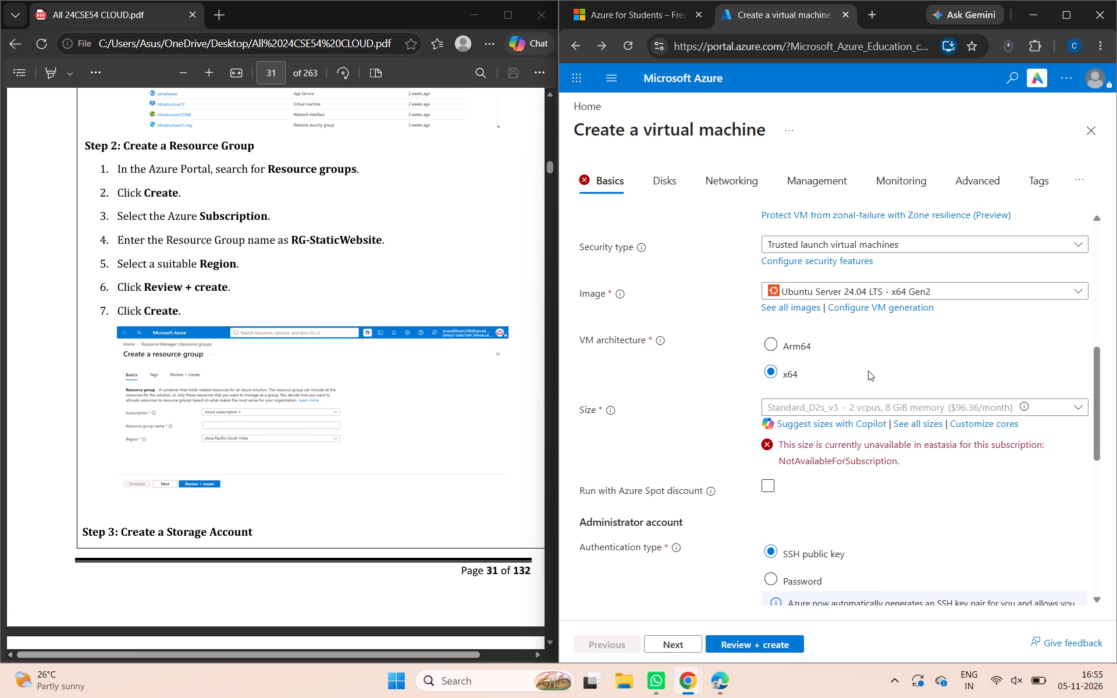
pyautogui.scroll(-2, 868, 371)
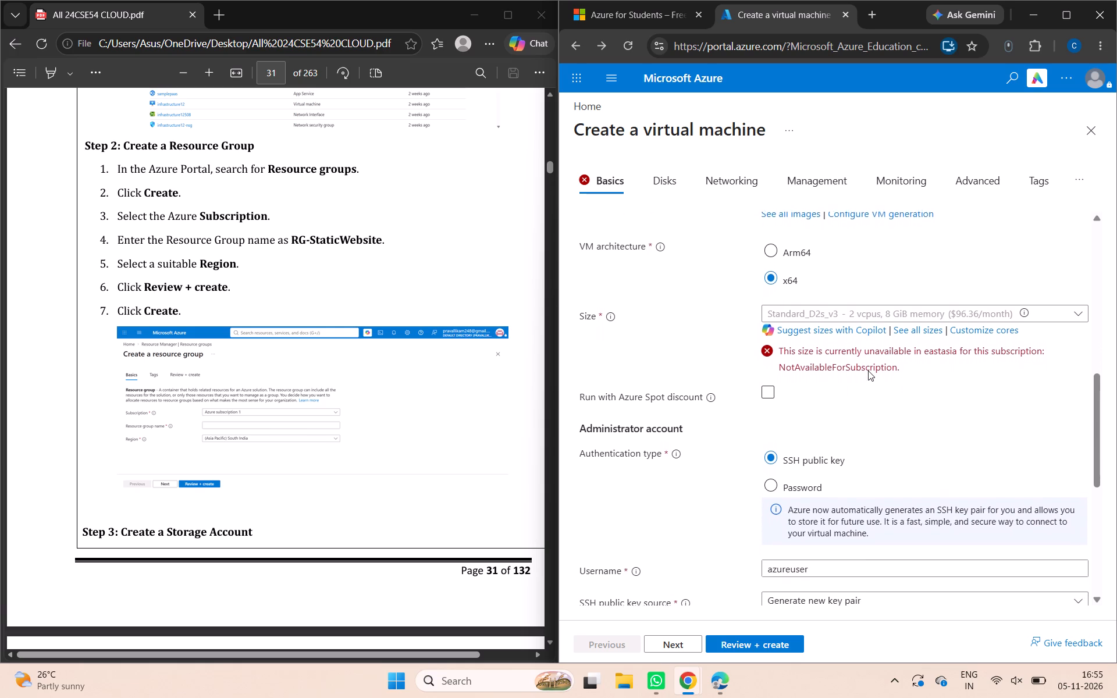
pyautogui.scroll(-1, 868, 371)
# Change the virtual machine's region to (Asia Pacific) Central India and check whether the Standard_D2s_v3 size is available there.
pyautogui.scroll(1, 868, 371)
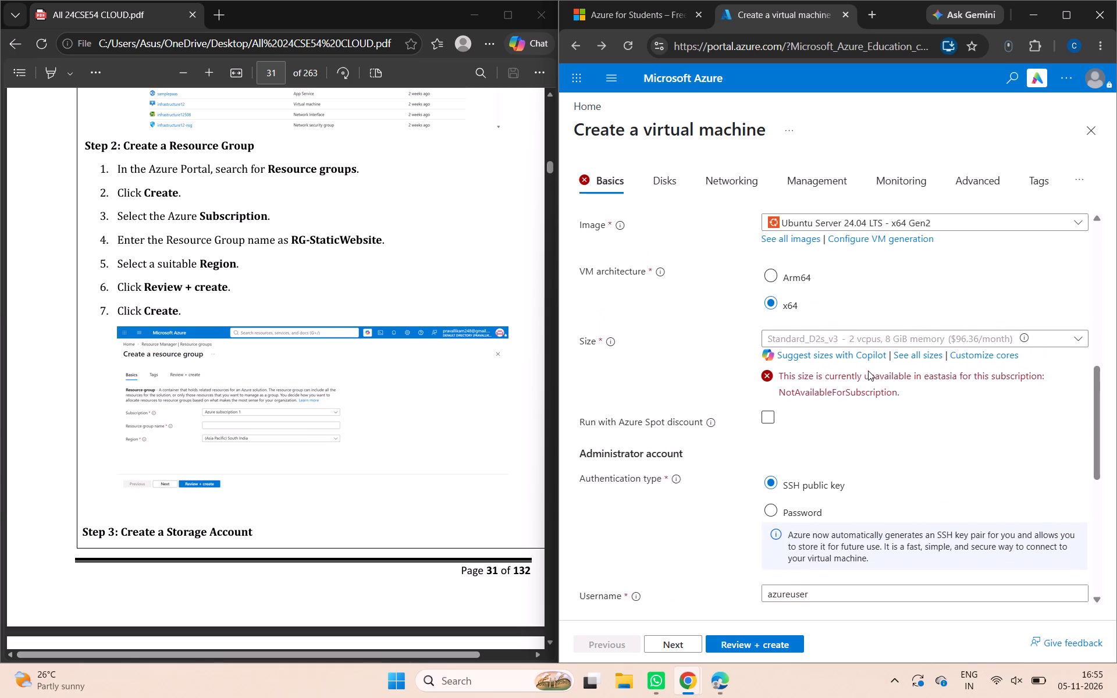
pyautogui.scroll(2, 868, 371)
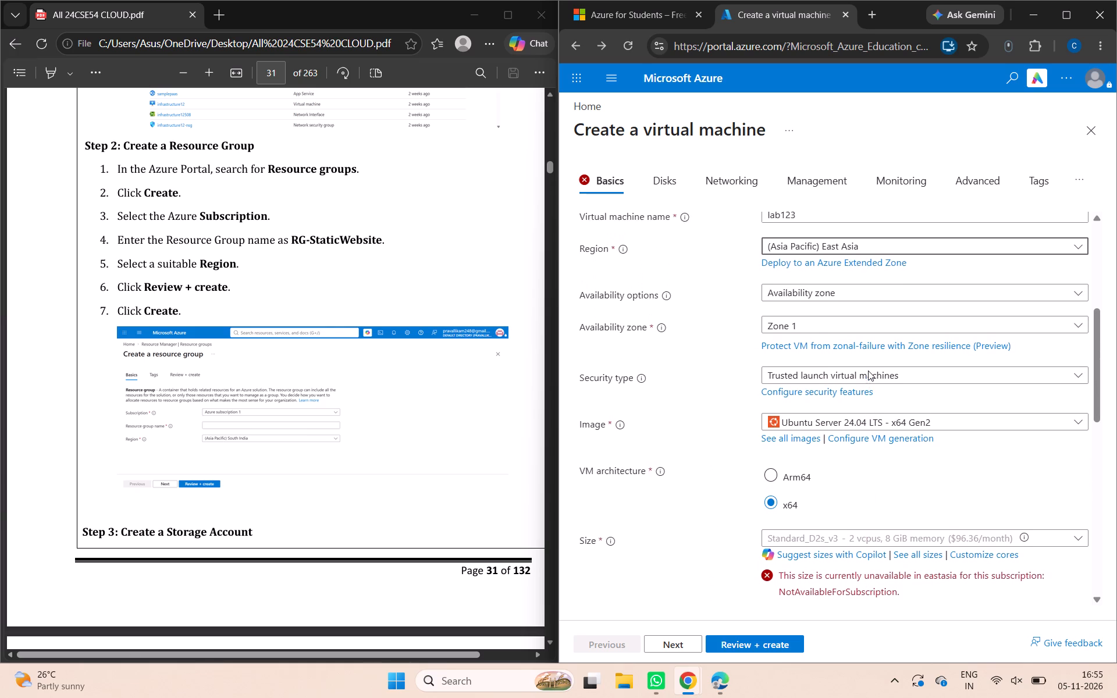
pyautogui.scroll(2, 868, 371)
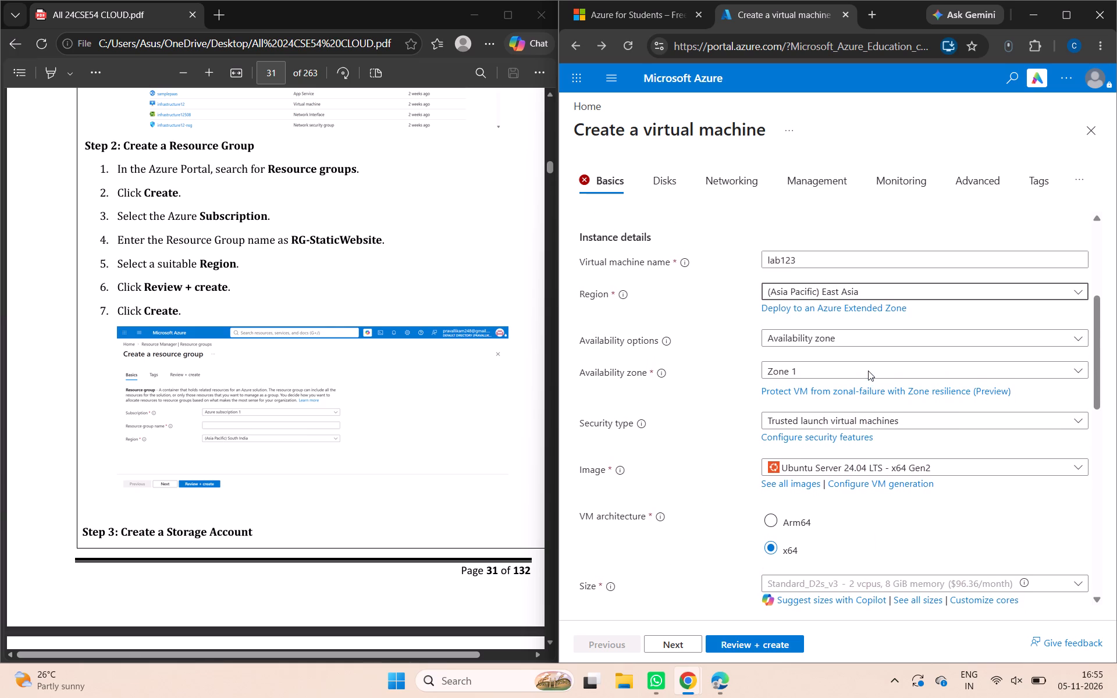
pyautogui.scroll(1, 868, 371)
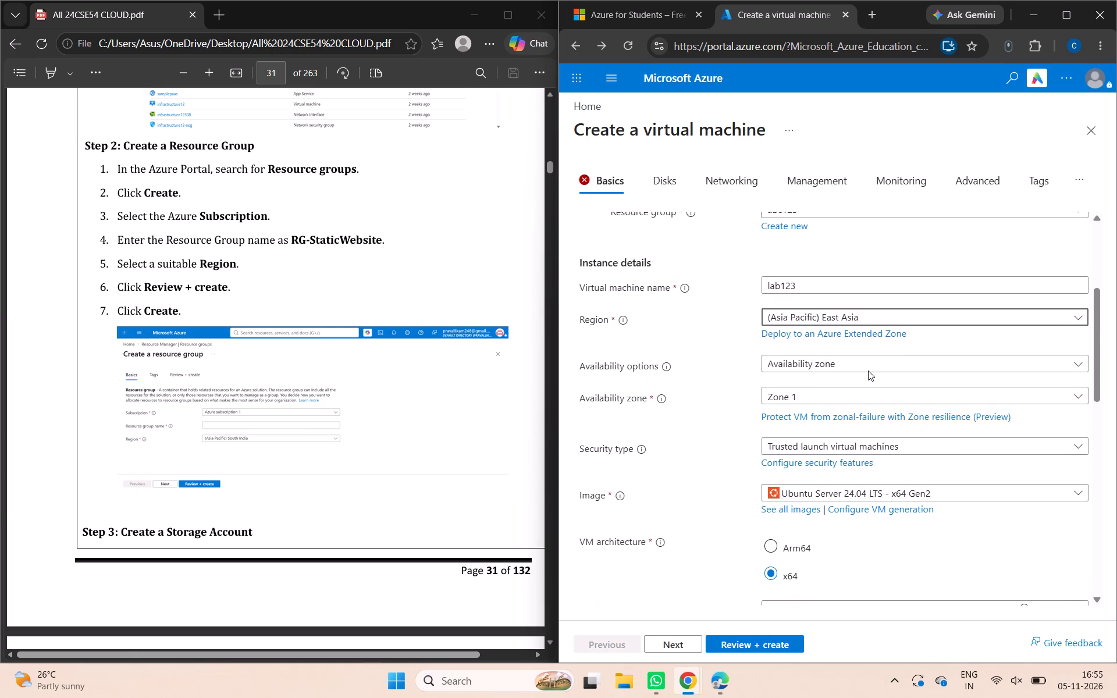
pyautogui.scroll(3, 868, 371)
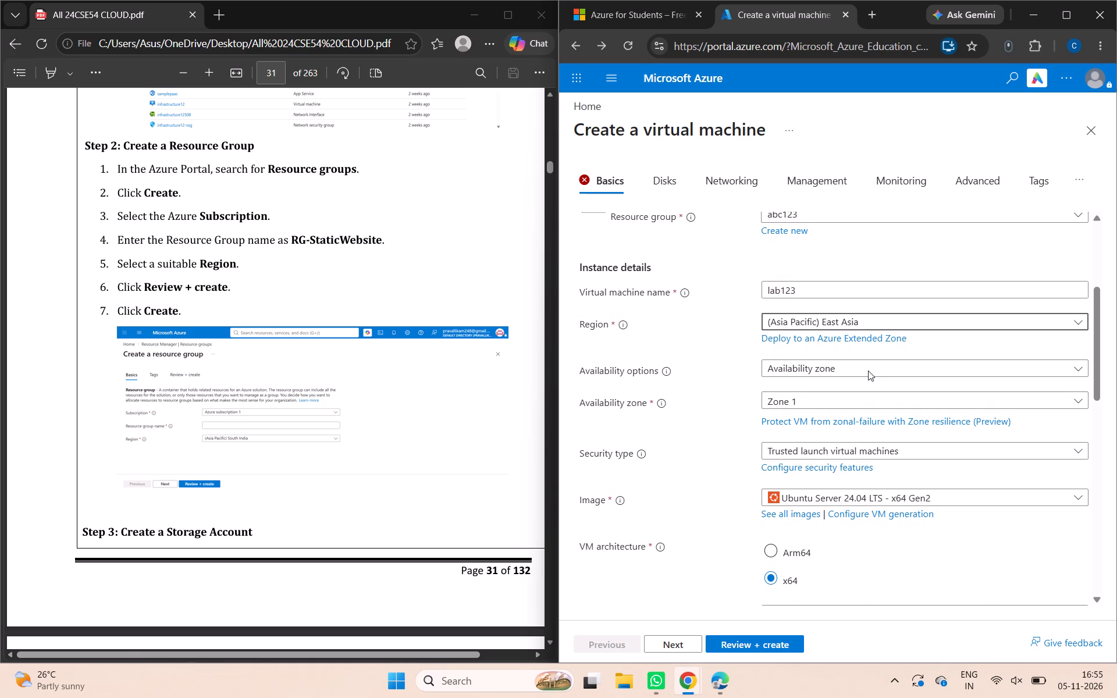
pyautogui.scroll(1, 868, 371)
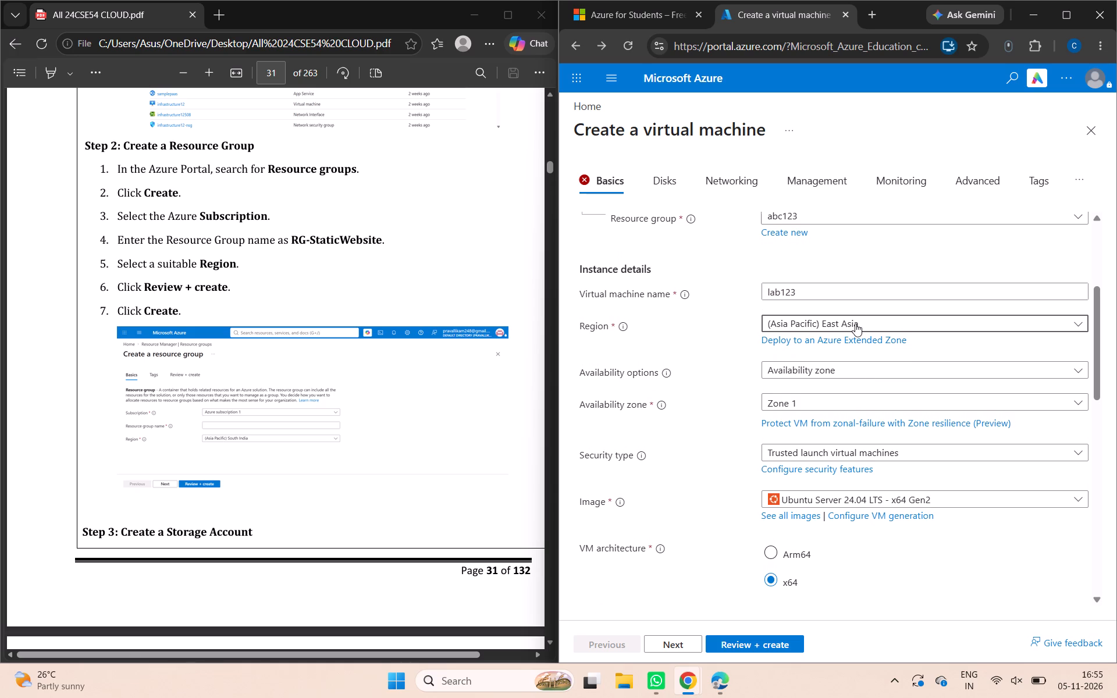
pyautogui.click(855, 323)
pyautogui.click(851, 413)
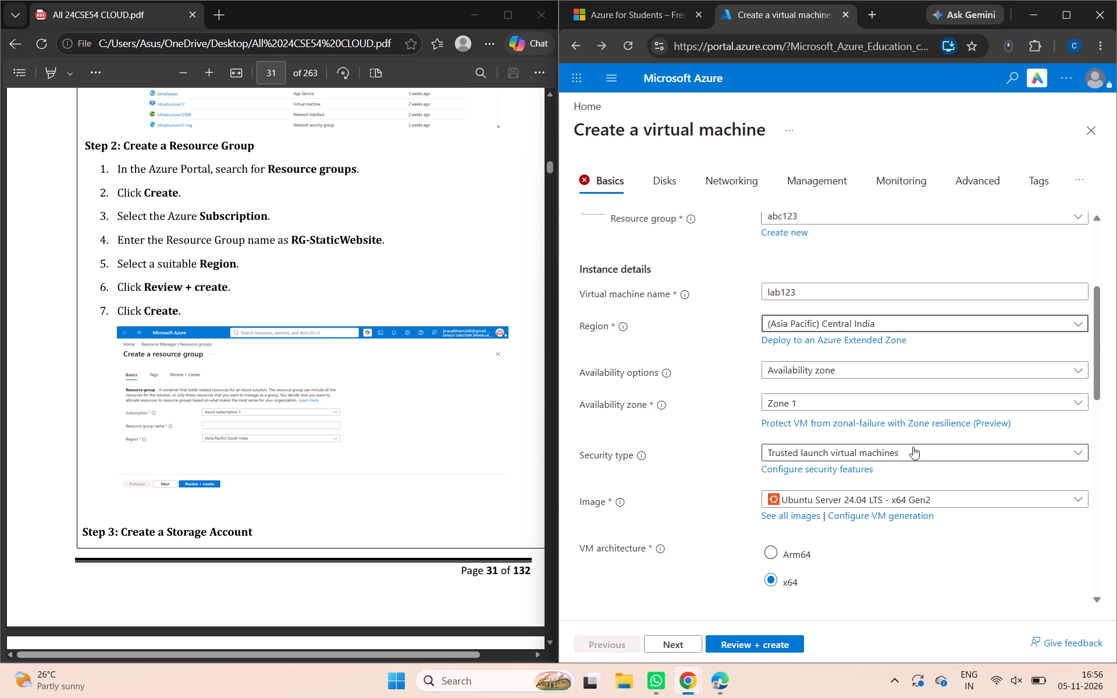
pyautogui.scroll(-1, 913, 447)
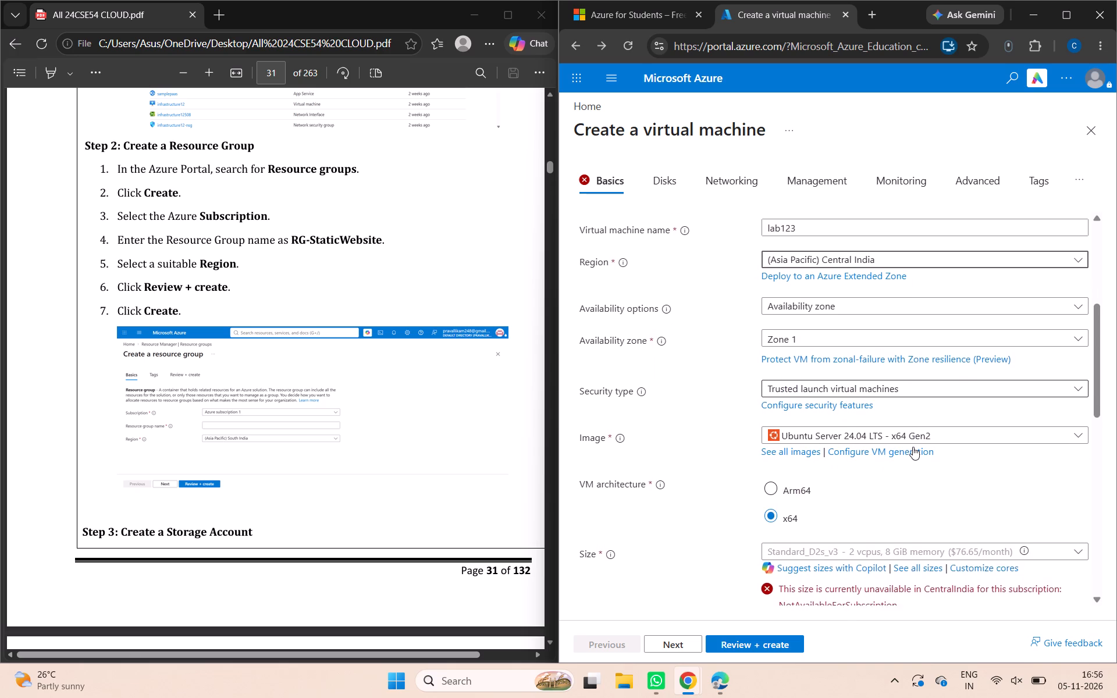
pyautogui.scroll(-1, 913, 447)
# Review the availability zone options for lab123 and keep Zone 1 selected.
pyautogui.click(855, 378)
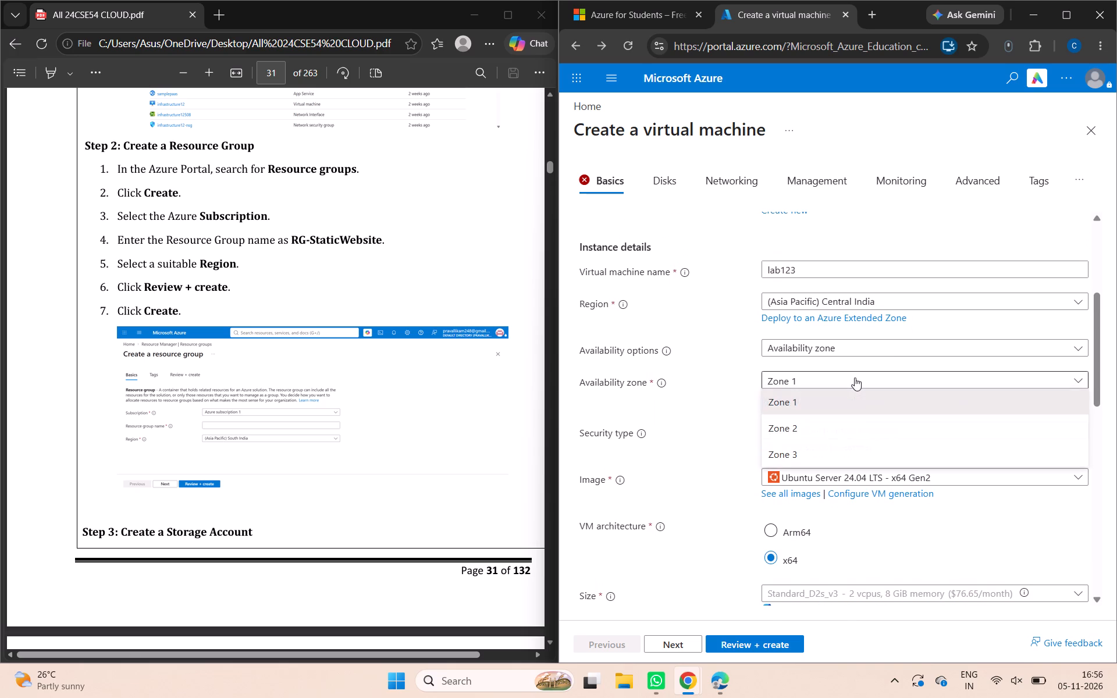
pyautogui.click(831, 409)
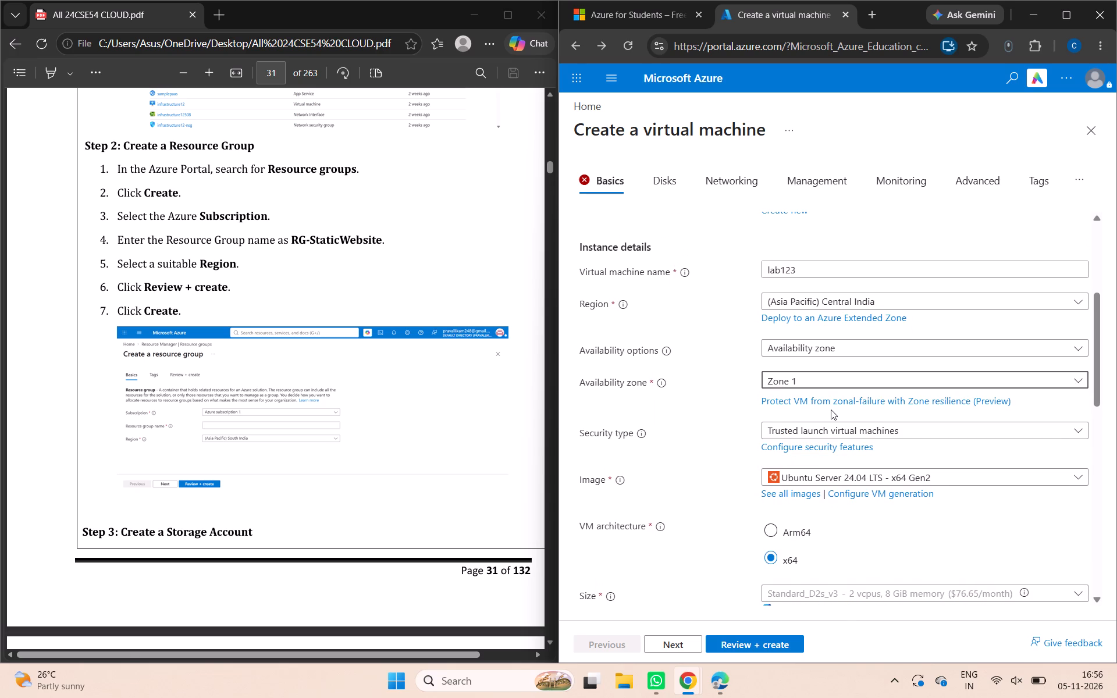
# Review the security type options for lab123 and keep Trusted launch virtual machines selected.
pyautogui.scroll(-1, 831, 409)
pyautogui.click(859, 405)
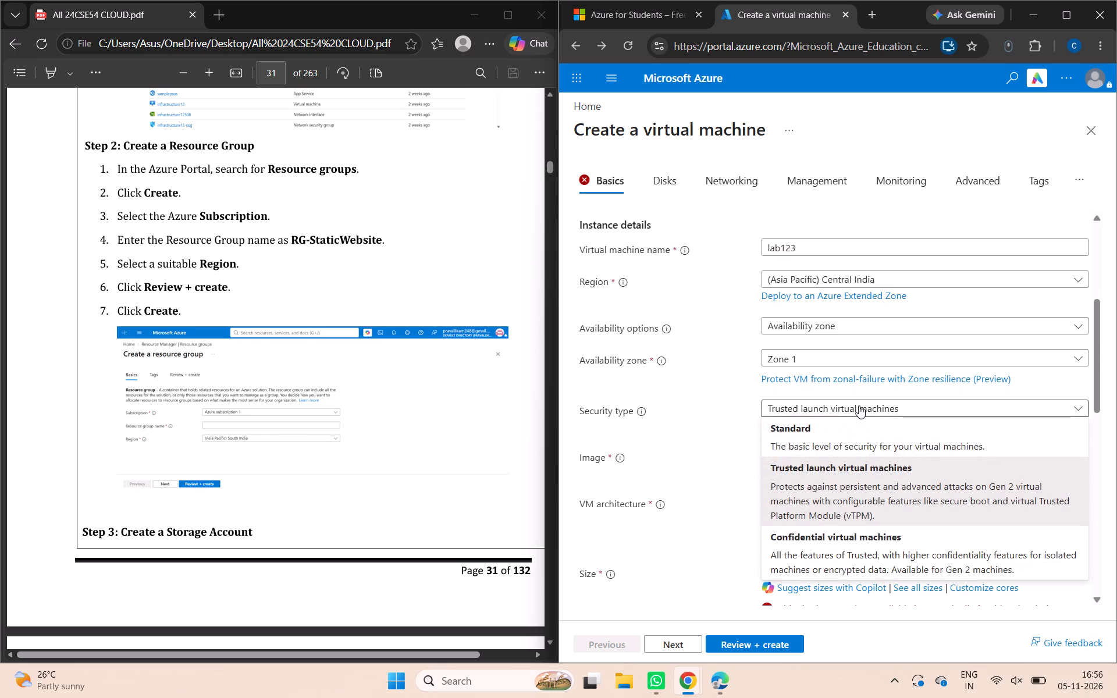
pyautogui.click(835, 487)
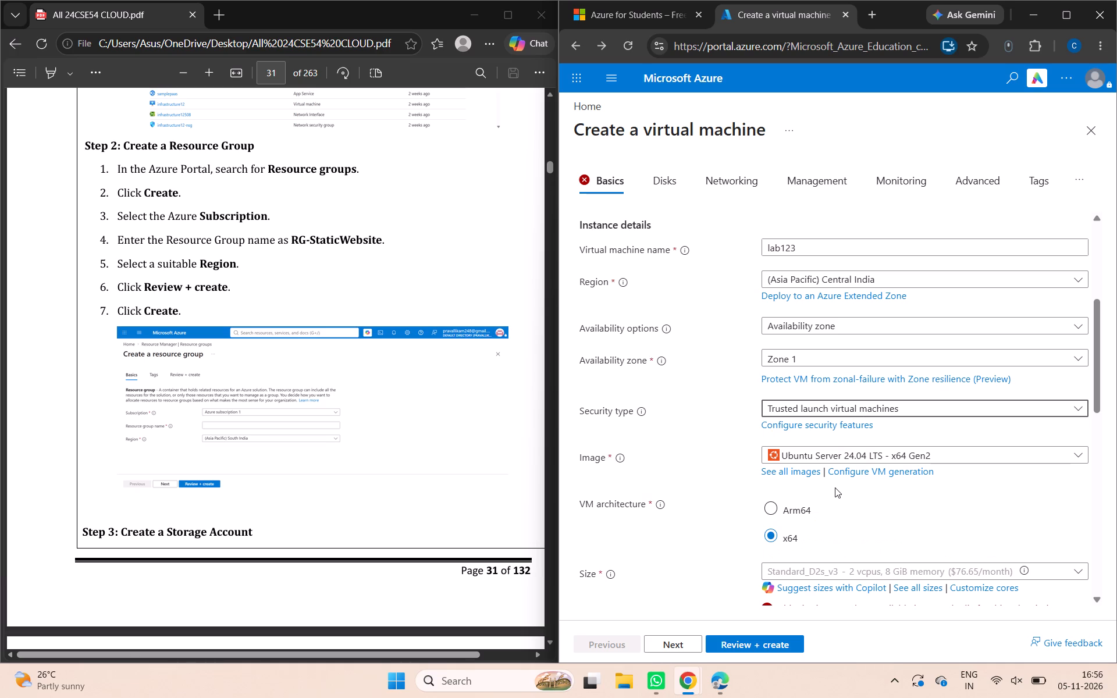
# Check the Standard_D2s_v3 size's status in Central India and look through the administrator account settings.
pyautogui.scroll(-2, 835, 487)
pyautogui.click(850, 486)
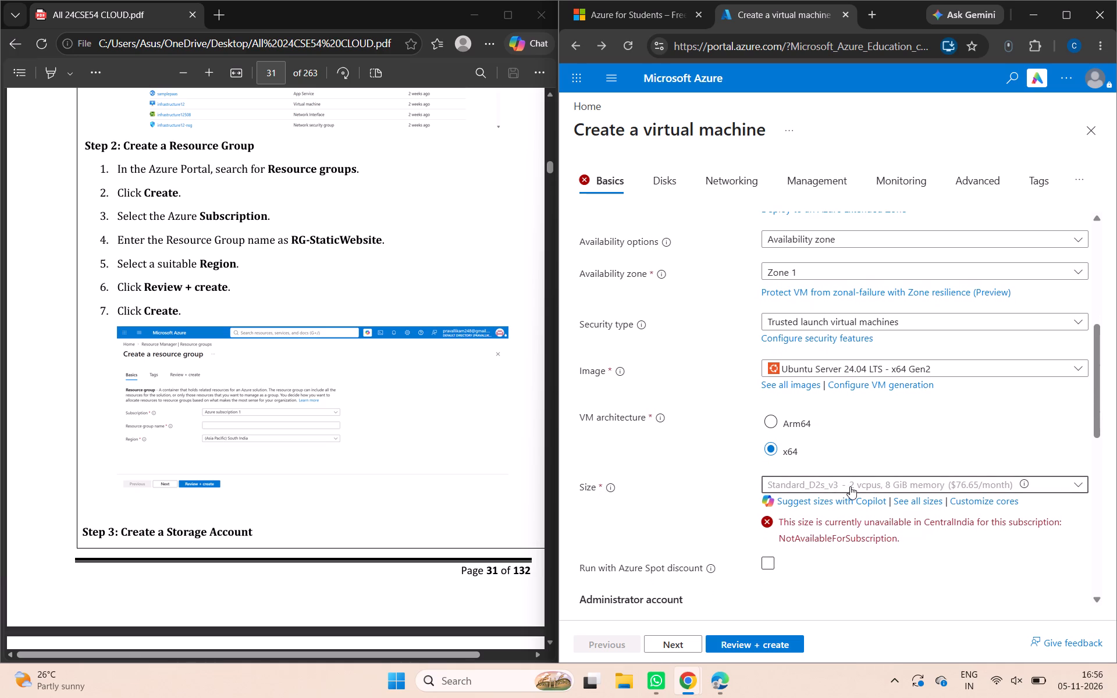
pyautogui.click(646, 493)
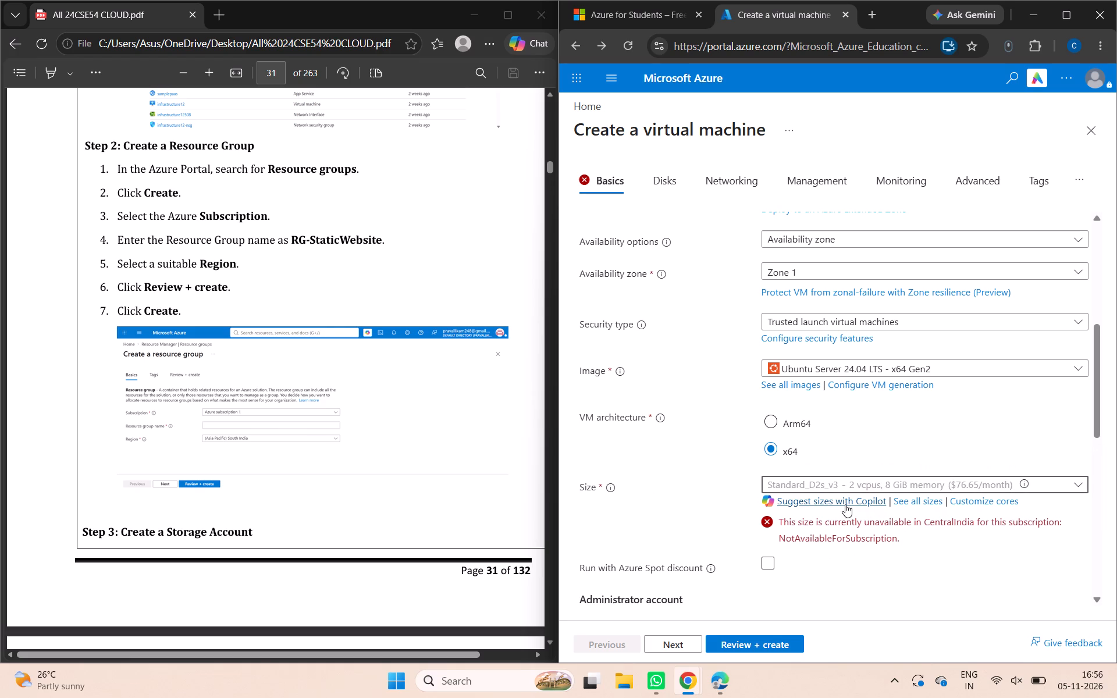
pyautogui.scroll(-2, 882, 522)
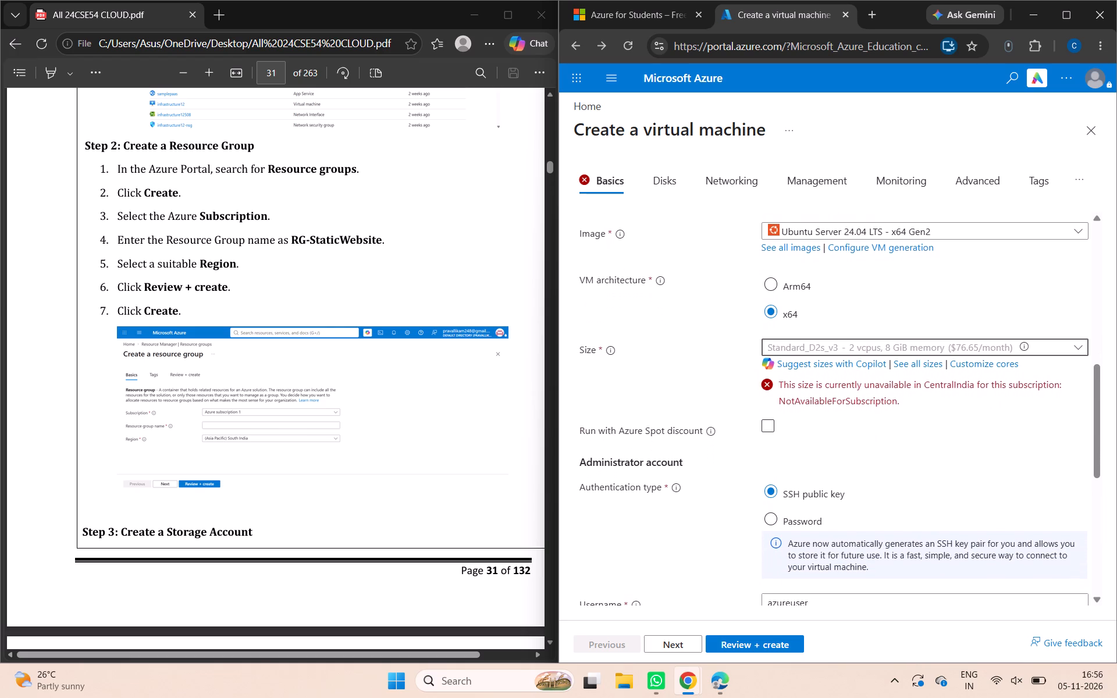
pyautogui.scroll(-3, 882, 522)
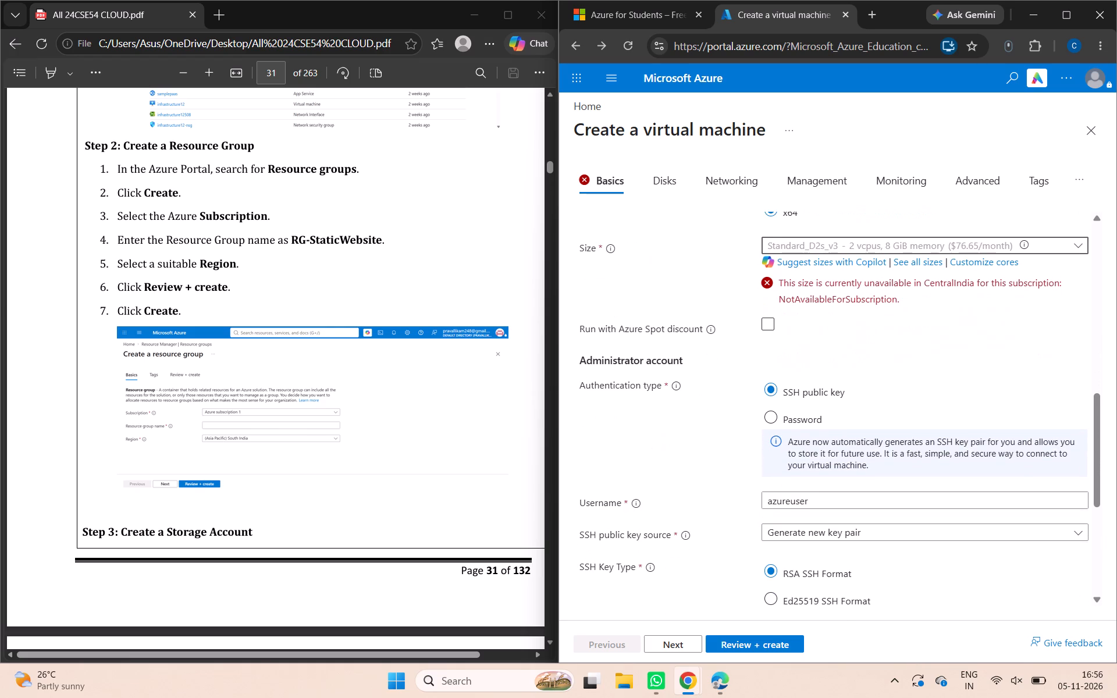
pyautogui.scroll(4, 882, 522)
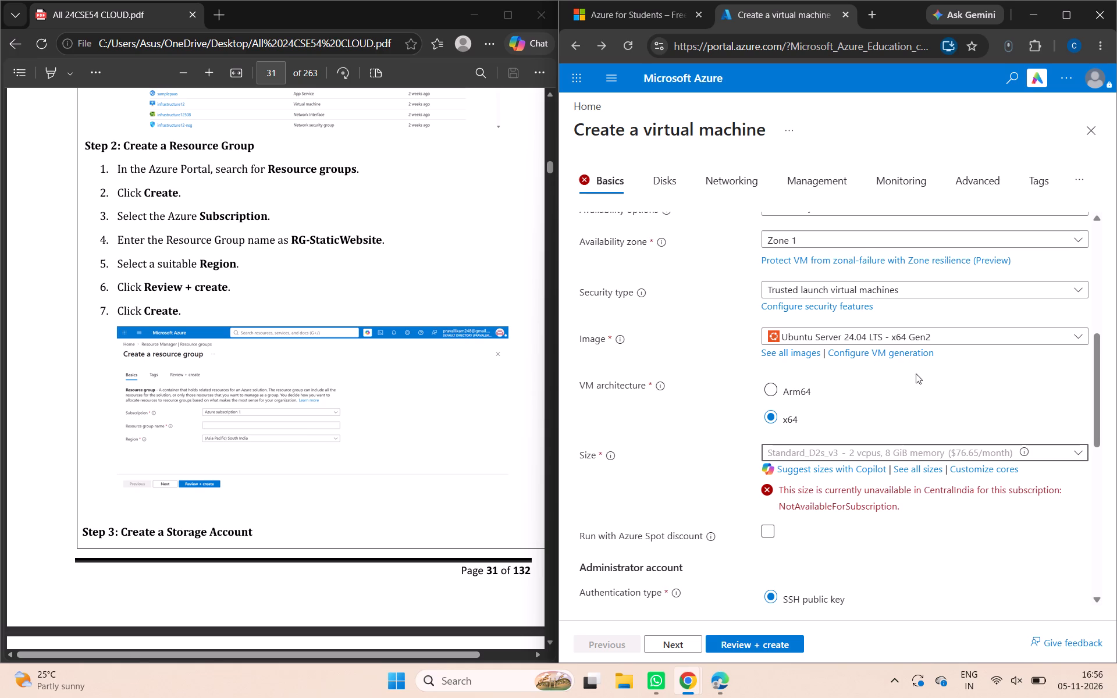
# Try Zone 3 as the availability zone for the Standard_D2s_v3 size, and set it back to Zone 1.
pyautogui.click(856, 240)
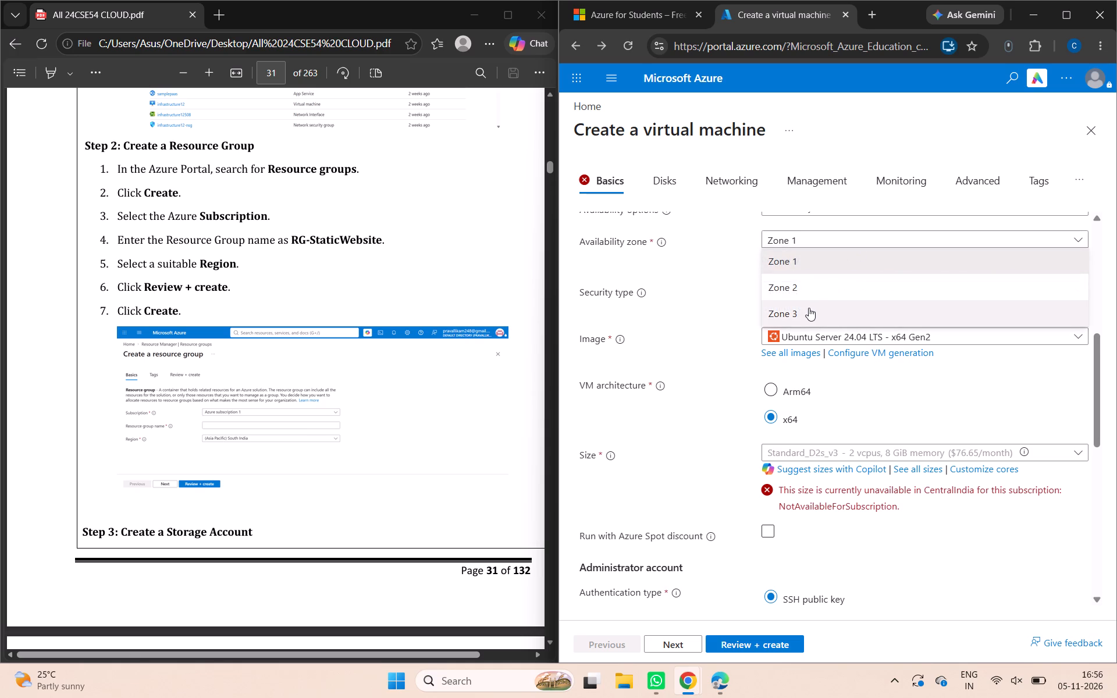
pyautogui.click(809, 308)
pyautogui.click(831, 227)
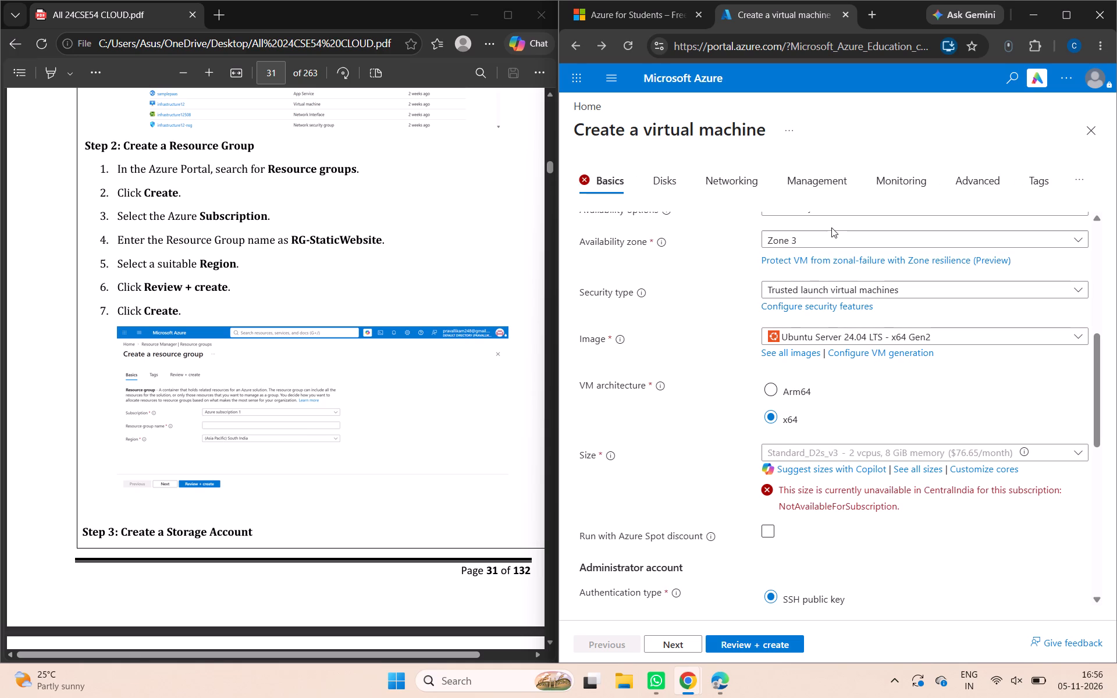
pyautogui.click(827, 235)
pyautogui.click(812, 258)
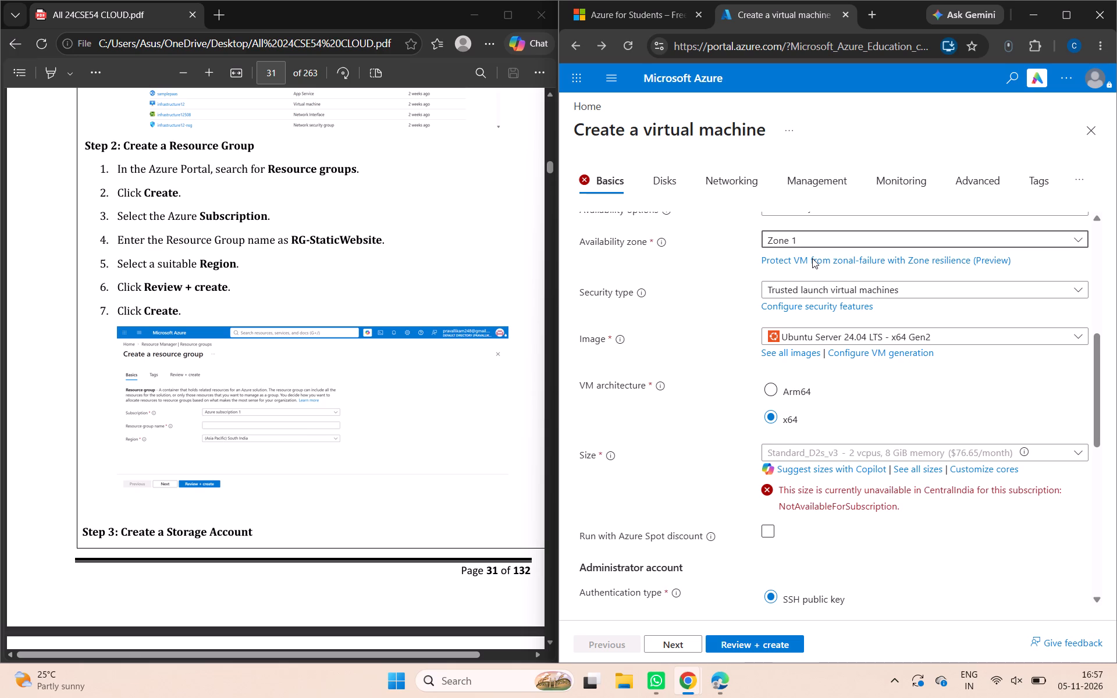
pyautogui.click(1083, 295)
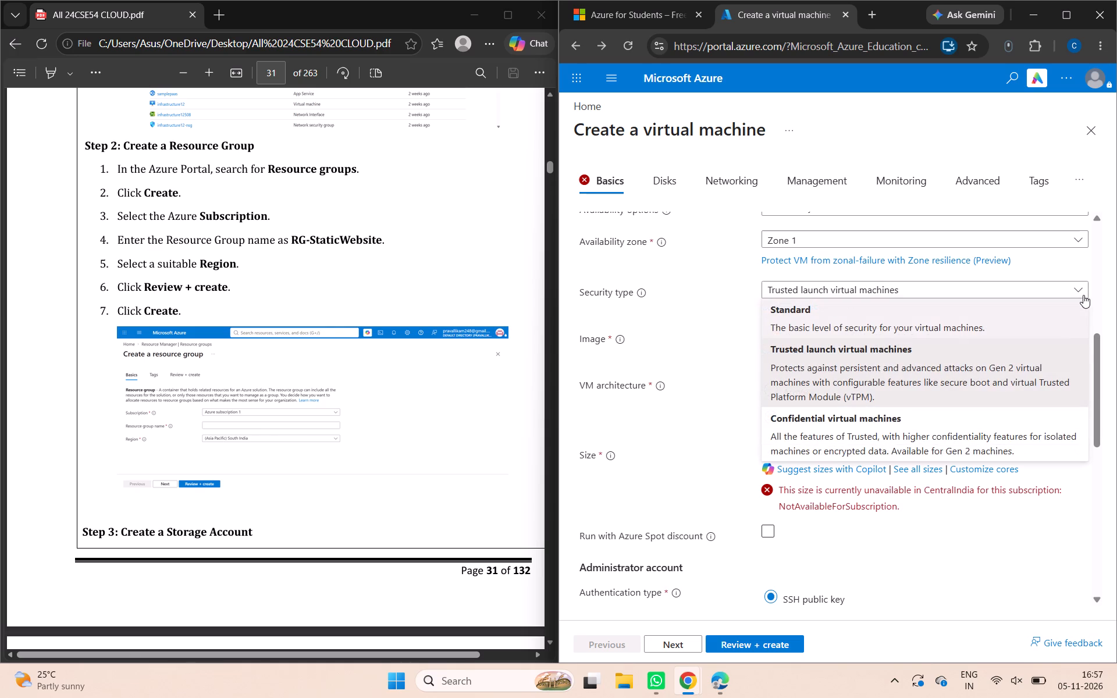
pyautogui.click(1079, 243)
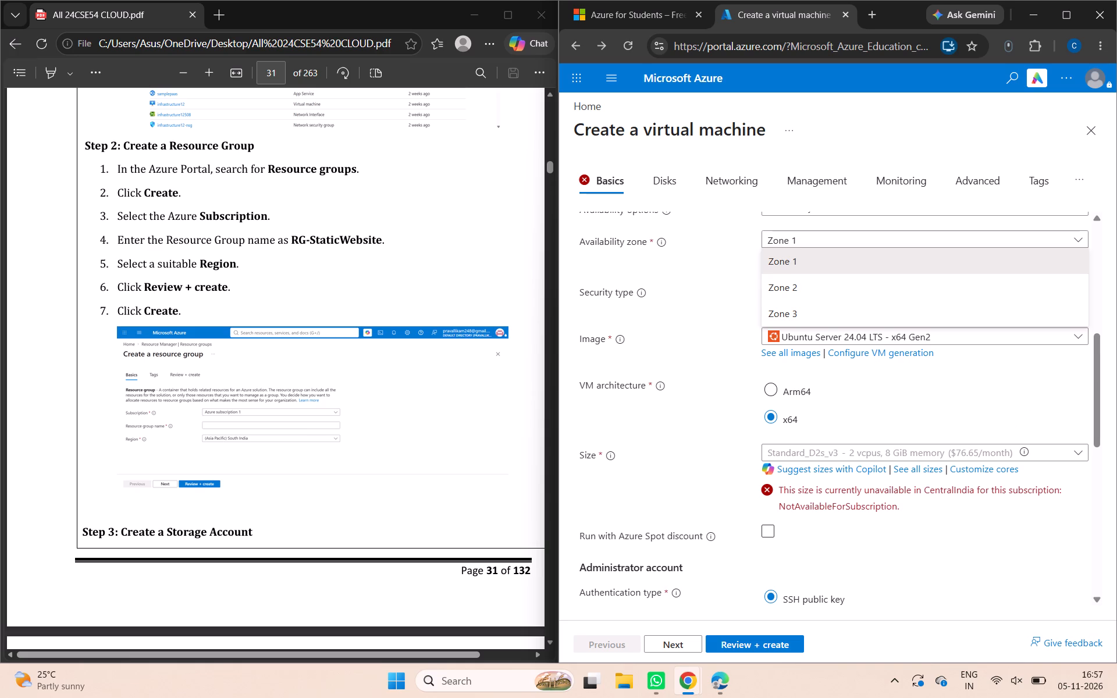
# Look back through the lab manual from page 31 to the PaaS program's output on page 24.
pyautogui.scroll(4, 442, 352)
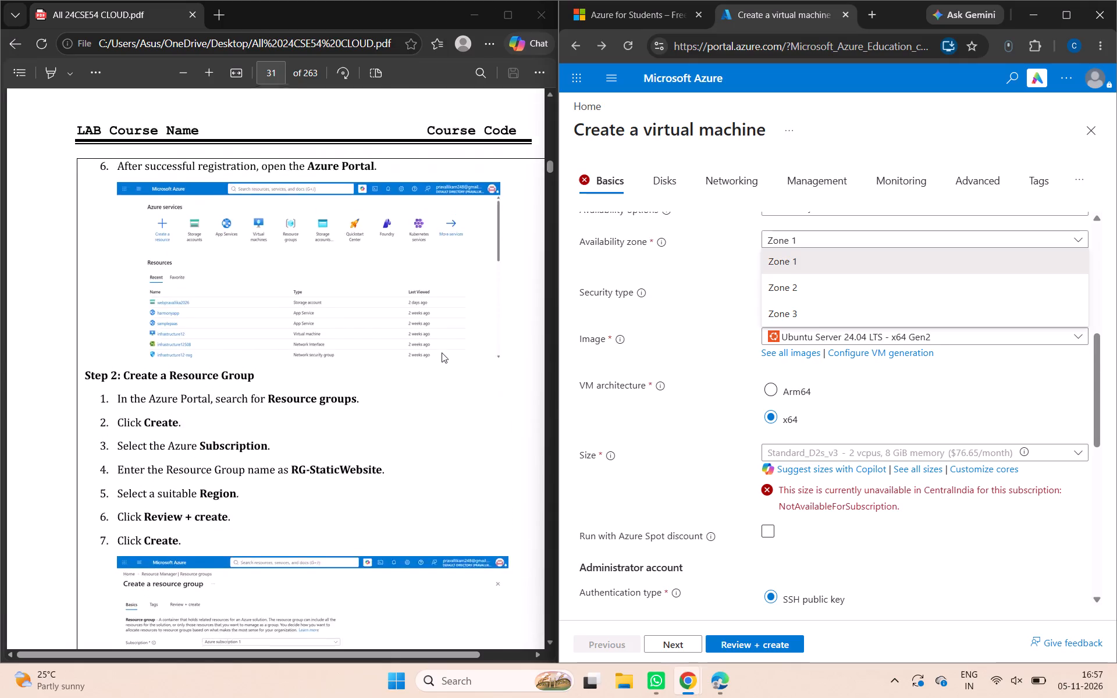
pyautogui.scroll(12, 442, 352)
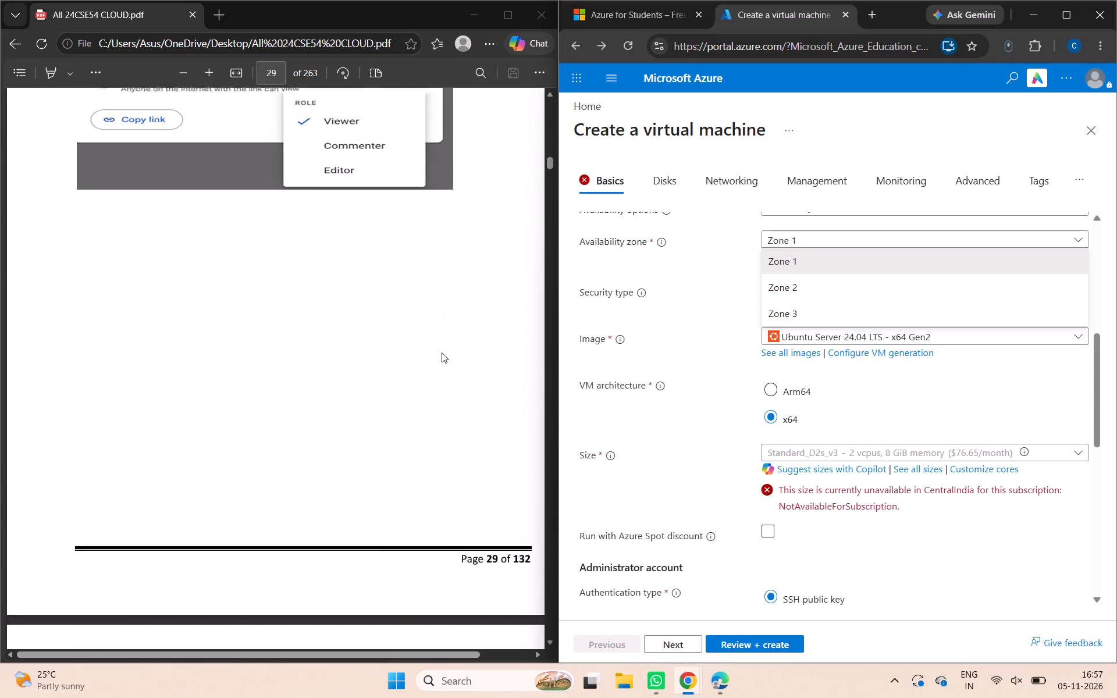
pyautogui.scroll(11, 442, 352)
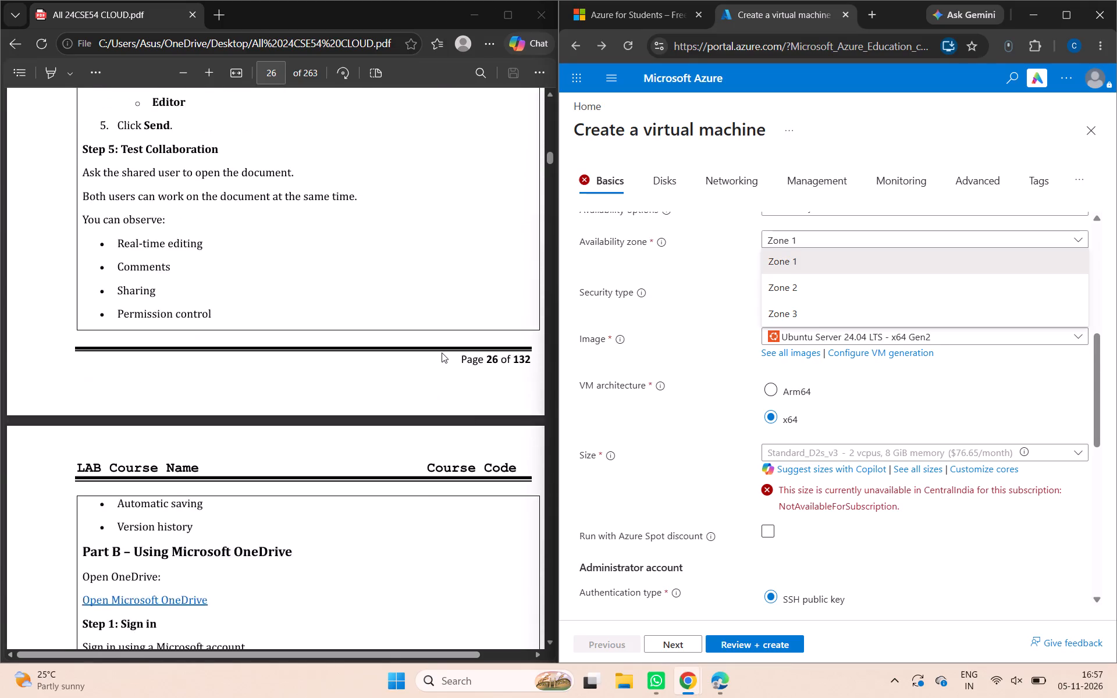
pyautogui.scroll(10, 442, 352)
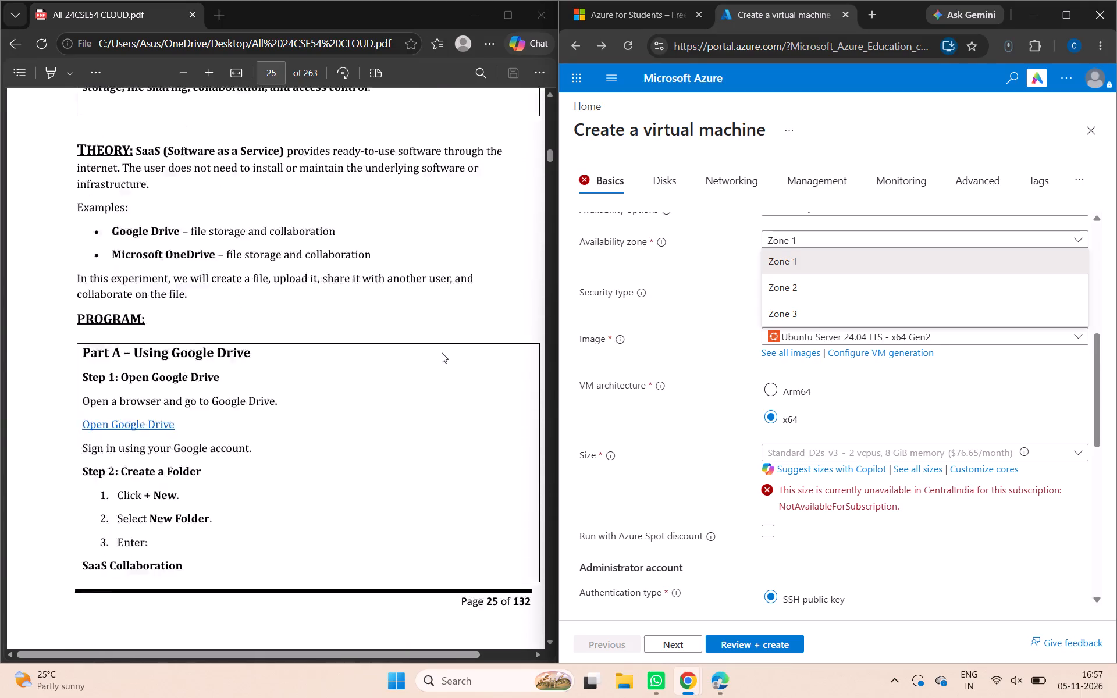
pyautogui.scroll(11, 442, 352)
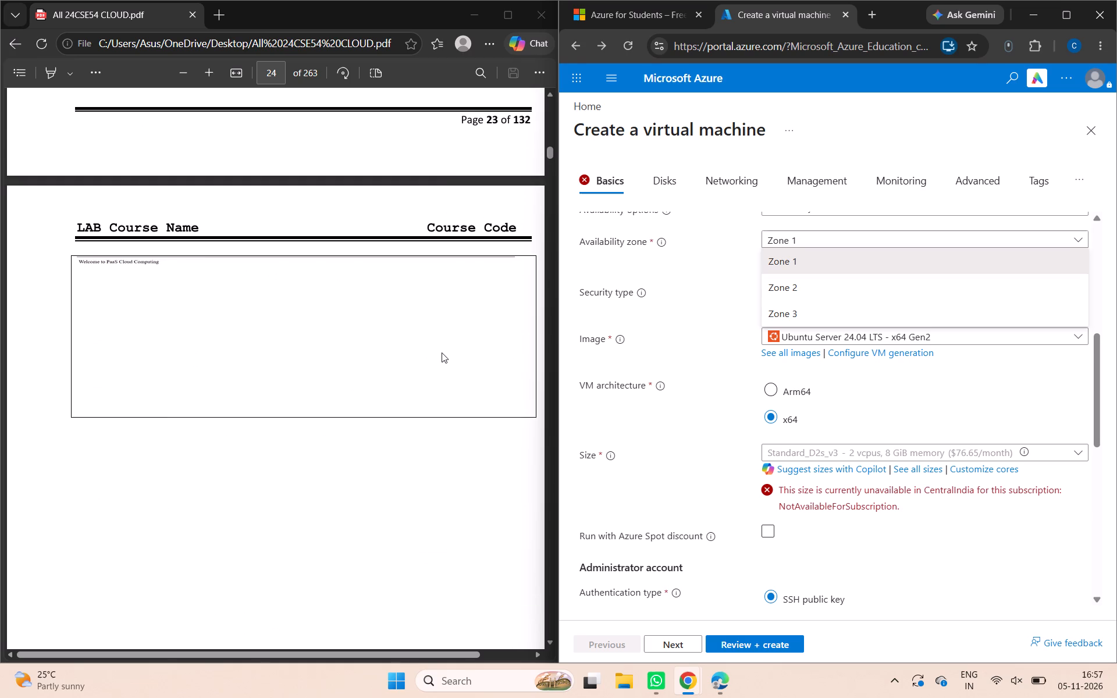
# Review the virtual machine's availability zone options in the Azure portal and keep Zone 1 selected.
pyautogui.click(1082, 240)
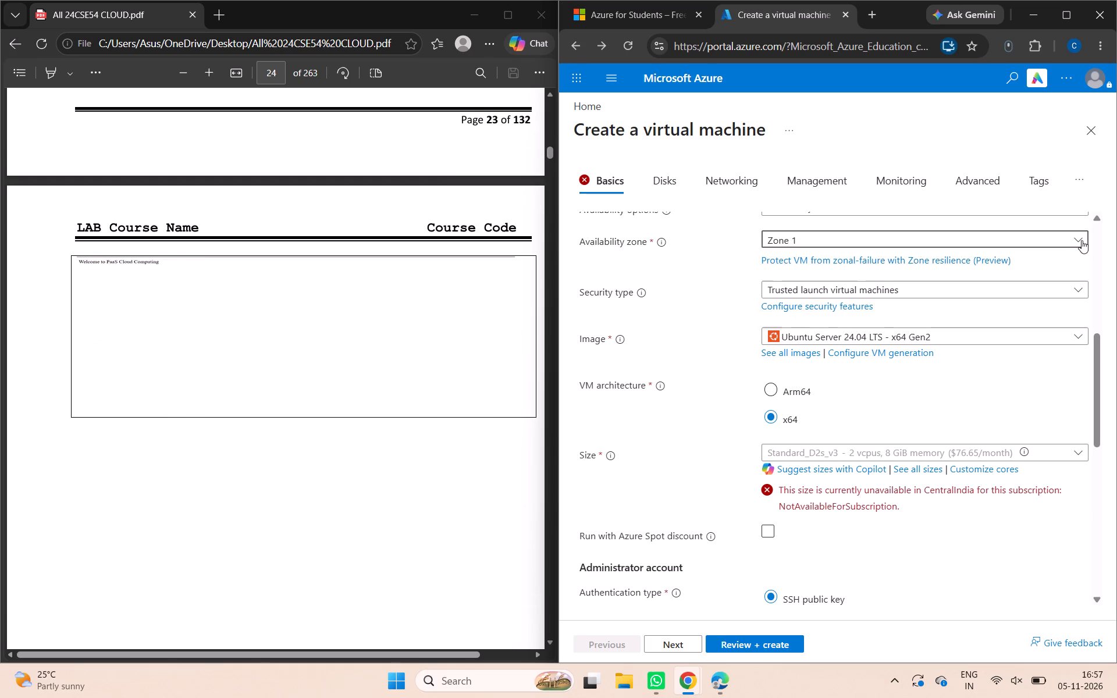
pyautogui.click(1082, 240)
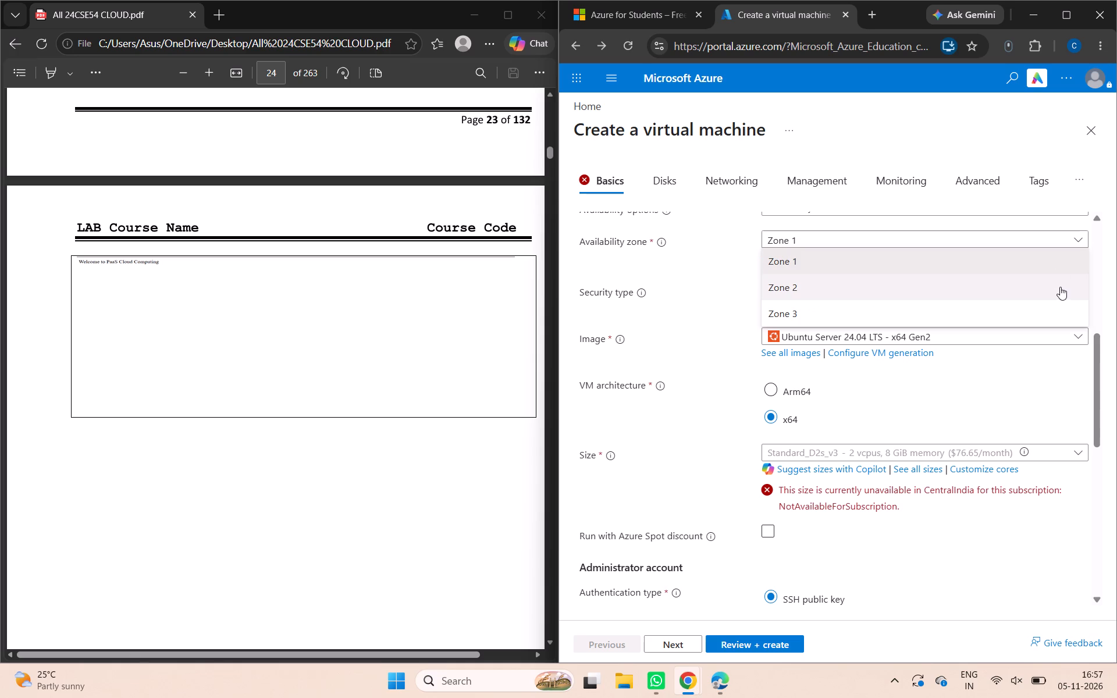
pyautogui.click(1047, 254)
# Change the virtual machine's region to (Asia Pacific) New Zealand North and check whether the Standard_D2s_v3 size is available there.
pyautogui.scroll(3, 1009, 305)
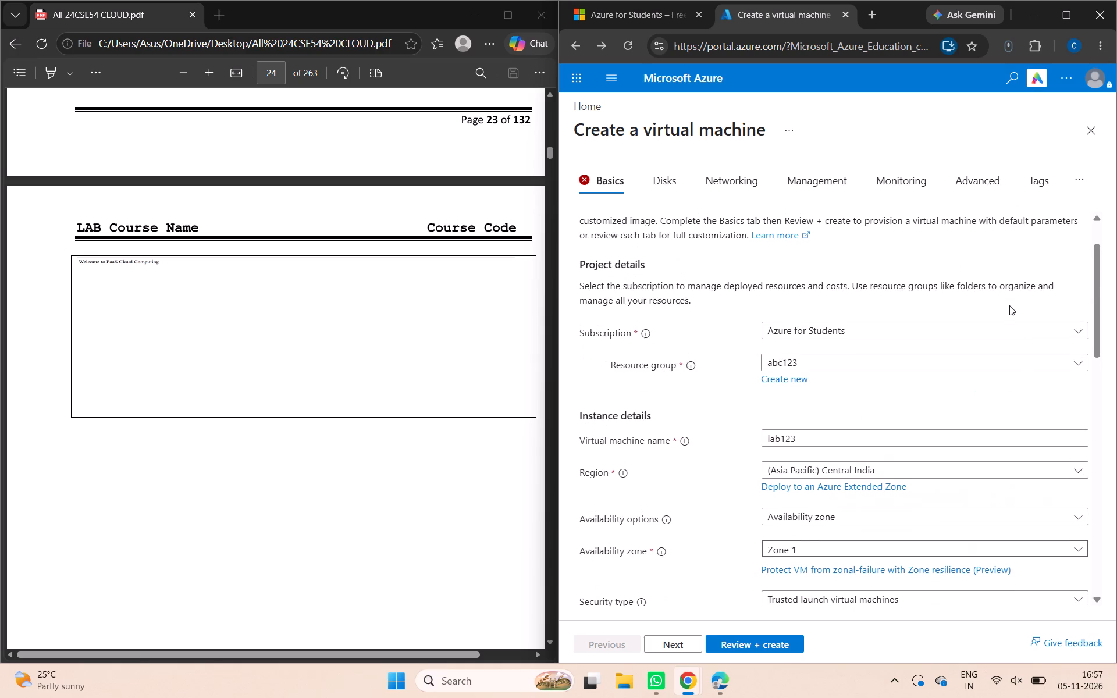
pyautogui.click(1038, 474)
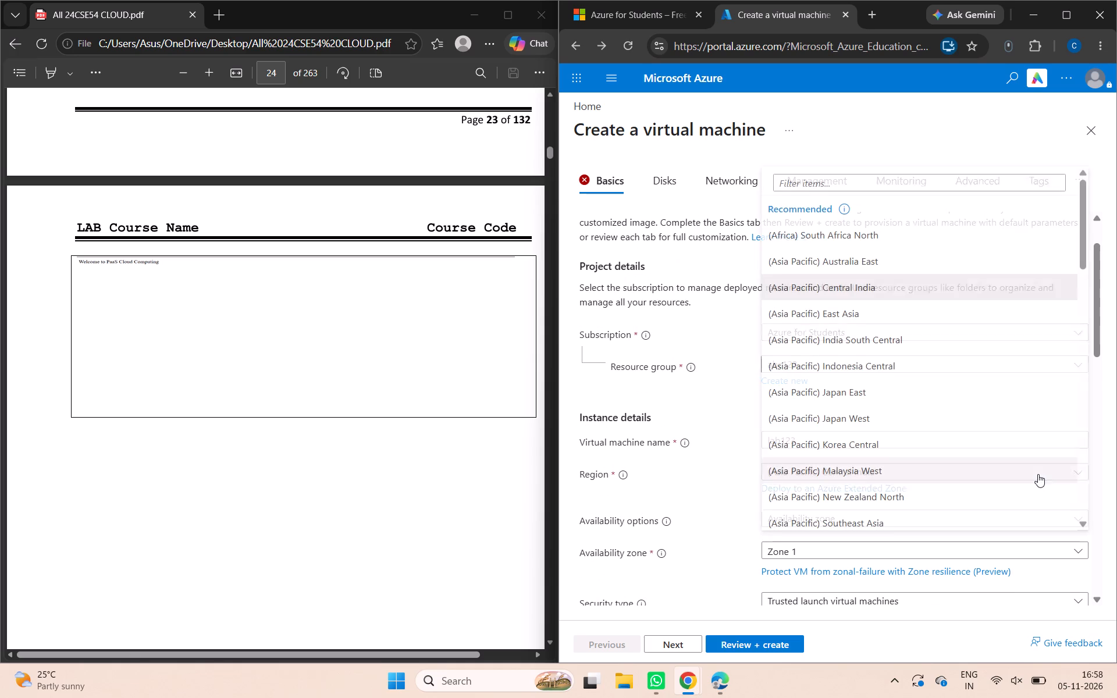
pyautogui.click(943, 491)
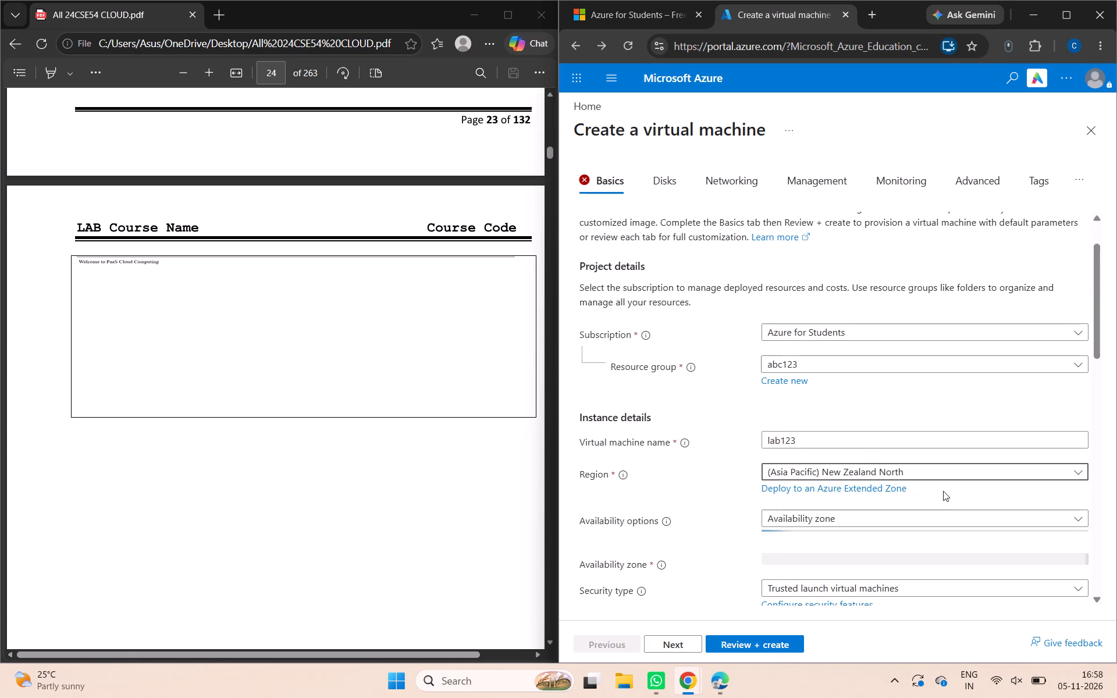
pyautogui.scroll(-4, 943, 491)
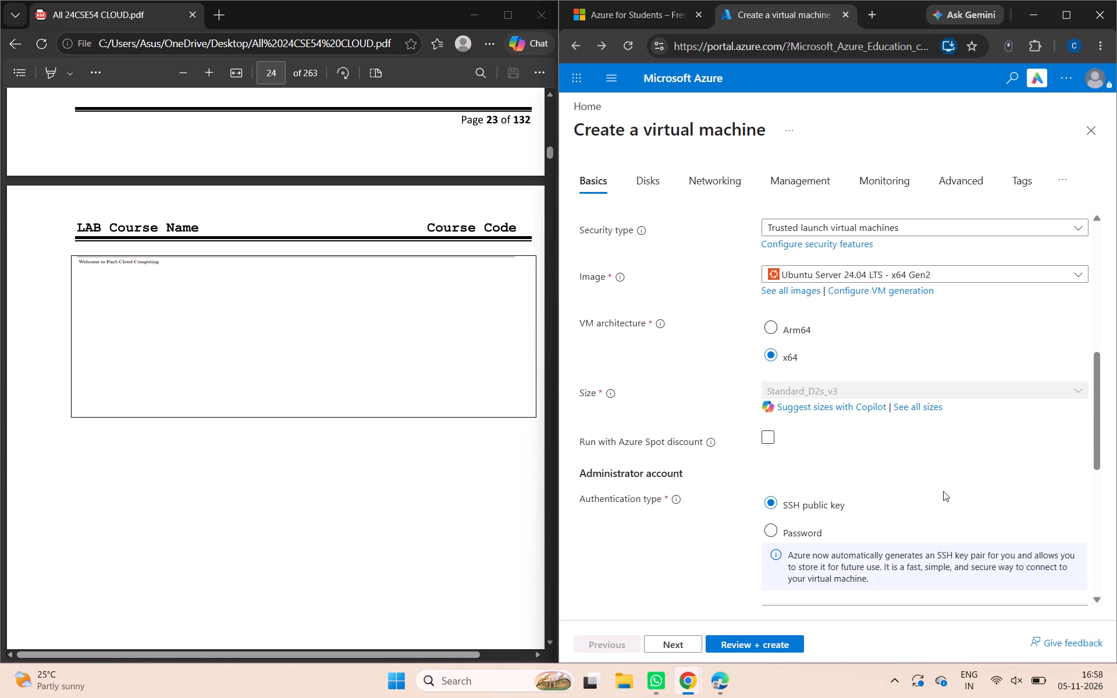
pyautogui.scroll(1, 943, 491)
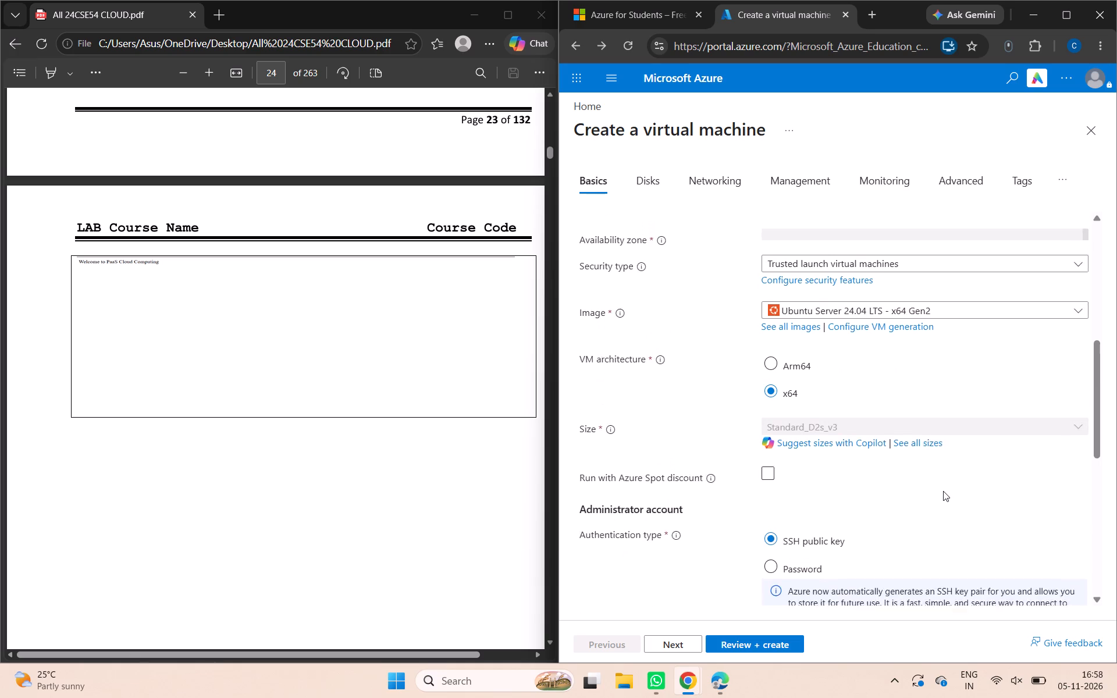
pyautogui.scroll(1, 943, 491)
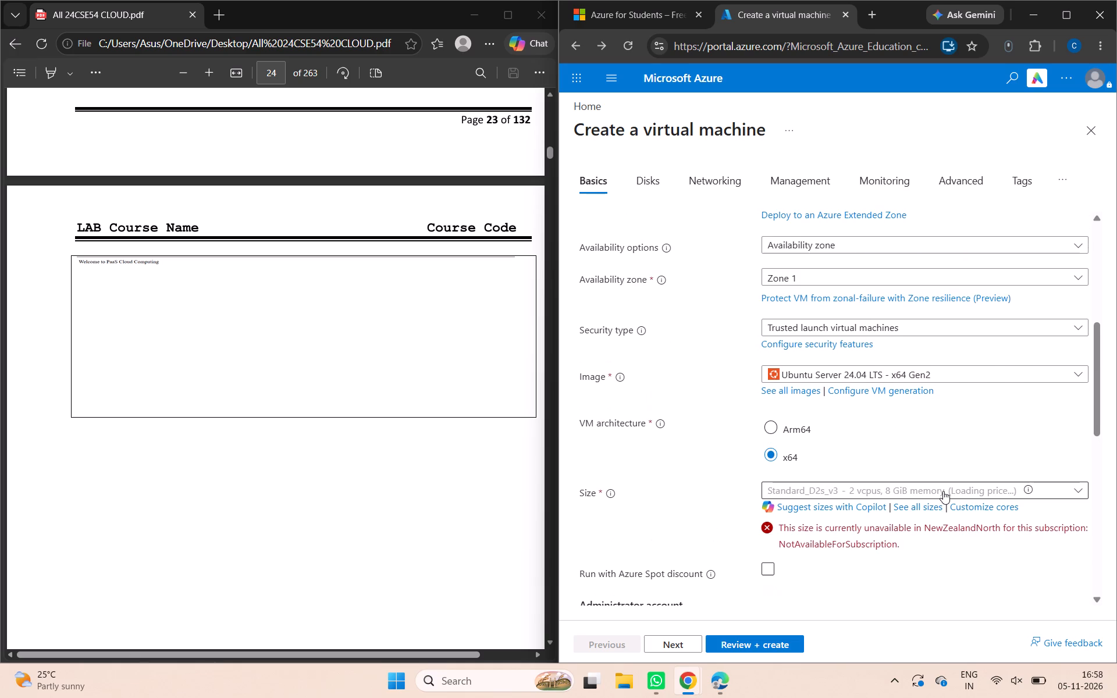
pyautogui.scroll(3, 943, 491)
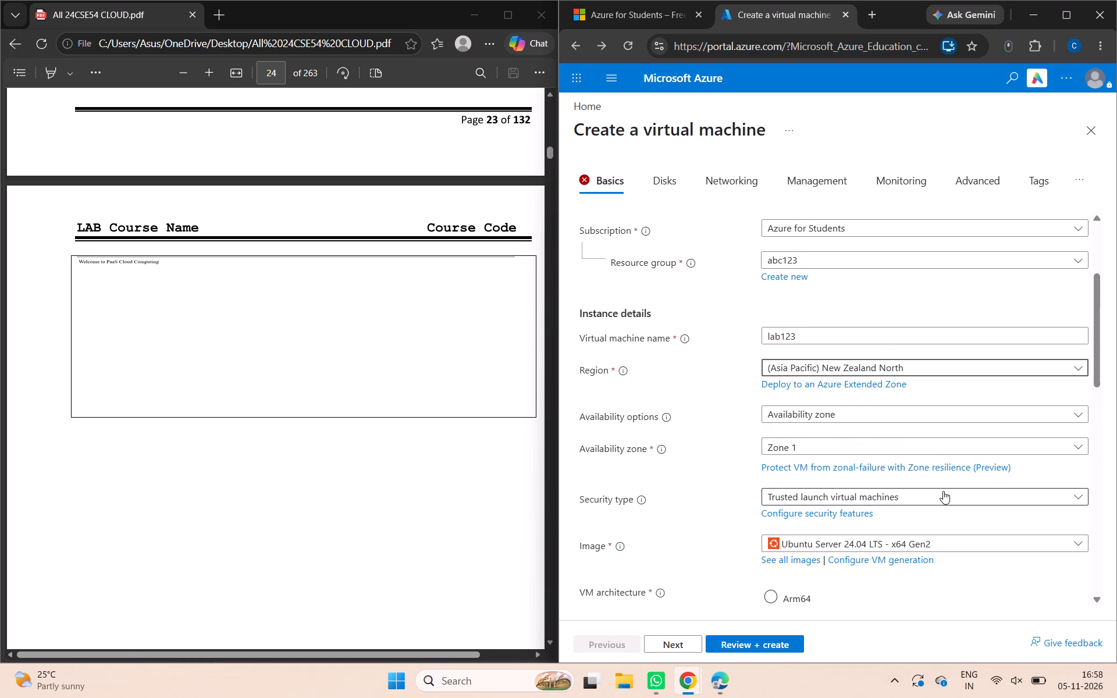
pyautogui.scroll(1, 943, 491)
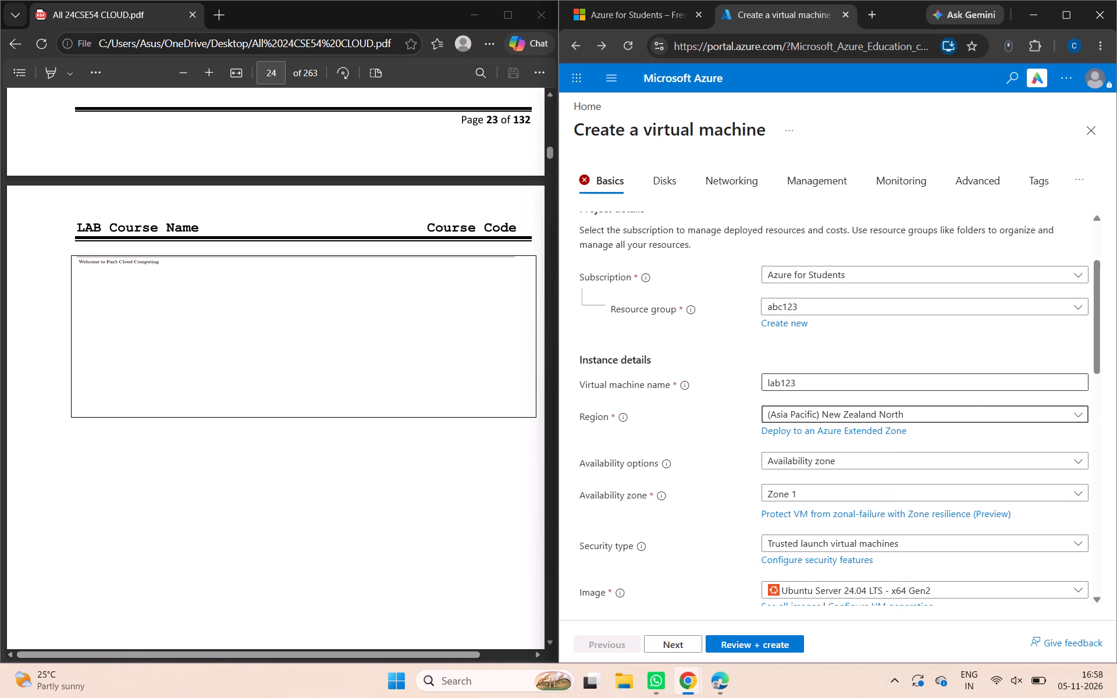
# Examine the recommended sizes and availability zone options offered for the New Zealand North region, keeping Zone 1 selected.
pyautogui.scroll(-1, 982, 377)
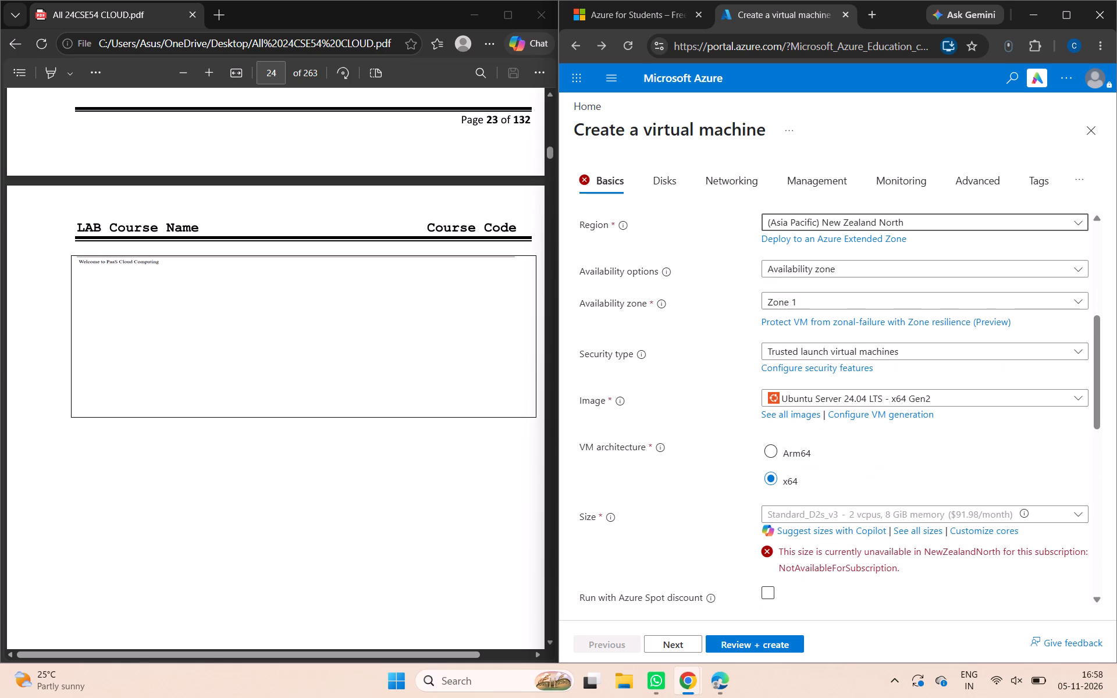
pyautogui.scroll(-1, 982, 377)
pyautogui.click(887, 519)
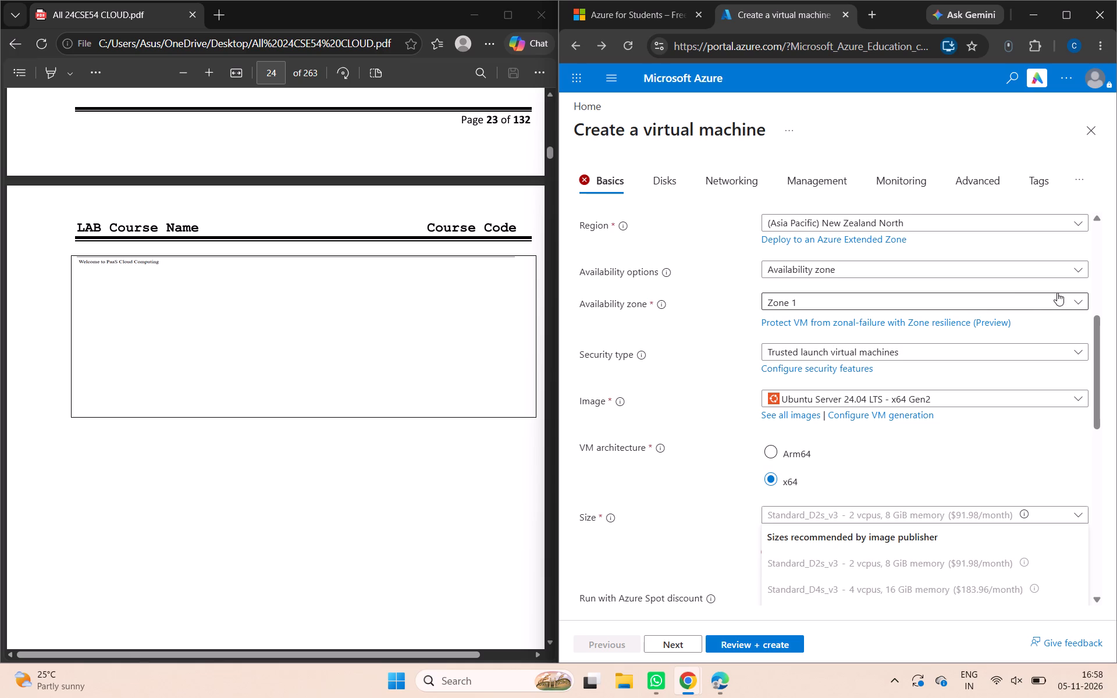
pyautogui.click(1073, 299)
pyautogui.click(1024, 323)
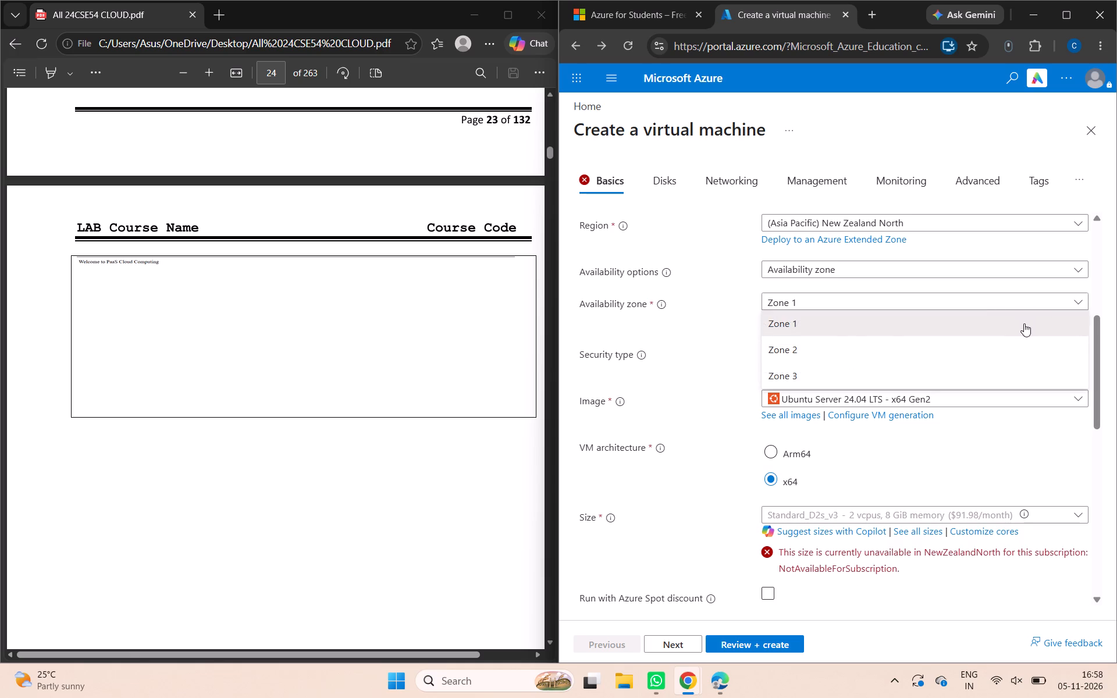
pyautogui.click(851, 514)
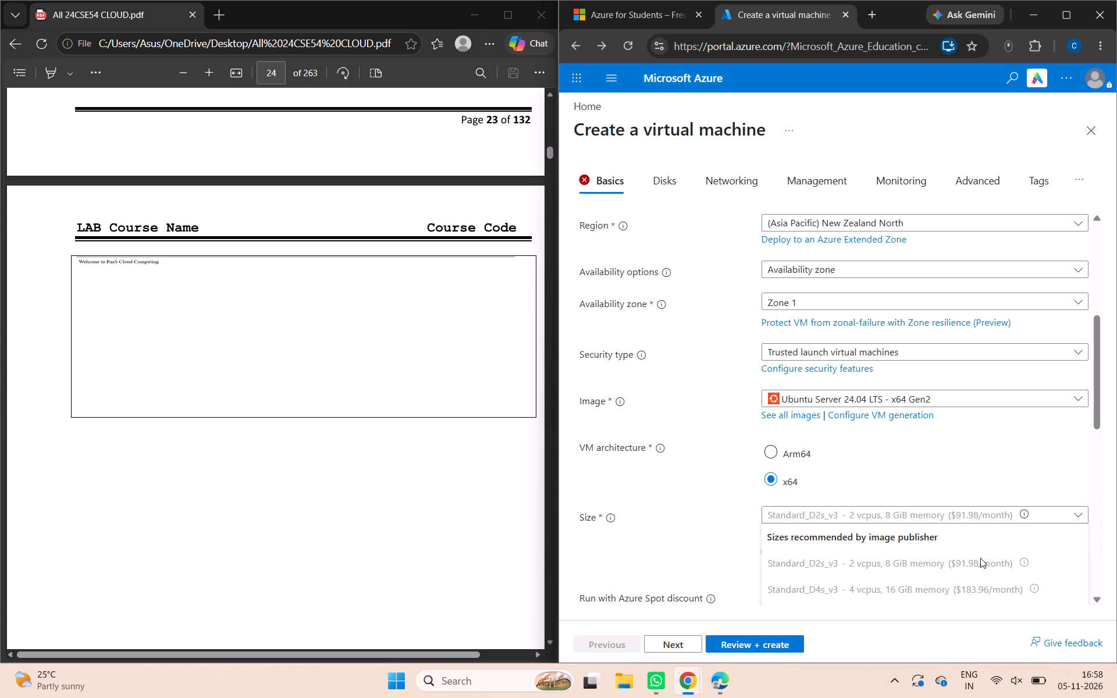
pyautogui.click(898, 540)
pyautogui.tripleClick(898, 540)
pyautogui.click(1079, 513)
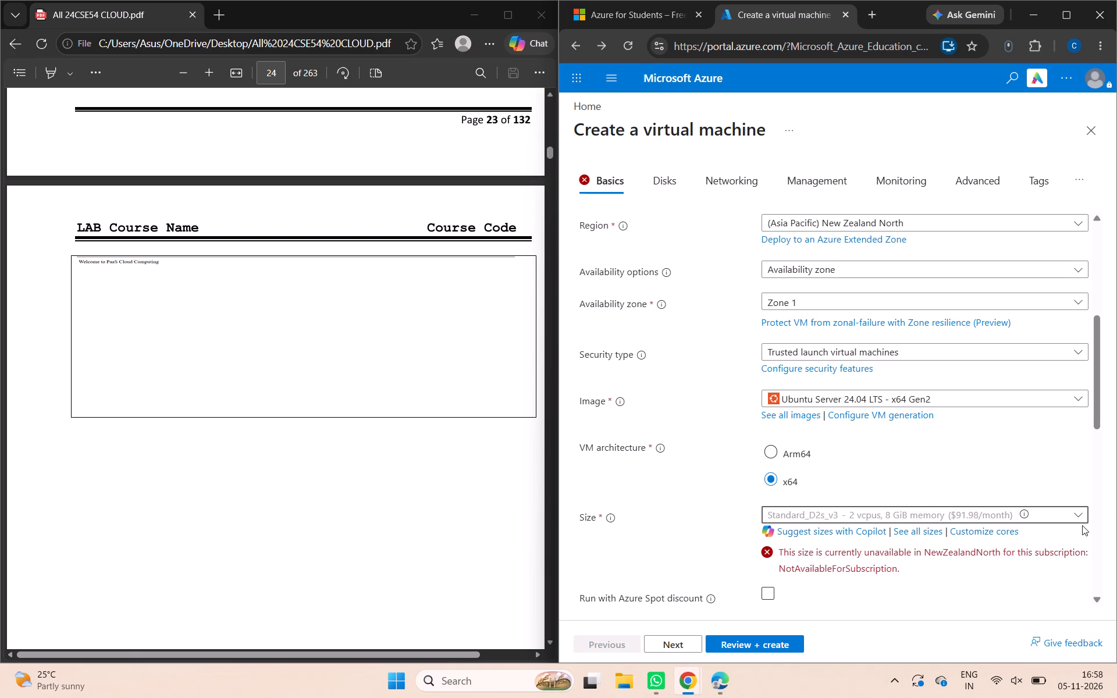
pyautogui.click(1079, 512)
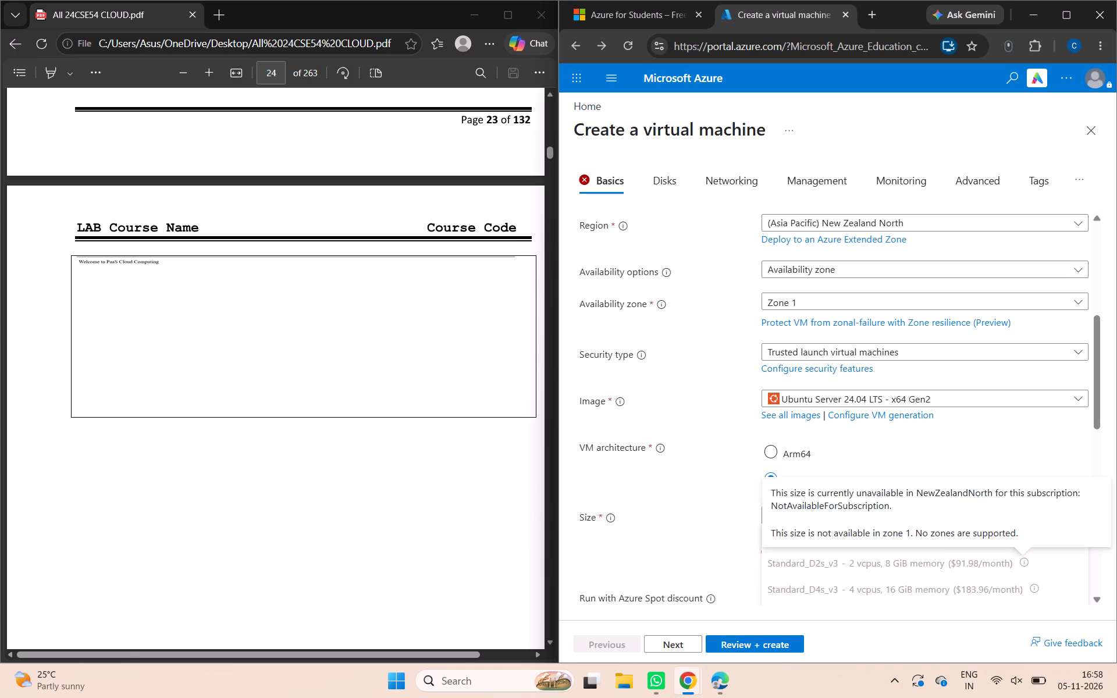
pyautogui.click(866, 530)
pyautogui.scroll(-2, 866, 530)
pyautogui.click(716, 556)
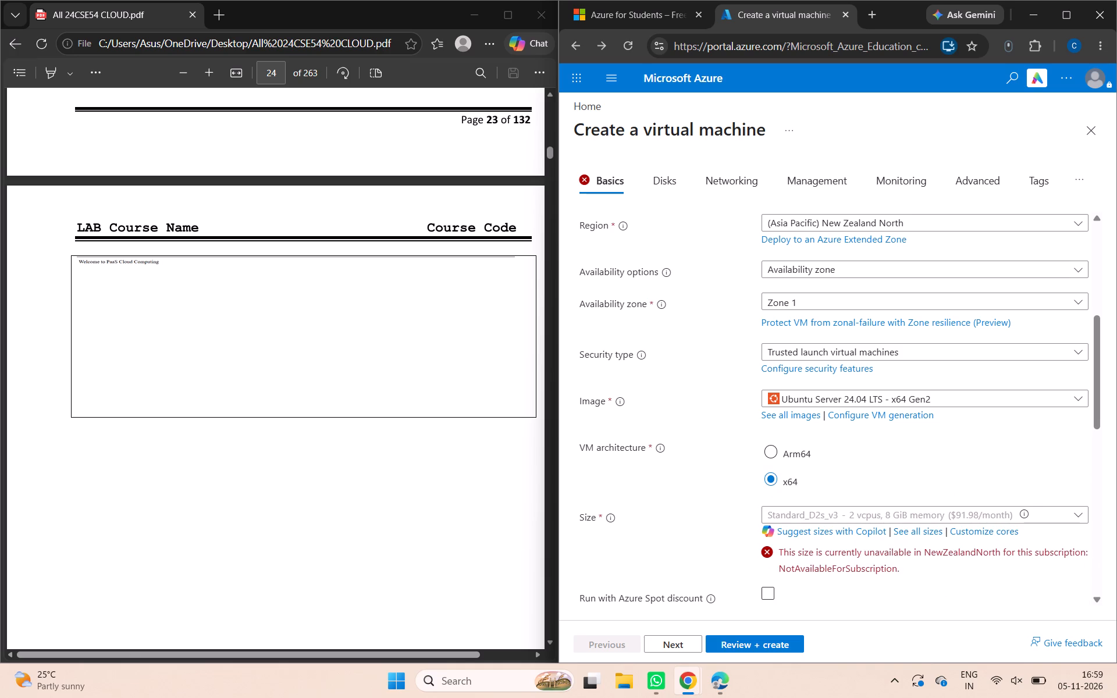
# Open the full list of VM sizes for New Zealand North and look into the B-Series v2 group.
pyautogui.click(901, 526)
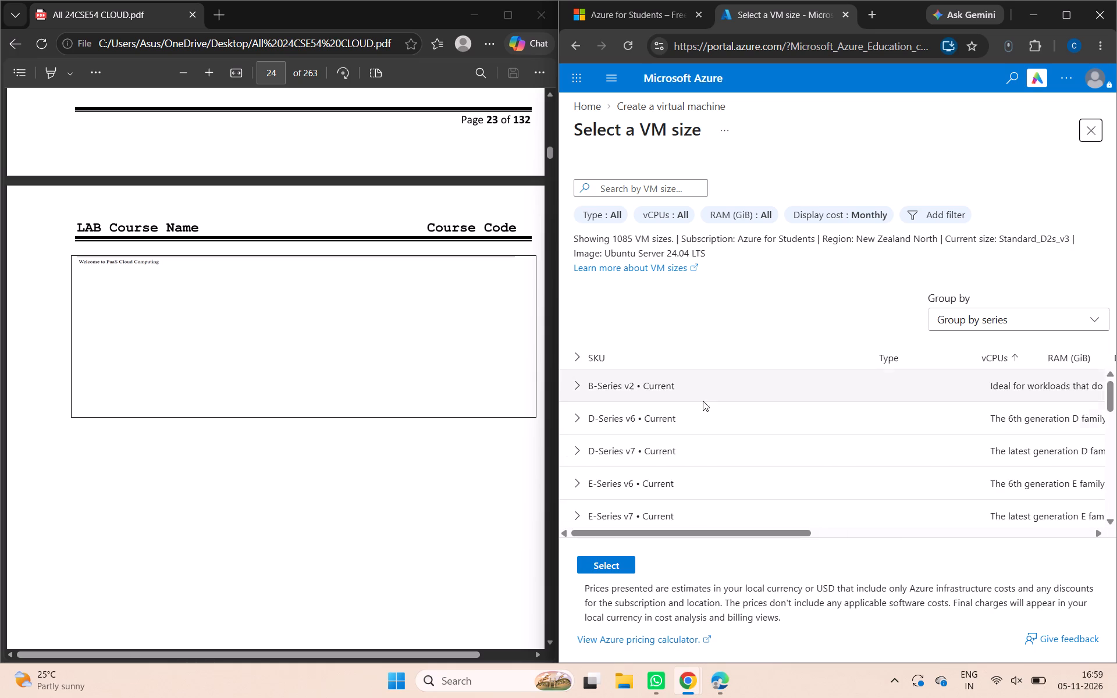
pyautogui.click(575, 390)
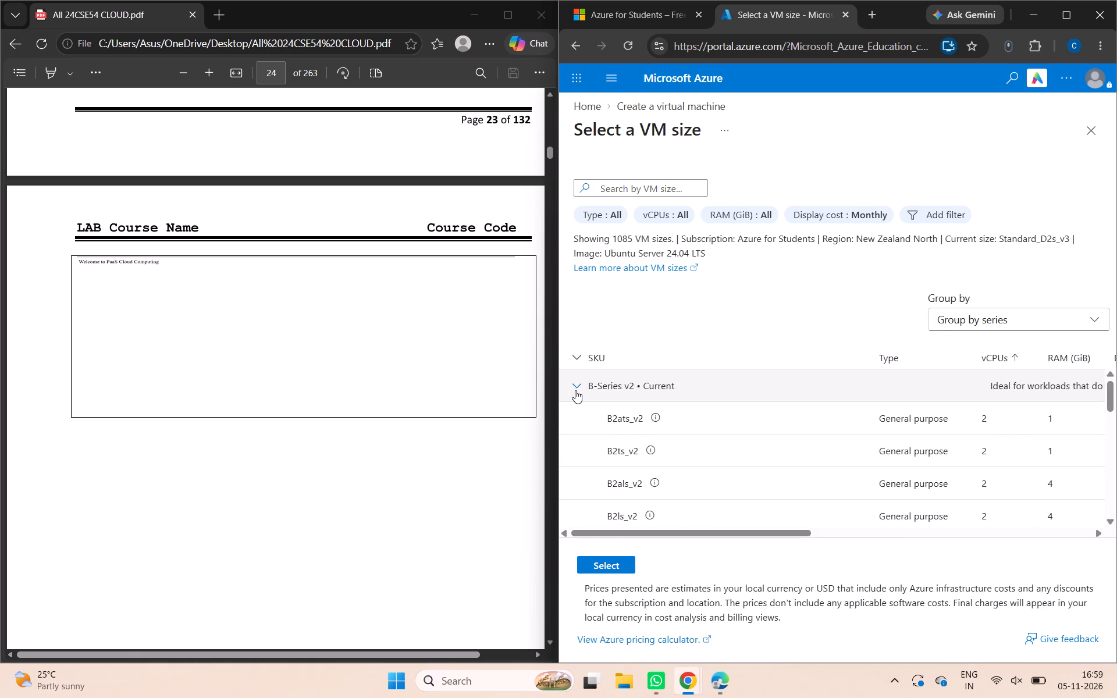
# Collapse the B-Series v2 size group and go back to the virtual machine creation form without choosing a size.
pyautogui.click(577, 389)
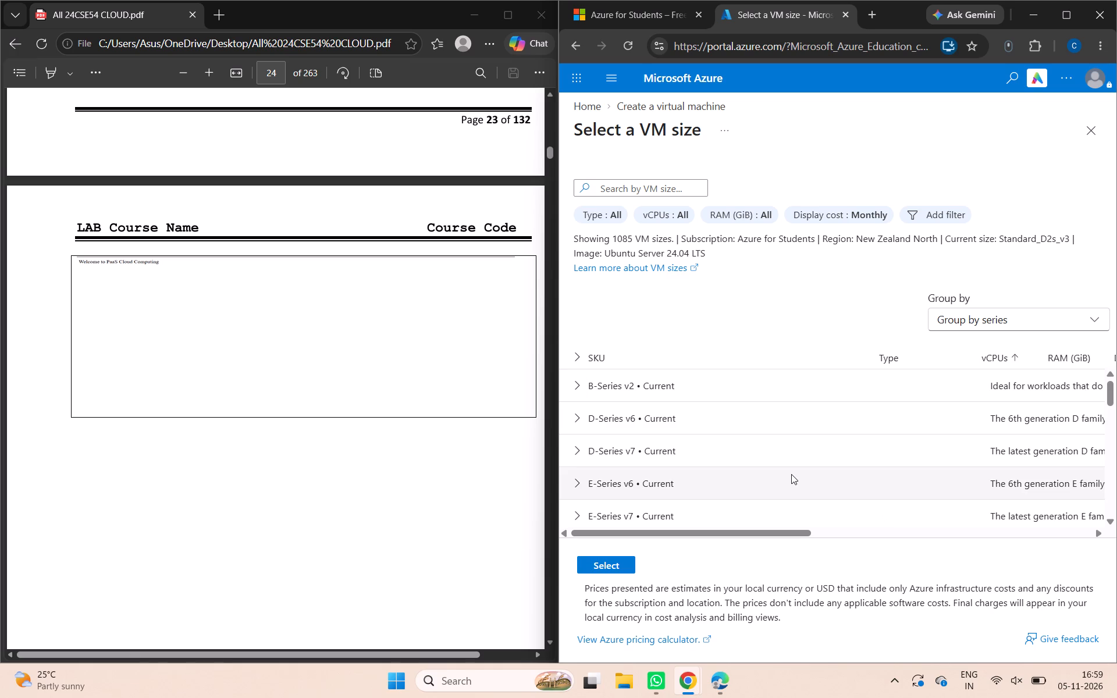
pyautogui.scroll(1, 791, 474)
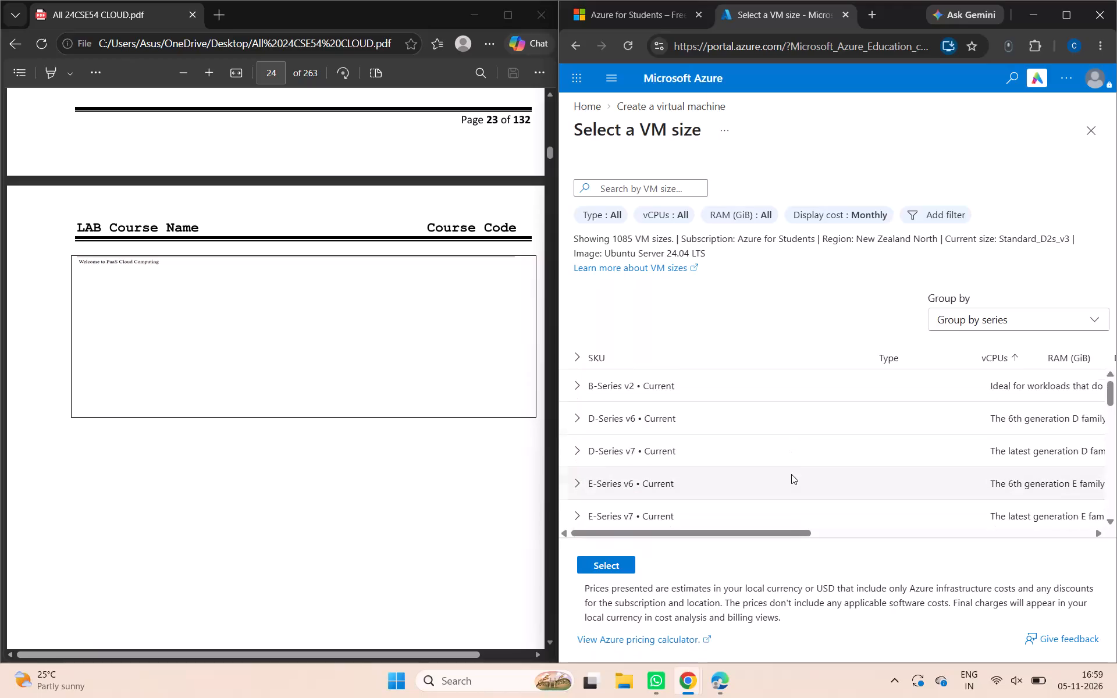
pyautogui.scroll(1, 791, 474)
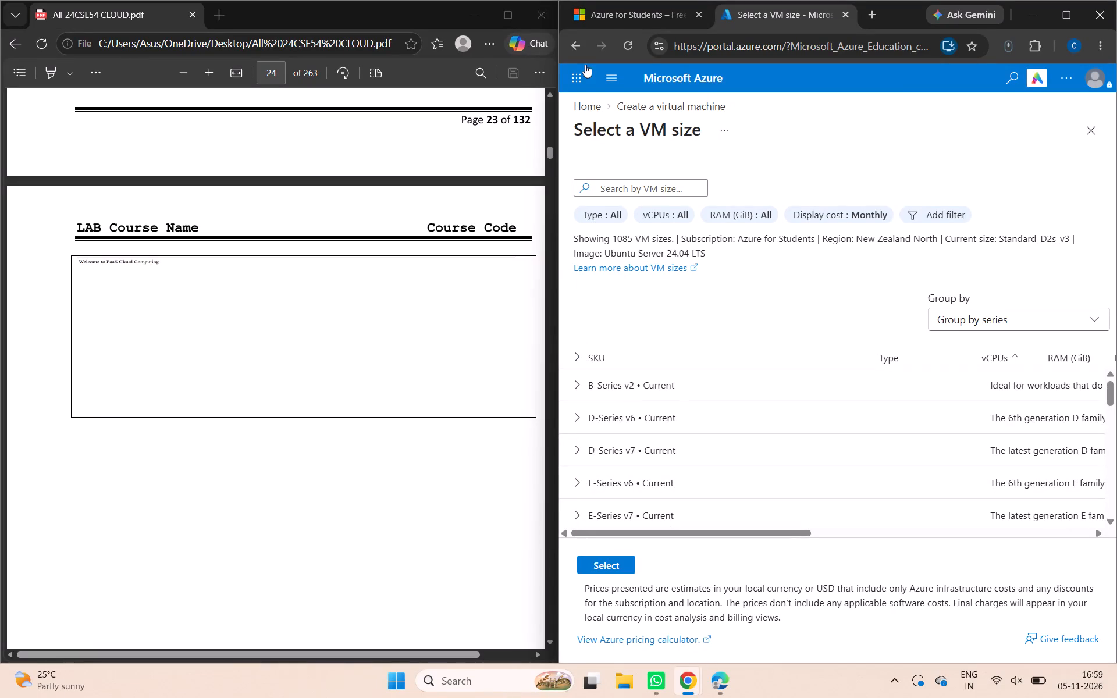
pyautogui.click(568, 47)
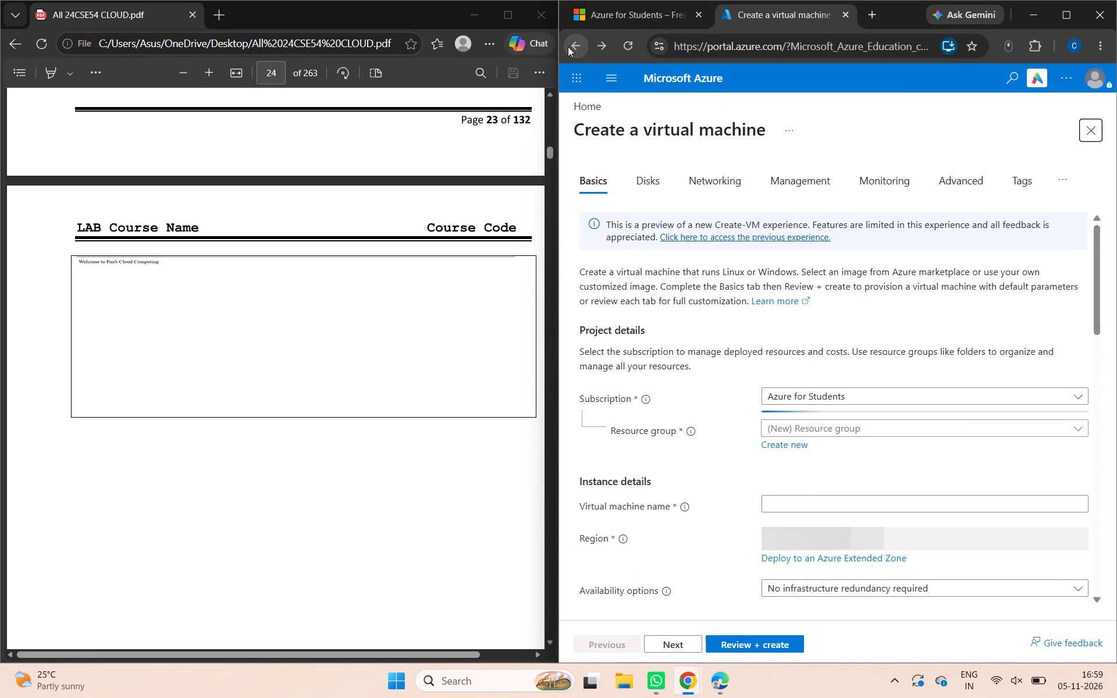
# Review the basic settings of the virtual machine form and examine the sizes recommended by the image publisher.
pyautogui.scroll(-9, 804, 304)
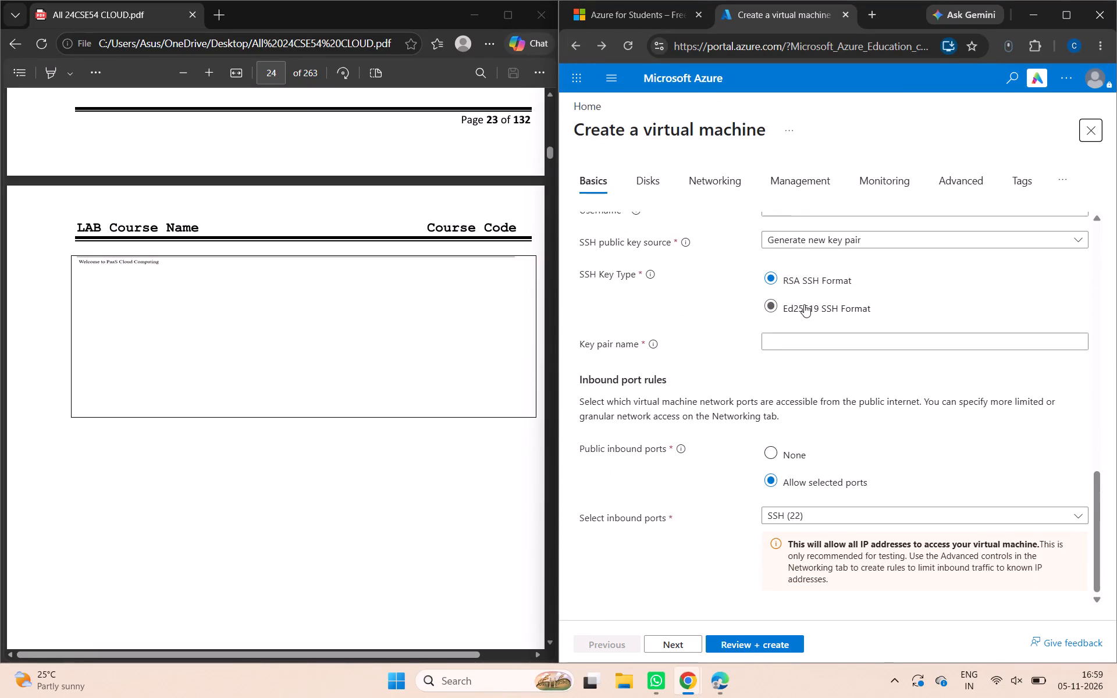
pyautogui.scroll(2, 804, 304)
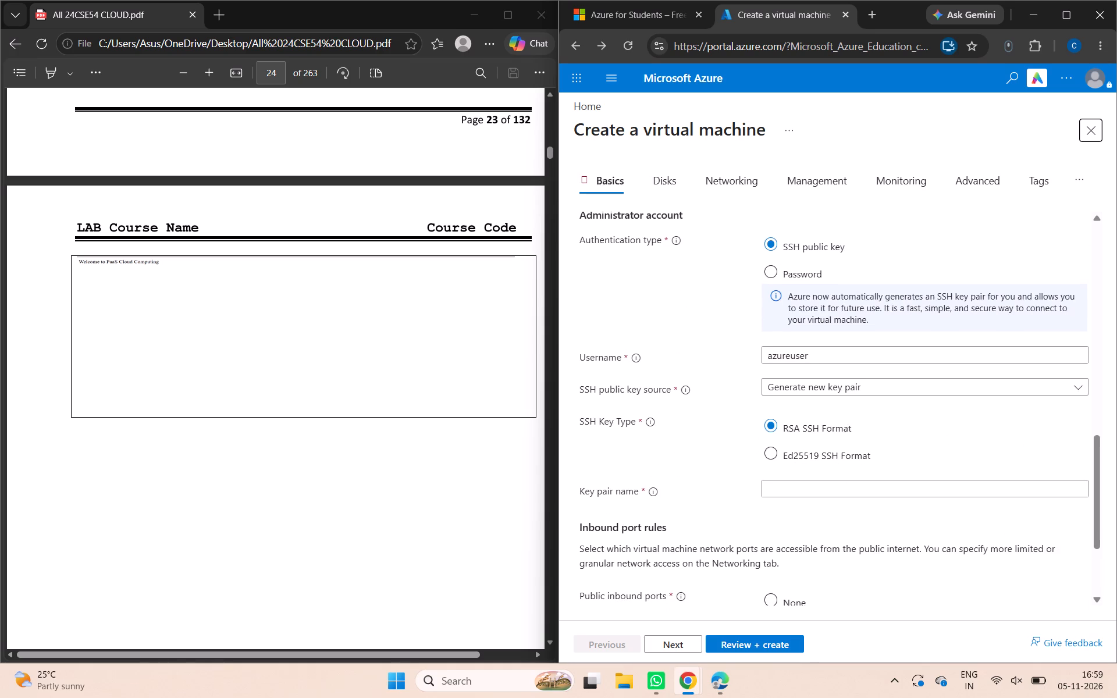
pyautogui.scroll(3, 804, 304)
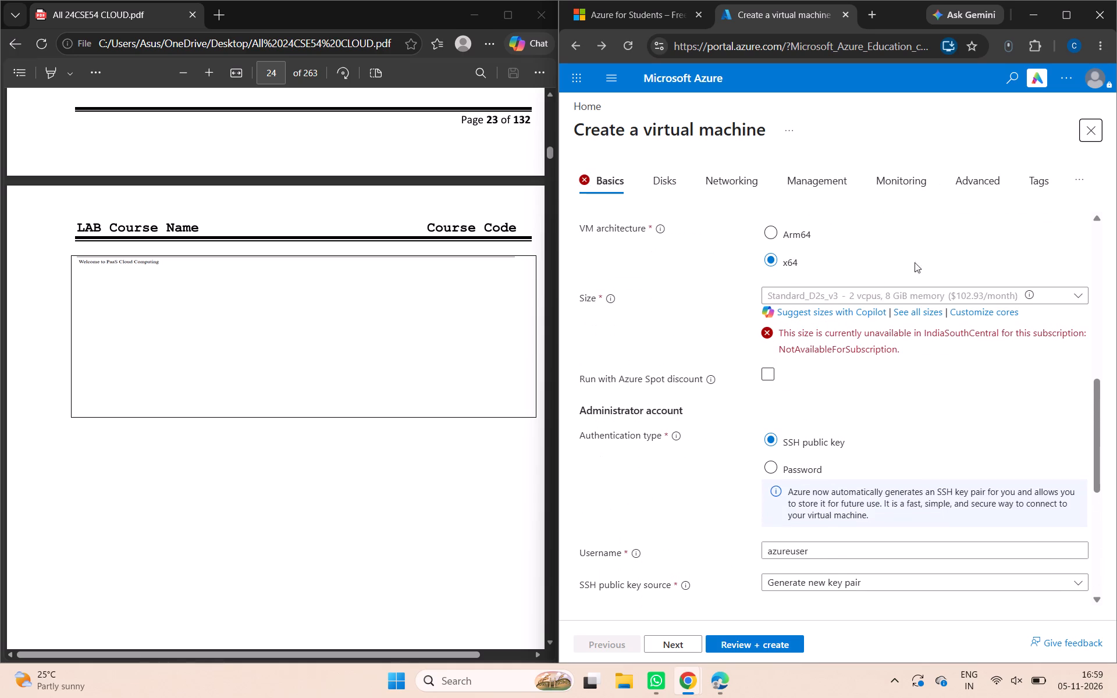
pyautogui.click(1080, 297)
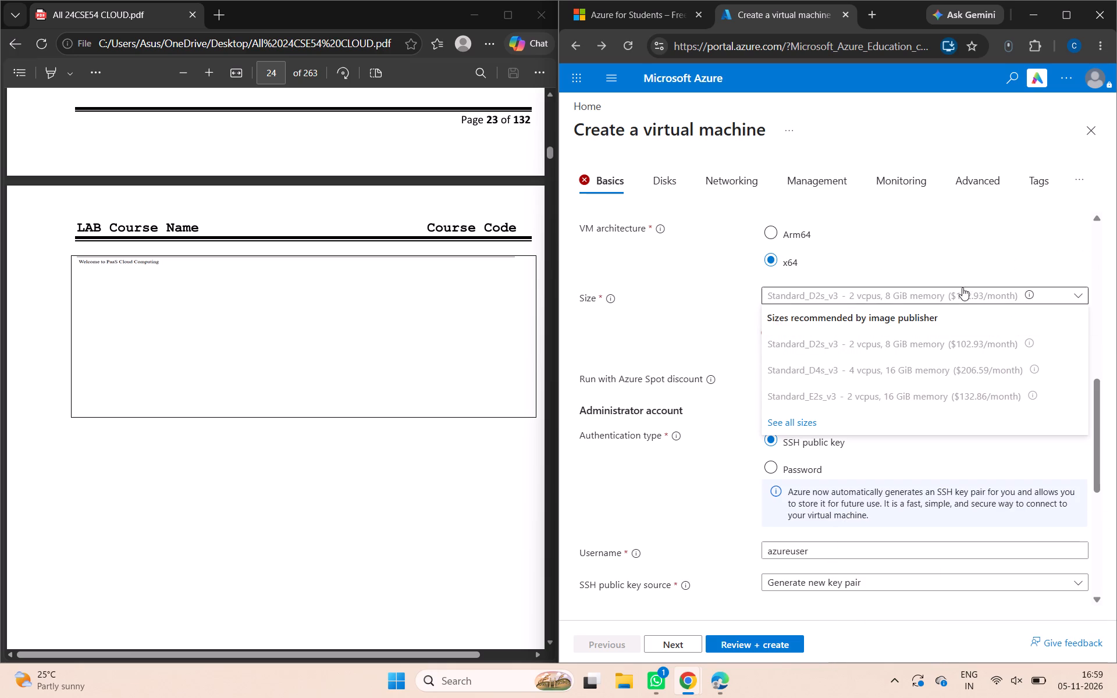
pyautogui.click(914, 322)
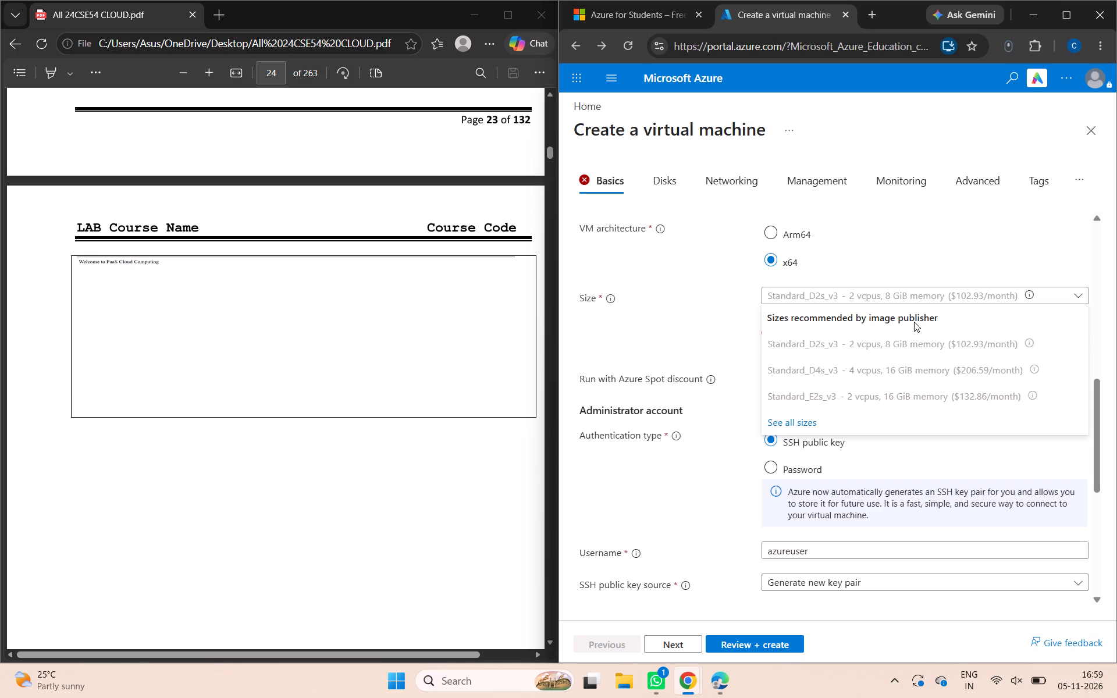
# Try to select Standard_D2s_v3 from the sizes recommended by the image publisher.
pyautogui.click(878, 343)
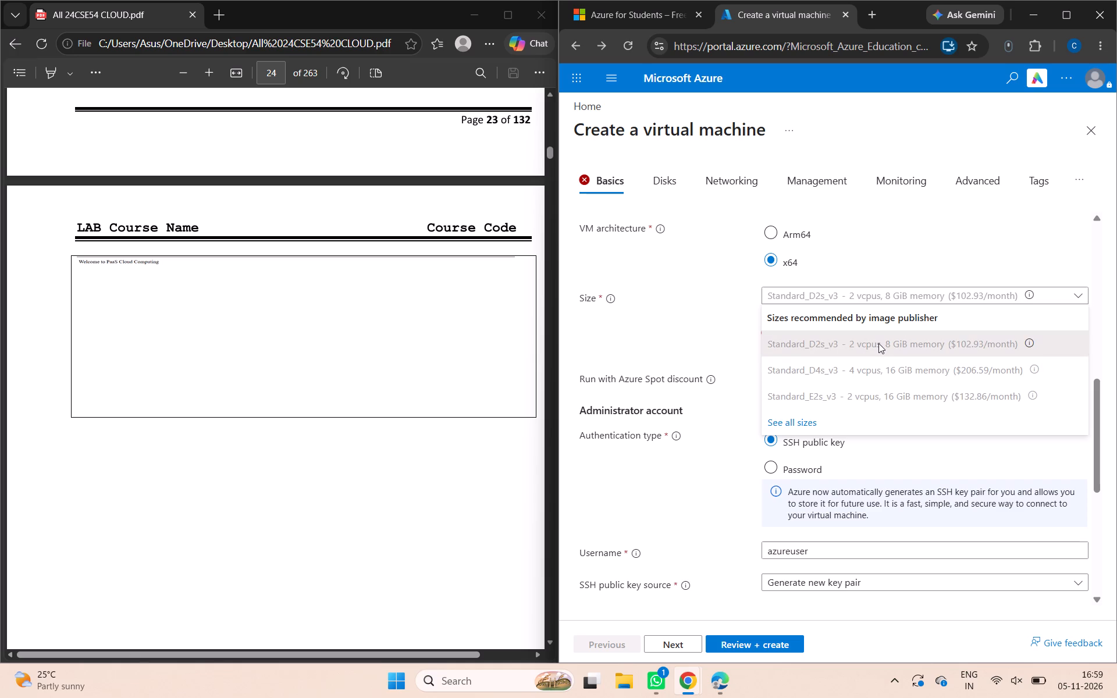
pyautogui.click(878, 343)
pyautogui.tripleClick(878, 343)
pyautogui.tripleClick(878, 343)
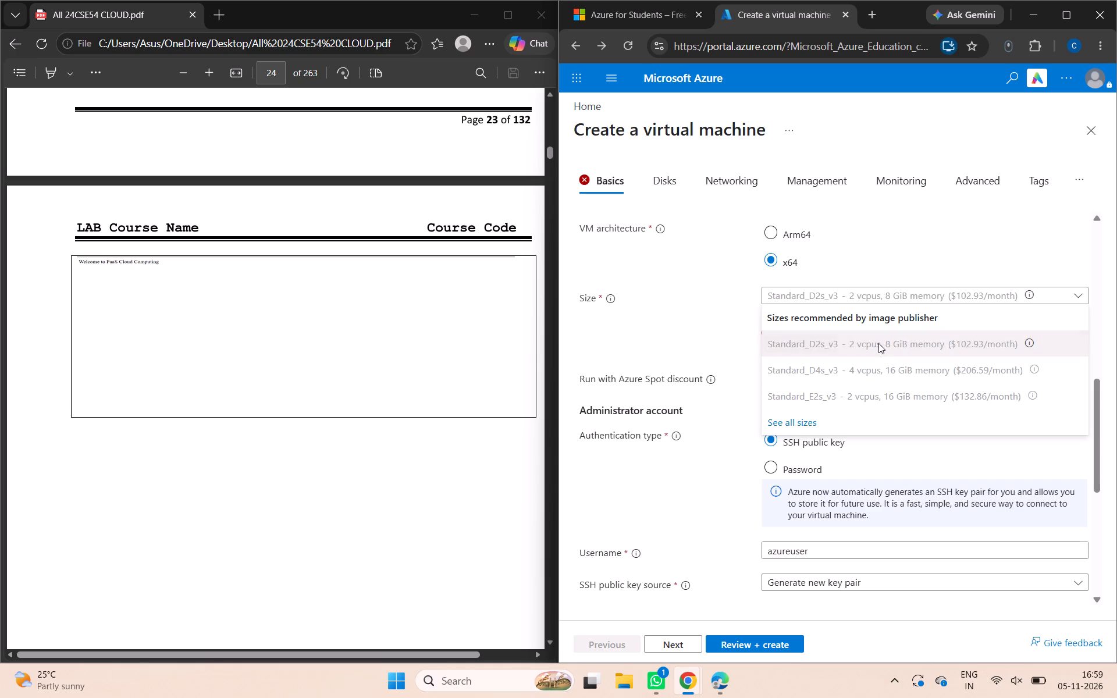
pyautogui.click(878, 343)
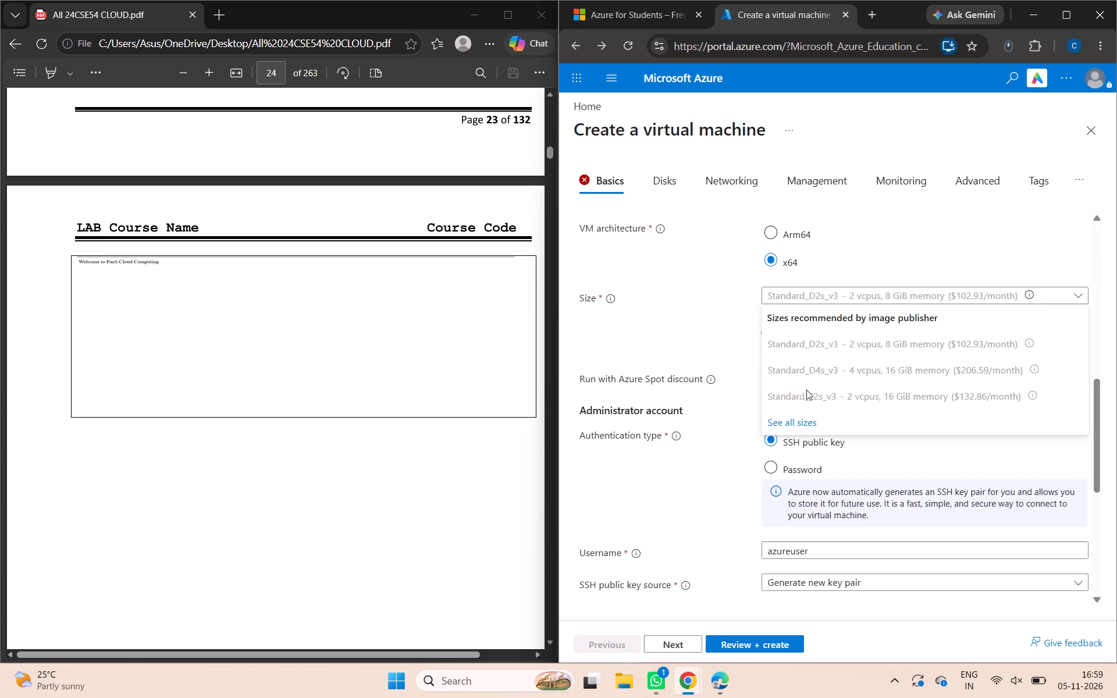
# Open the full list of VM sizes for India South Central and examine the B-Series v2 group and the list's columns.
pyautogui.click(785, 420)
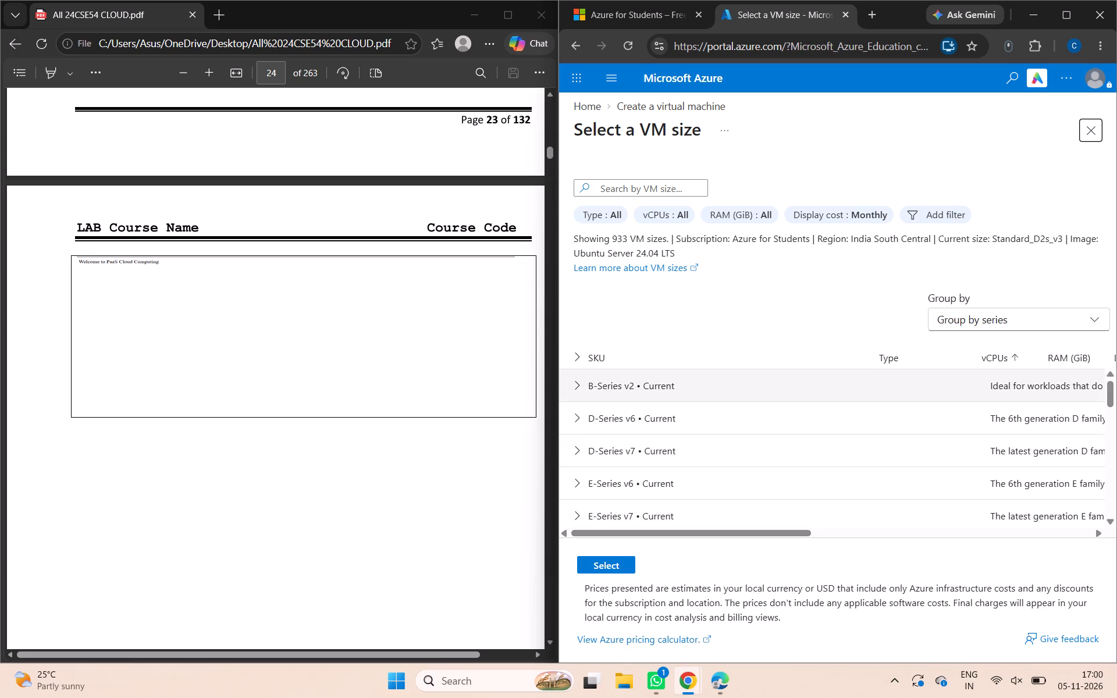
pyautogui.click(578, 384)
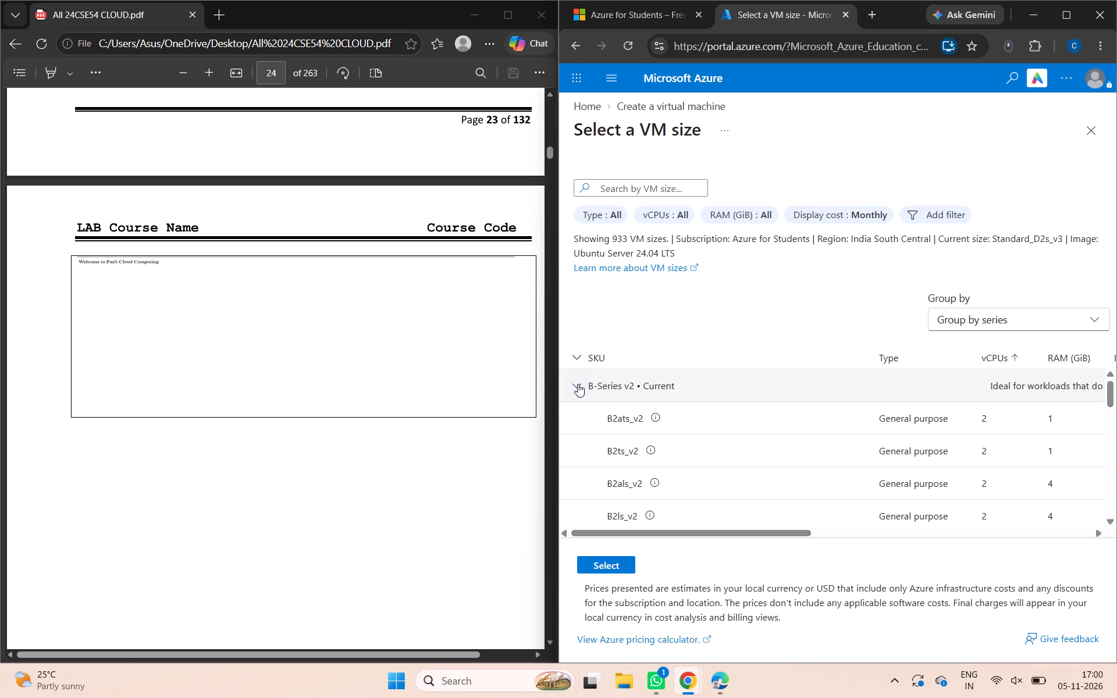
pyautogui.click(578, 384)
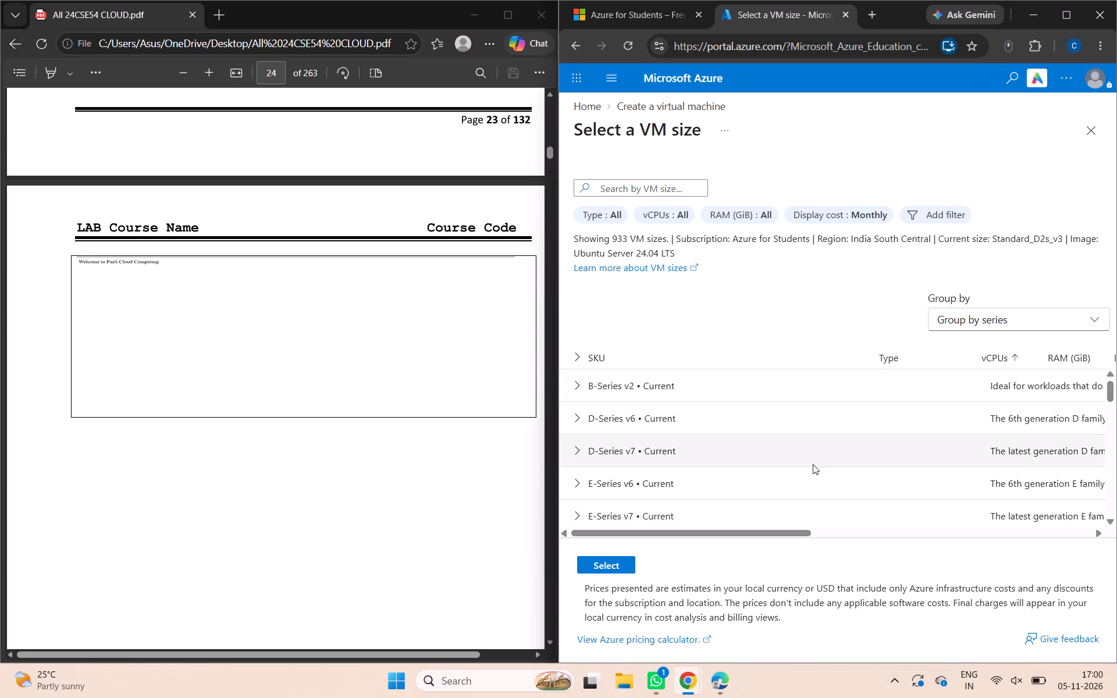
pyautogui.hscroll(-5, 813, 464)
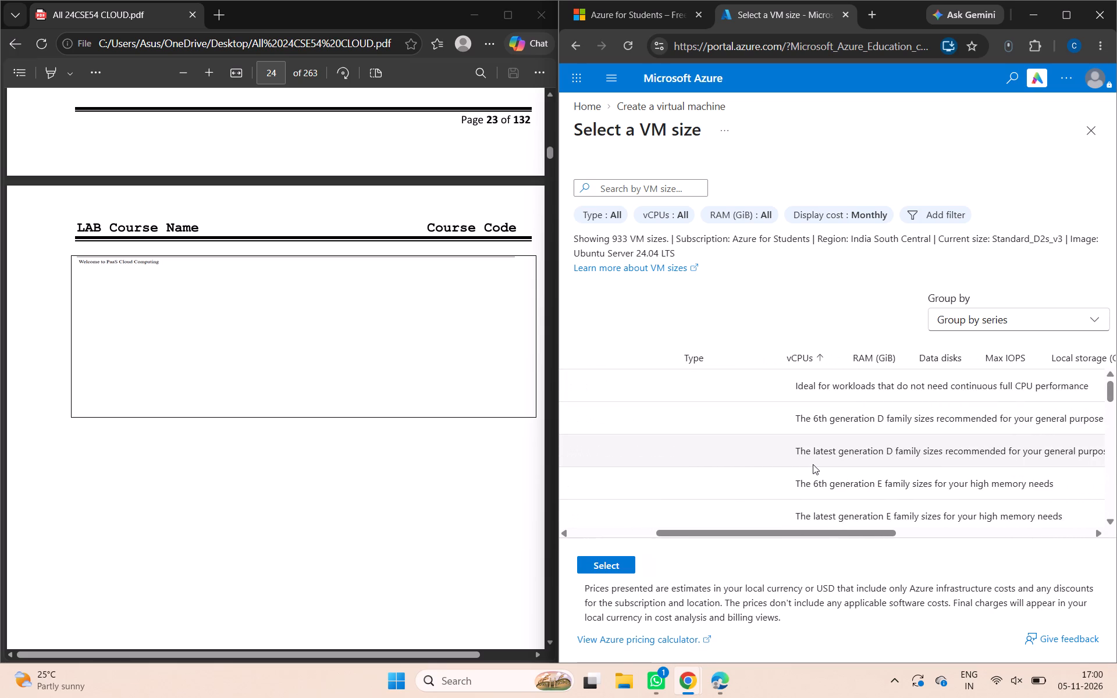
pyautogui.hscroll(-3, 813, 464)
pyautogui.hscroll(7, 813, 464)
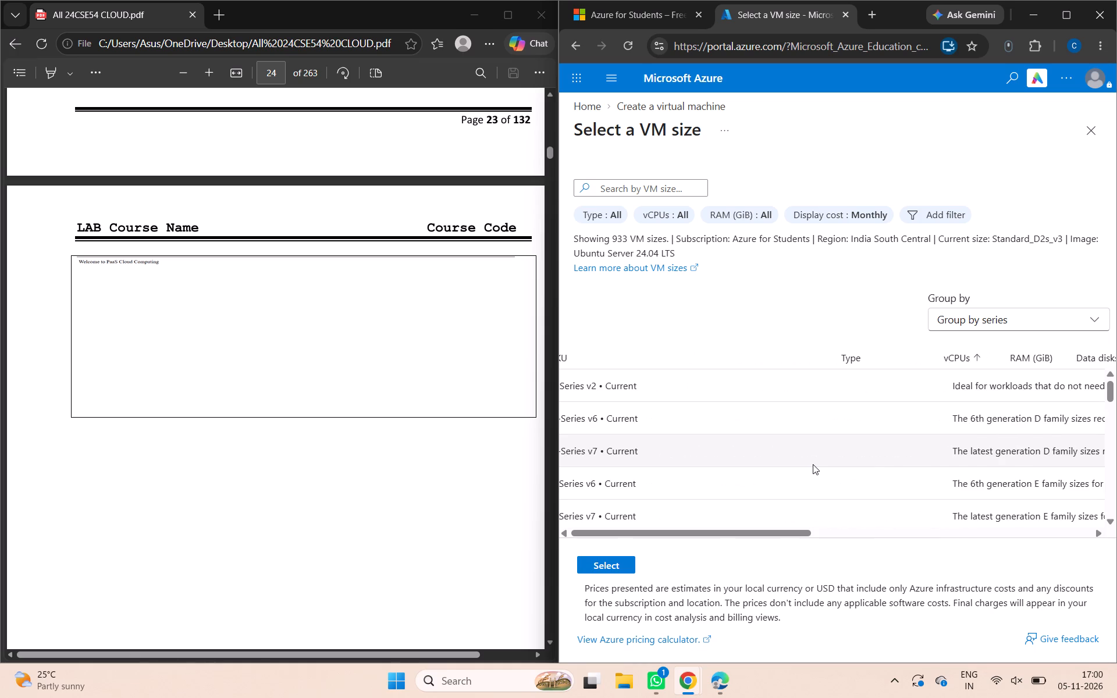
pyautogui.click(649, 394)
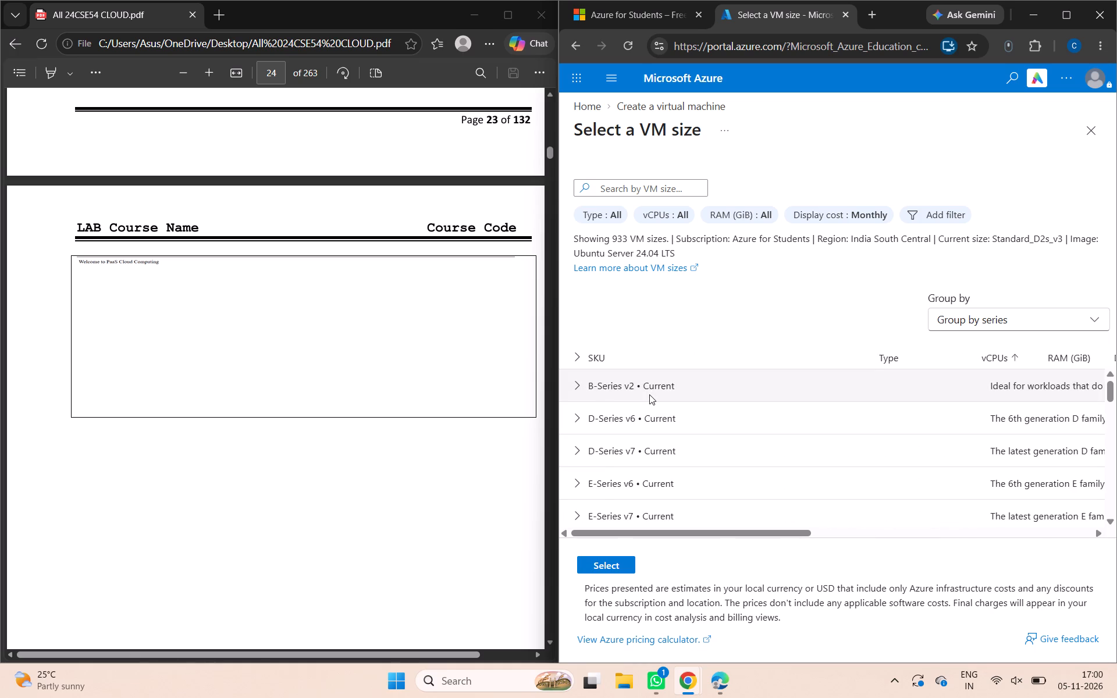
pyautogui.click(1019, 380)
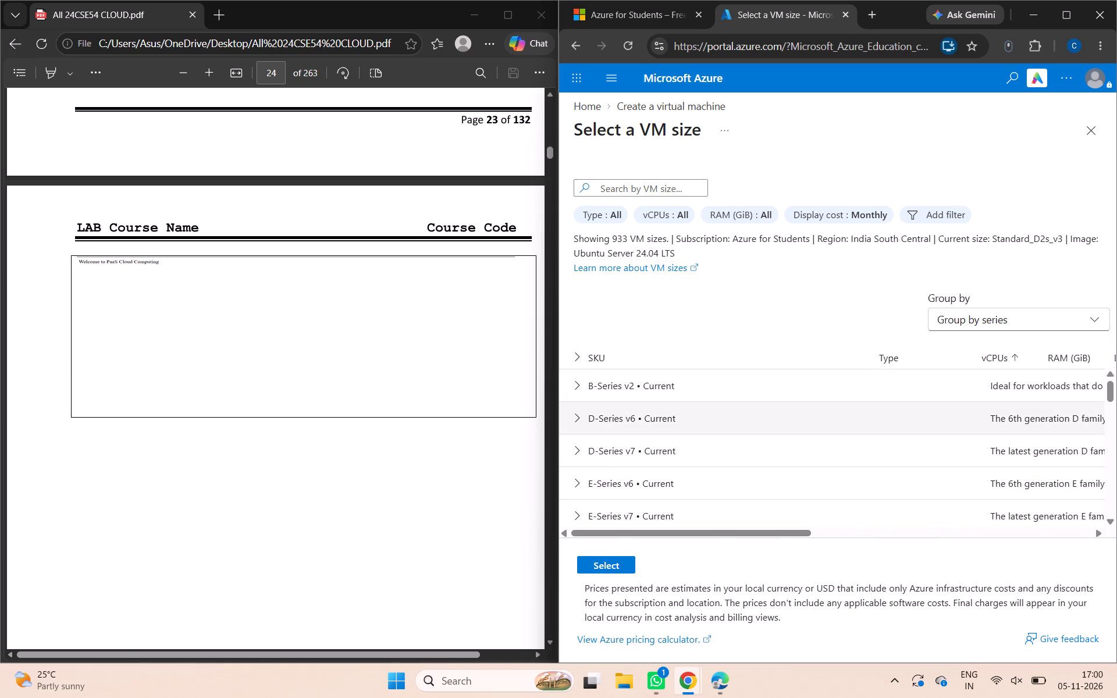
# Expand the D-Series v6 group and examine the types, vCPUs and RAM of its sizes.
pyautogui.click(643, 416)
pyautogui.click(577, 421)
pyautogui.scroll(-2, 891, 465)
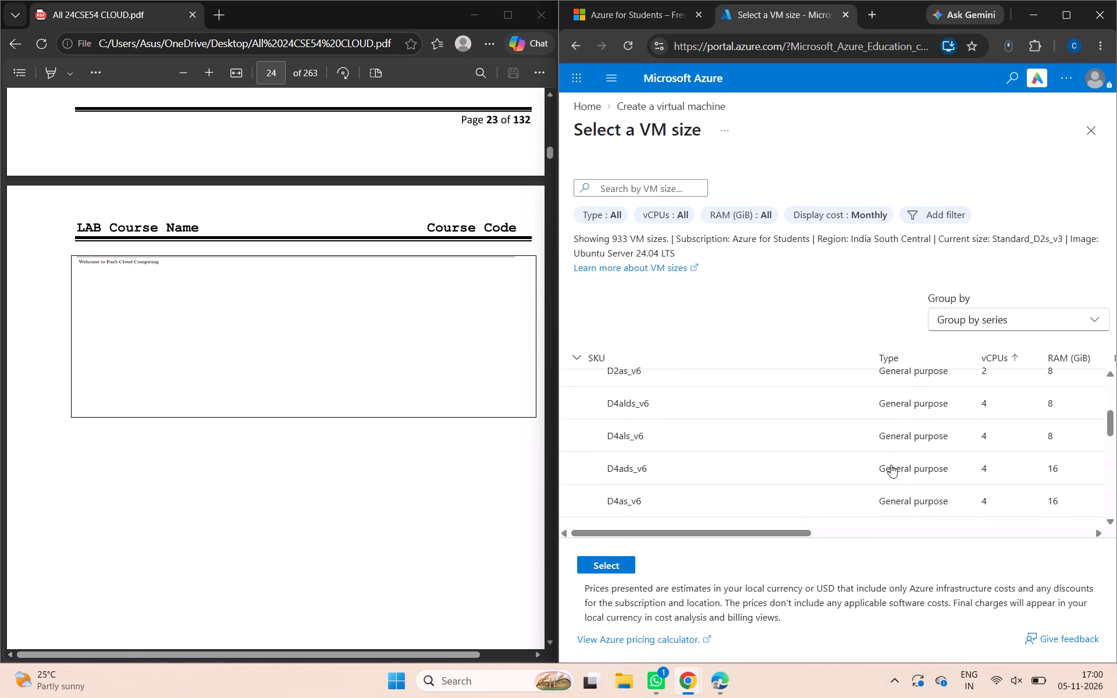
pyautogui.scroll(-2, 891, 465)
pyautogui.hscroll(1, 891, 465)
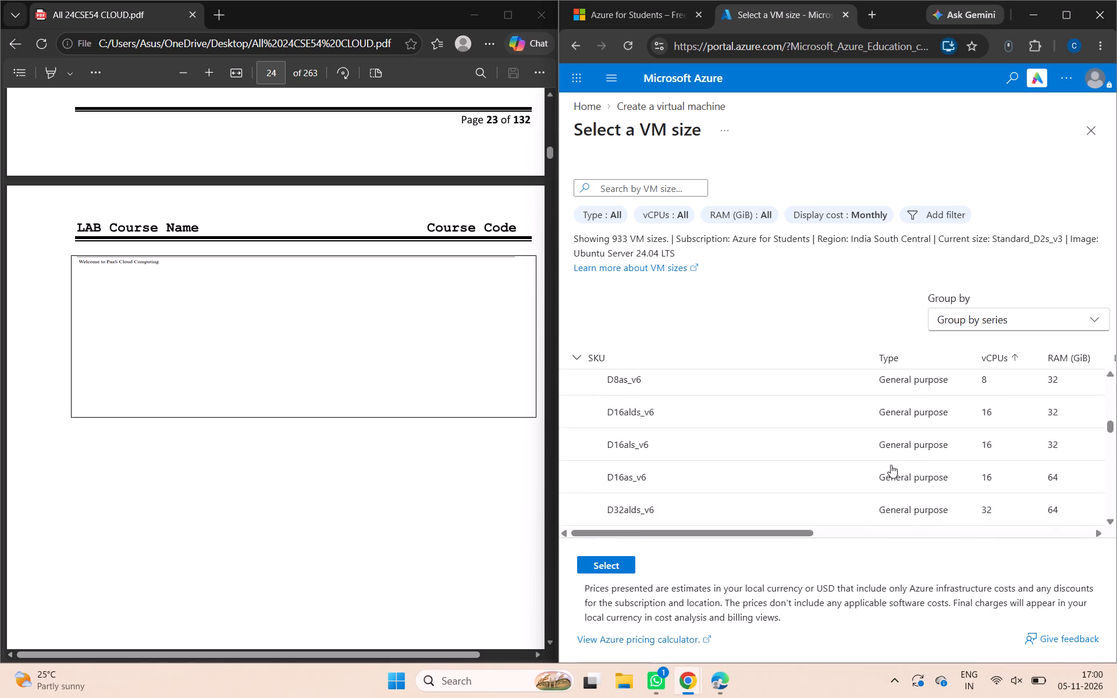
pyautogui.hscroll(1, 891, 465)
pyautogui.scroll(8, 891, 465)
pyautogui.scroll(-6, 891, 465)
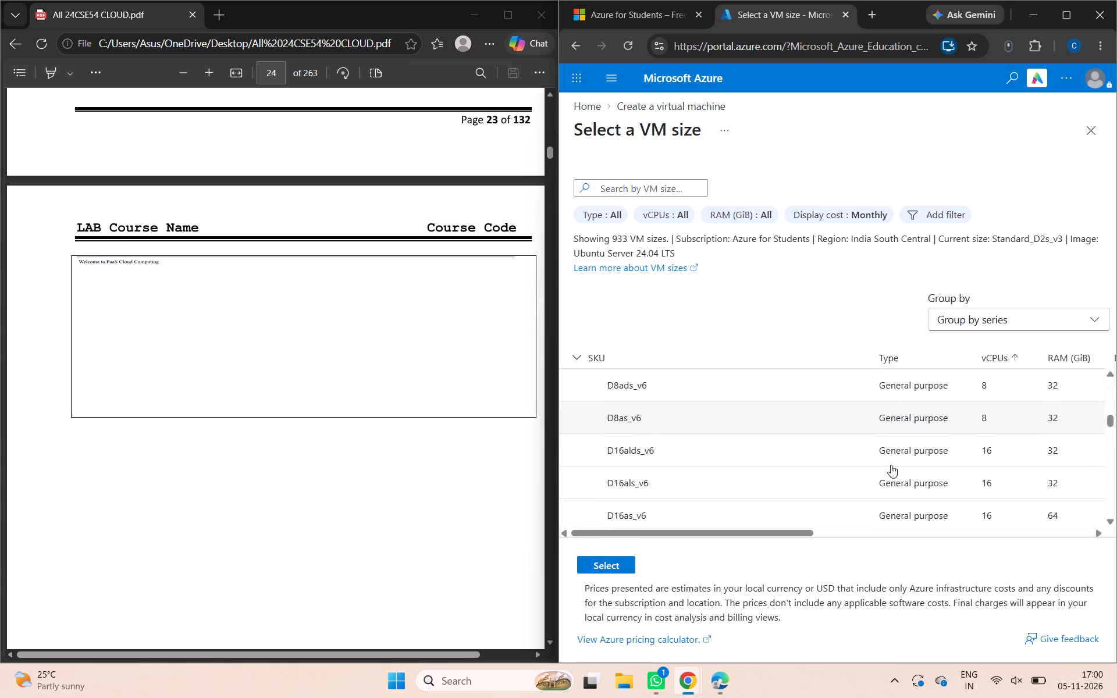
pyautogui.scroll(3, 891, 465)
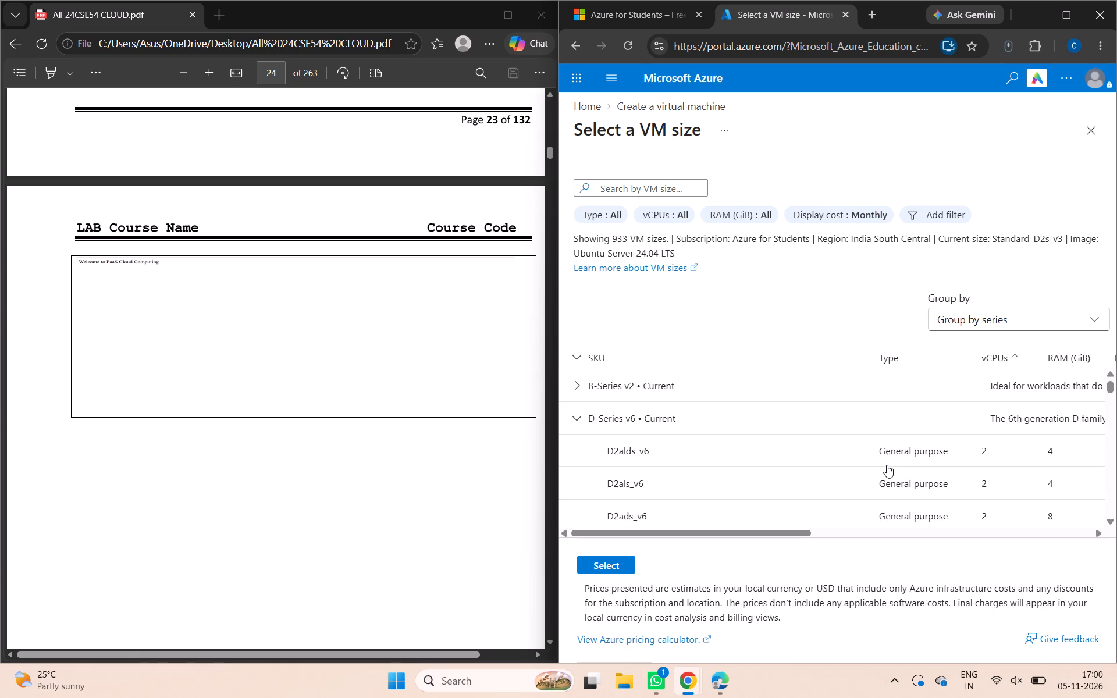
pyautogui.click(578, 417)
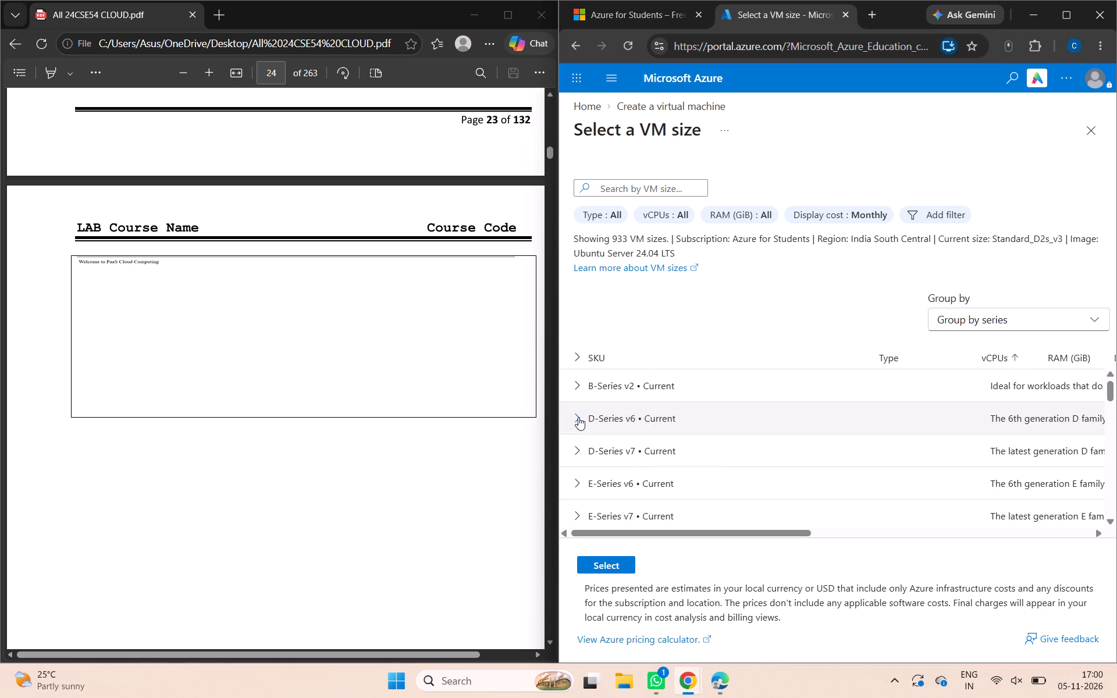
pyautogui.click(578, 417)
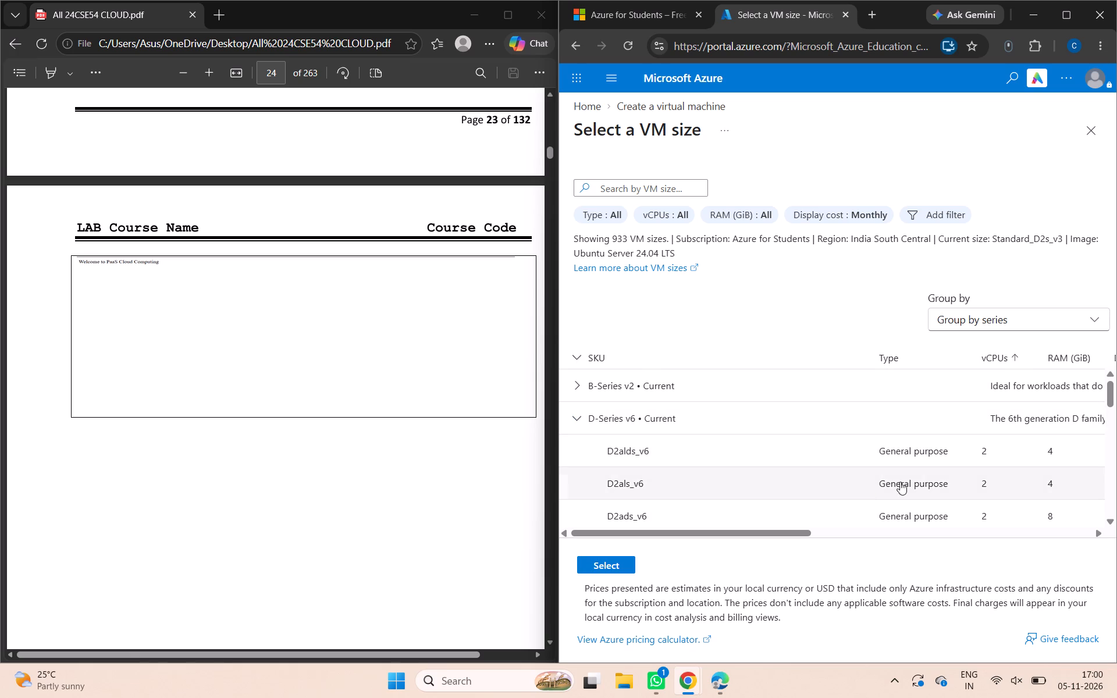
# Expand the F-Series v2 and D-Series v5 groups for India South Central and examine the types, vCPUs and RAM of their sizes.
pyautogui.scroll(-14, 883, 496)
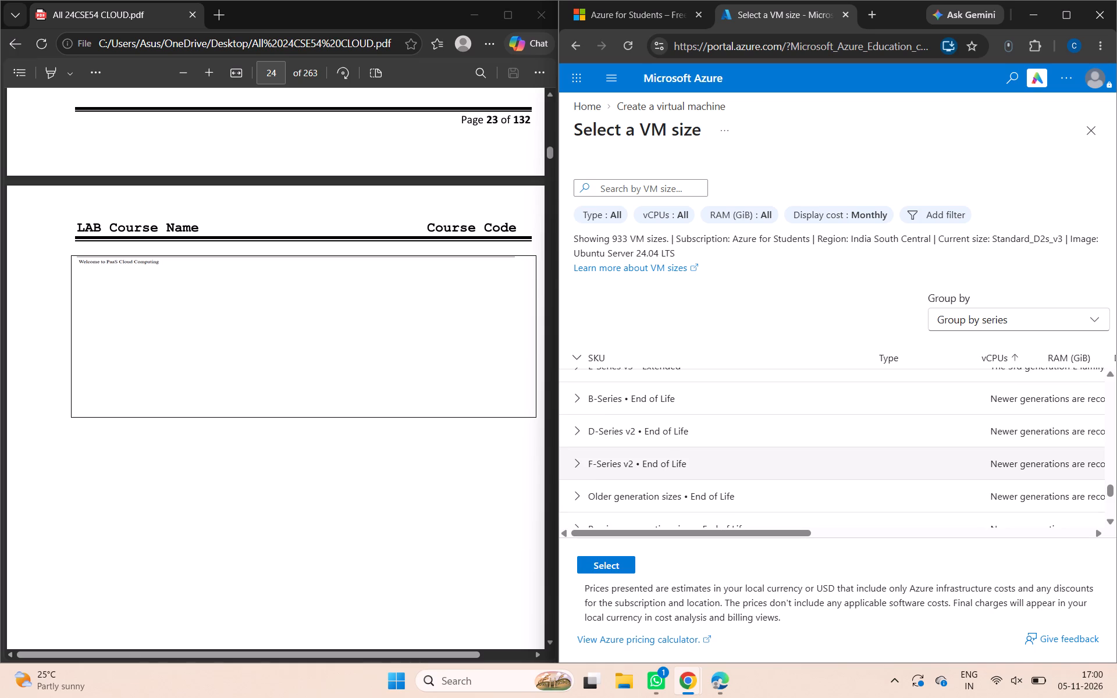
pyautogui.click(582, 468)
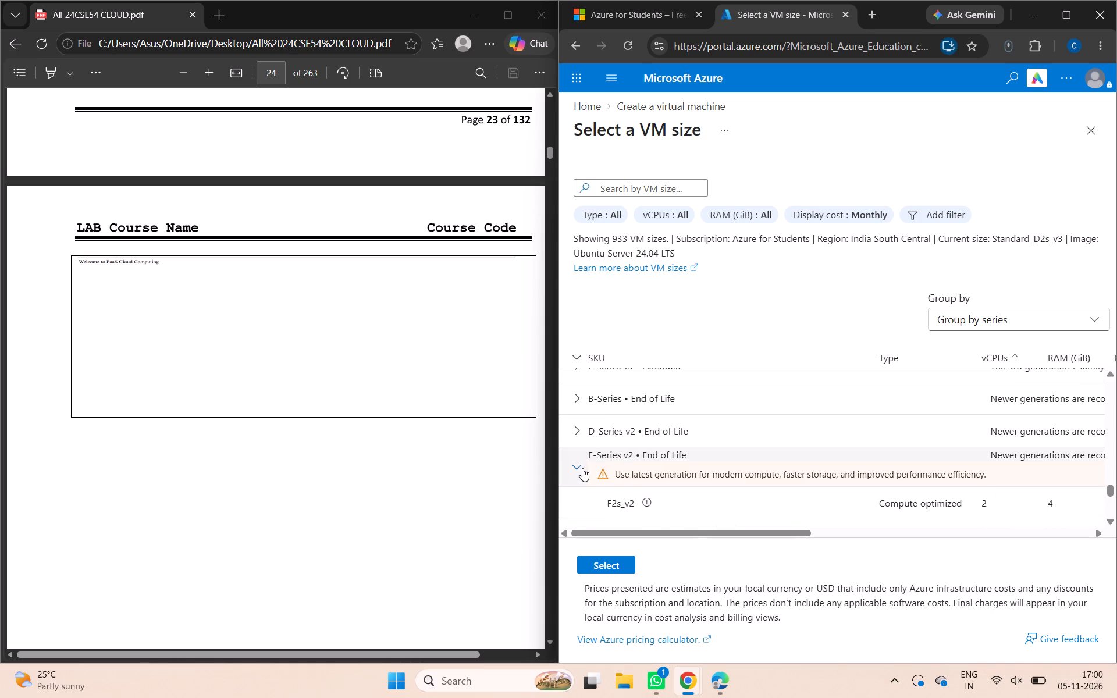
pyautogui.scroll(1, 638, 468)
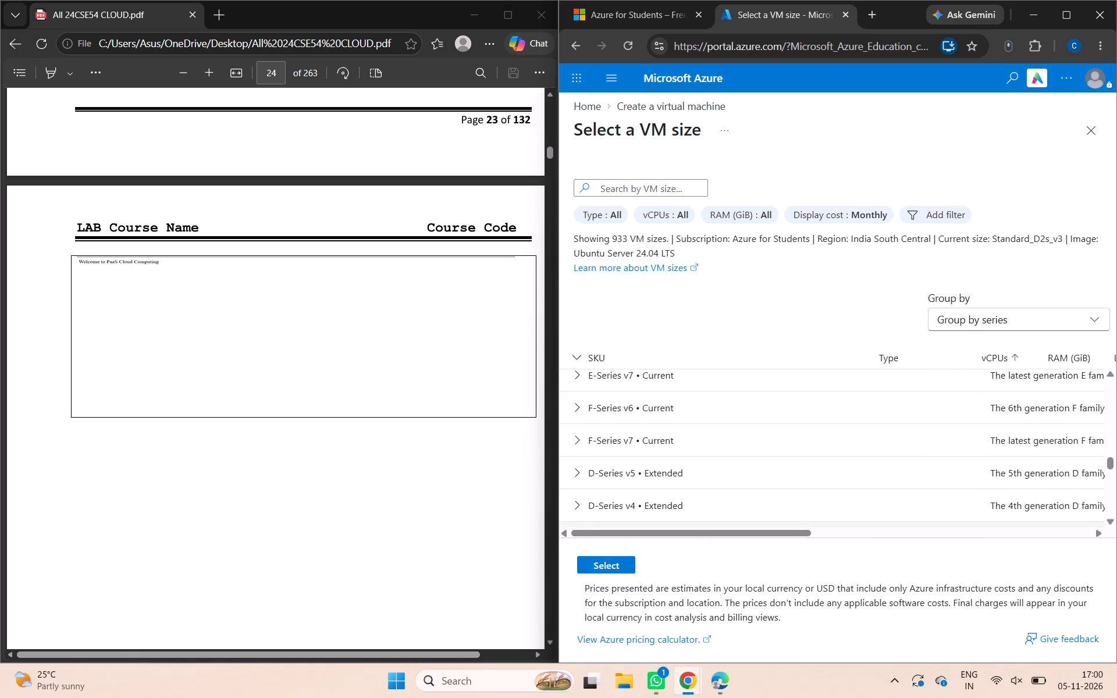
pyautogui.click(581, 477)
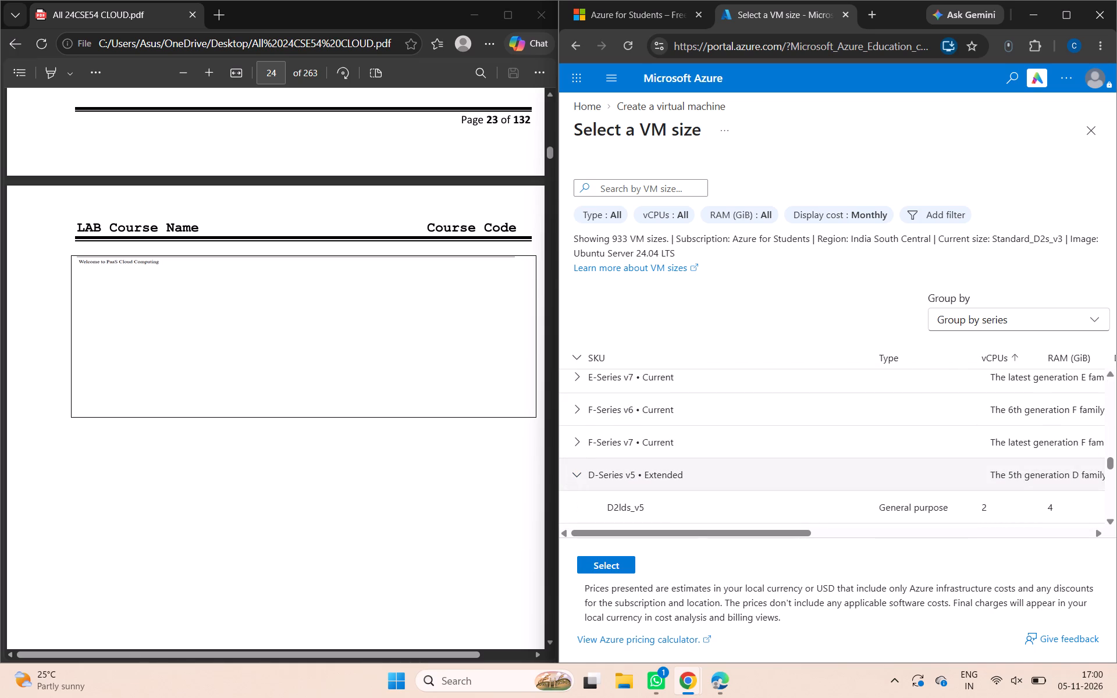
pyautogui.scroll(-2, 681, 473)
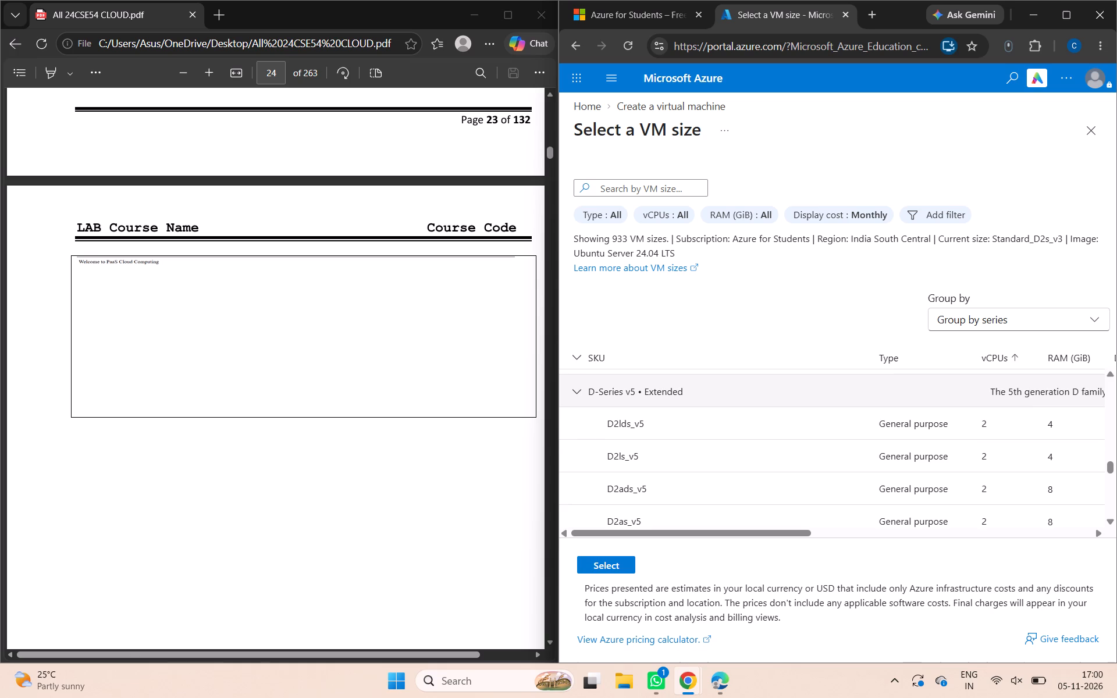
pyautogui.scroll(-1, 681, 473)
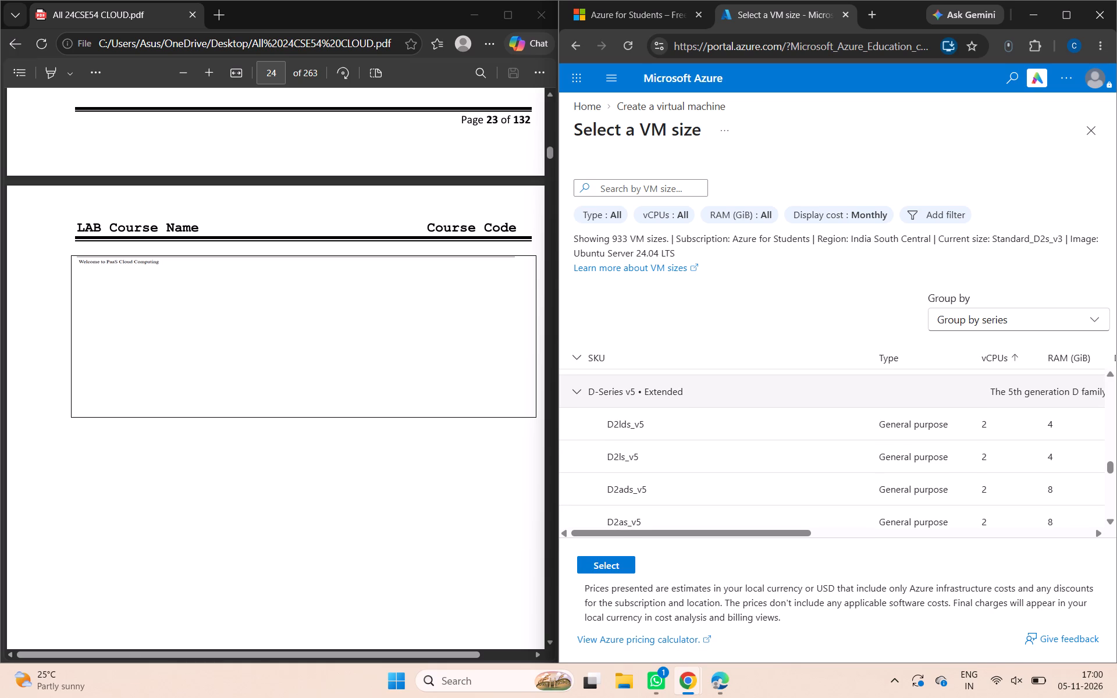
pyautogui.scroll(-2, 681, 473)
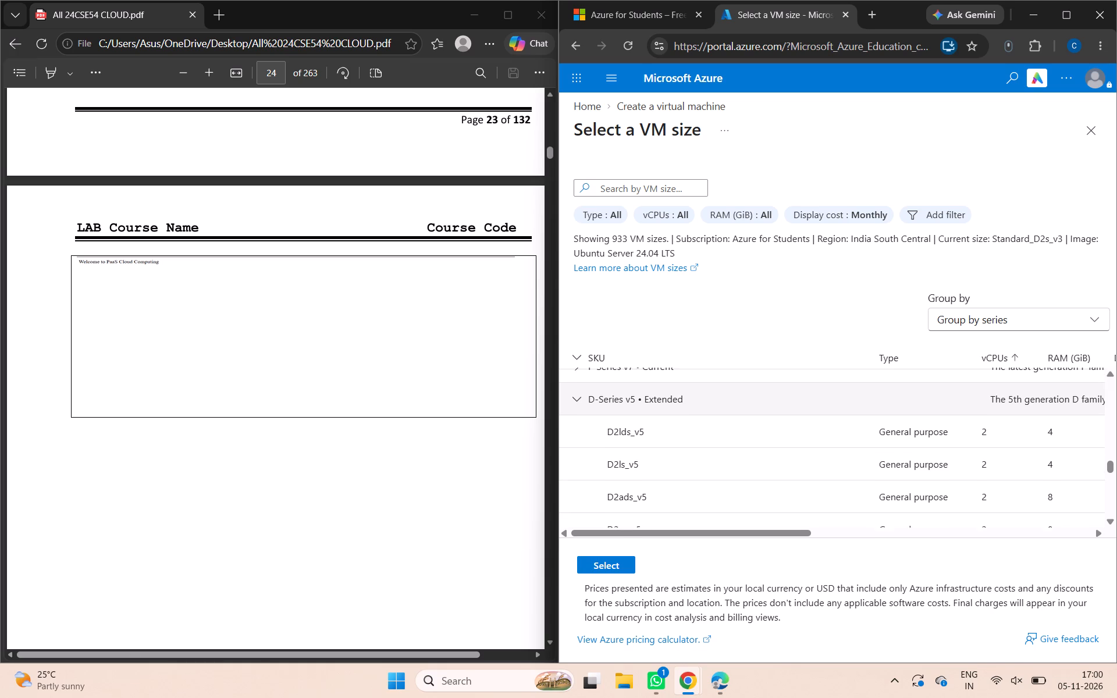
pyautogui.scroll(-1, 681, 473)
# Go back to Part A in the lab manual PDF and copy its heading text "Deploy IaaS using Azure Virtual Machine".
pyautogui.scroll(12, 269, 402)
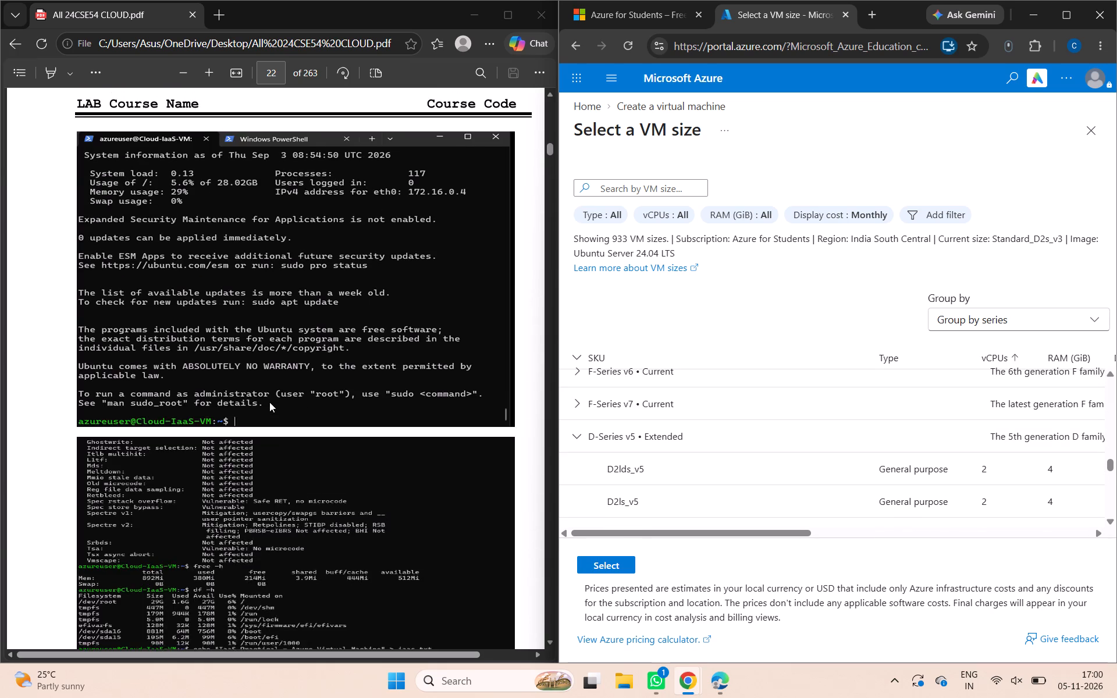
pyautogui.scroll(3, 269, 402)
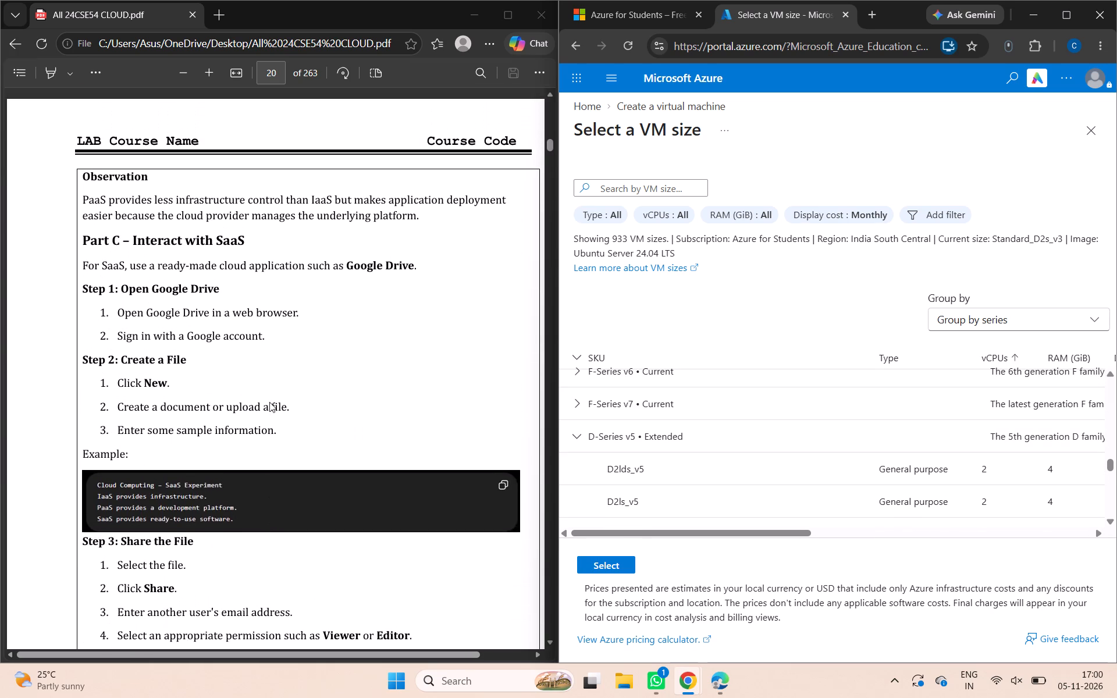
pyautogui.scroll(10, 269, 402)
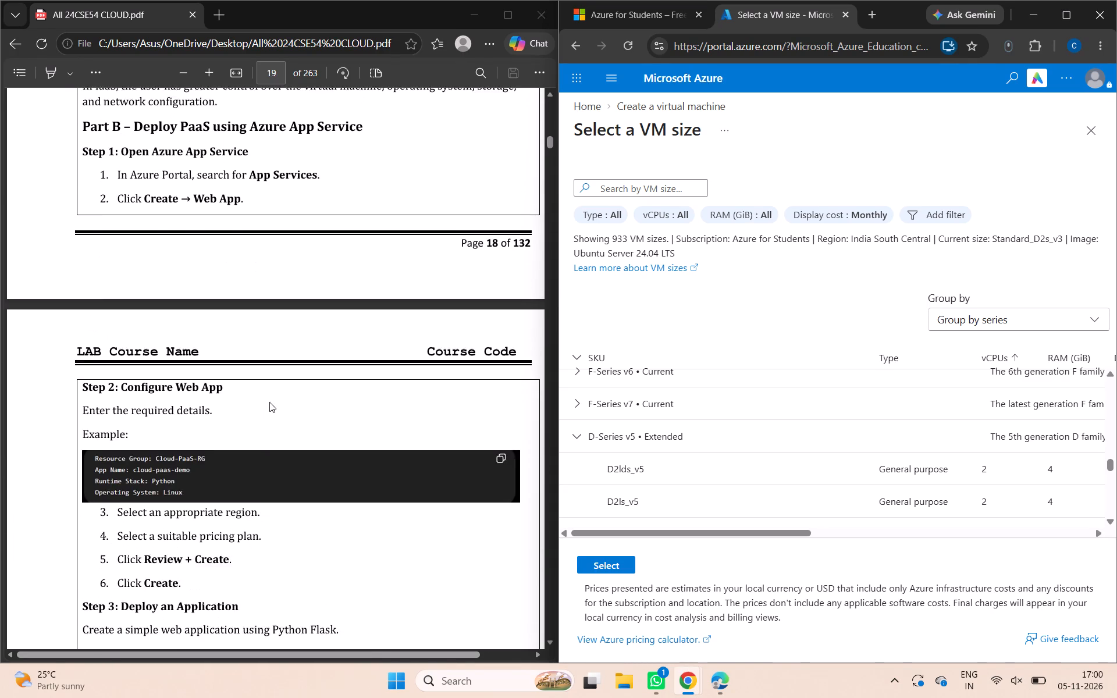
pyautogui.scroll(11, 269, 402)
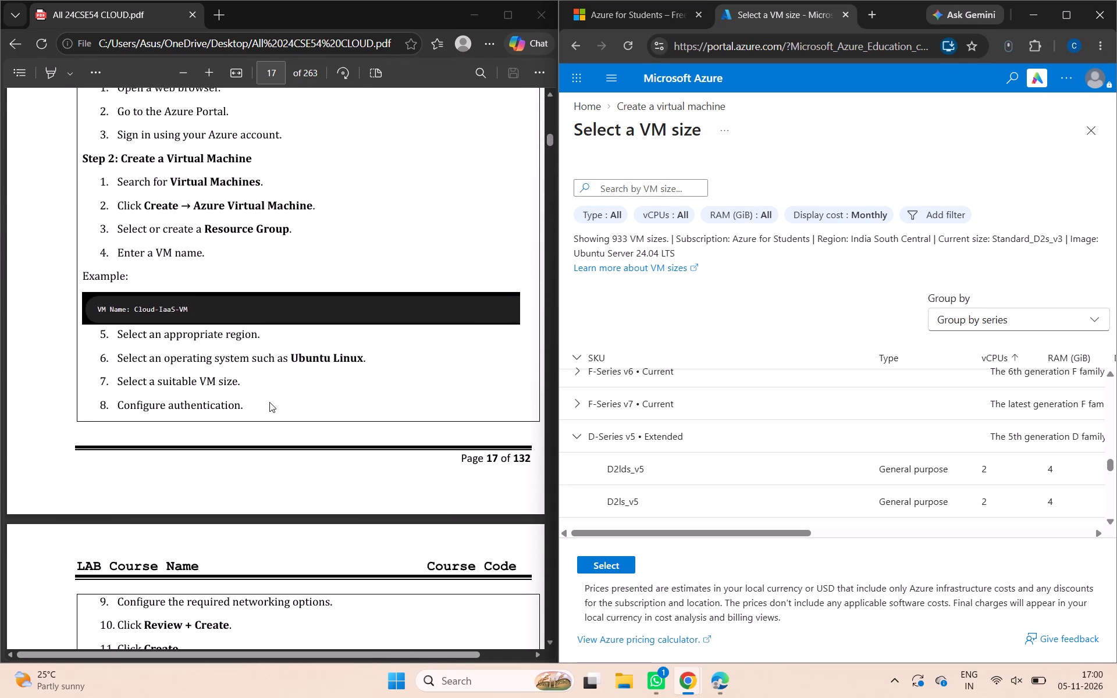
pyautogui.scroll(4, 269, 402)
pyautogui.scroll(-1, 269, 402)
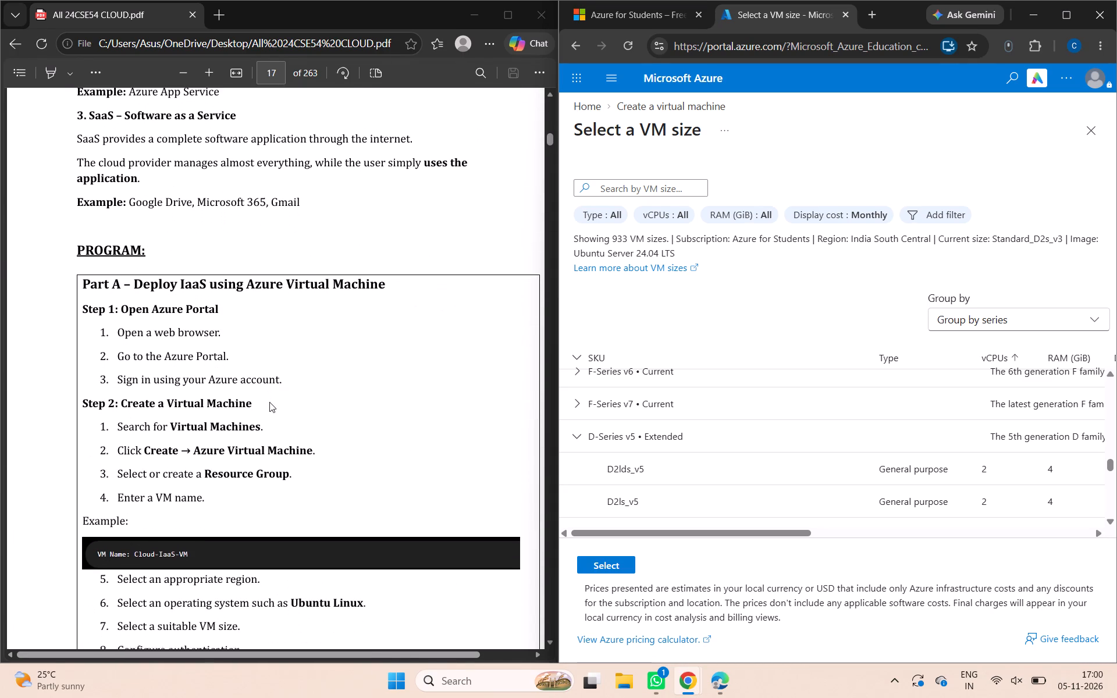
pyautogui.scroll(-1, 269, 402)
pyautogui.moveTo(131, 284); pyautogui.dragTo(390, 296)
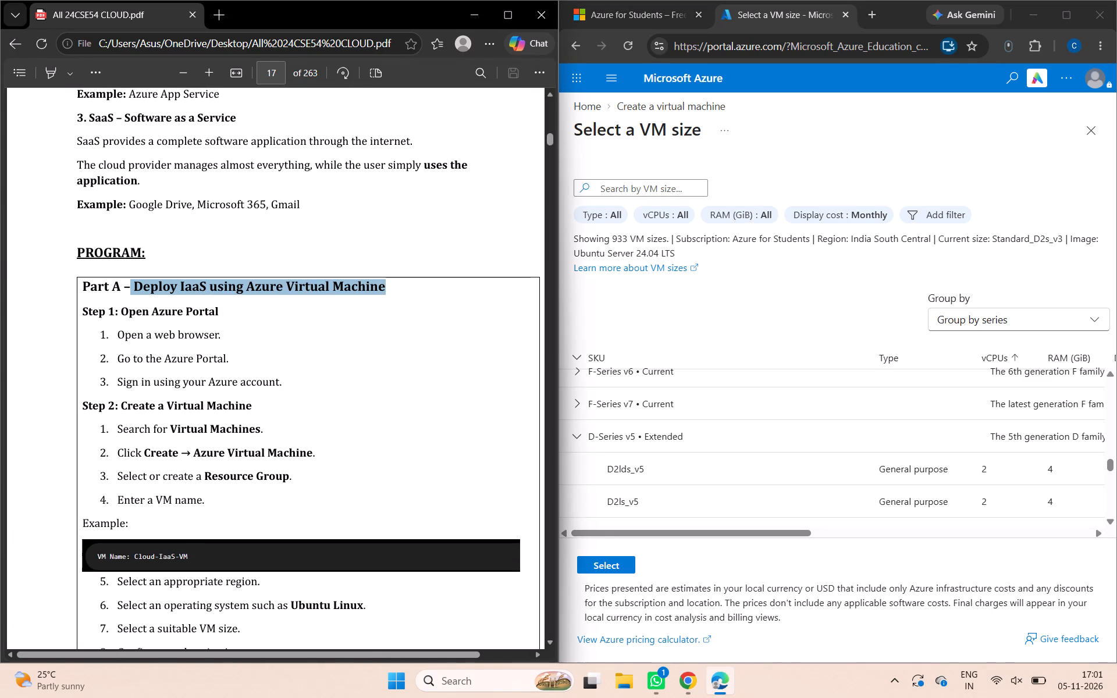
pyautogui.moveTo(390, 296); pyautogui.dragTo(425, 295)
pyautogui.hotkey('ctrl', 'c')
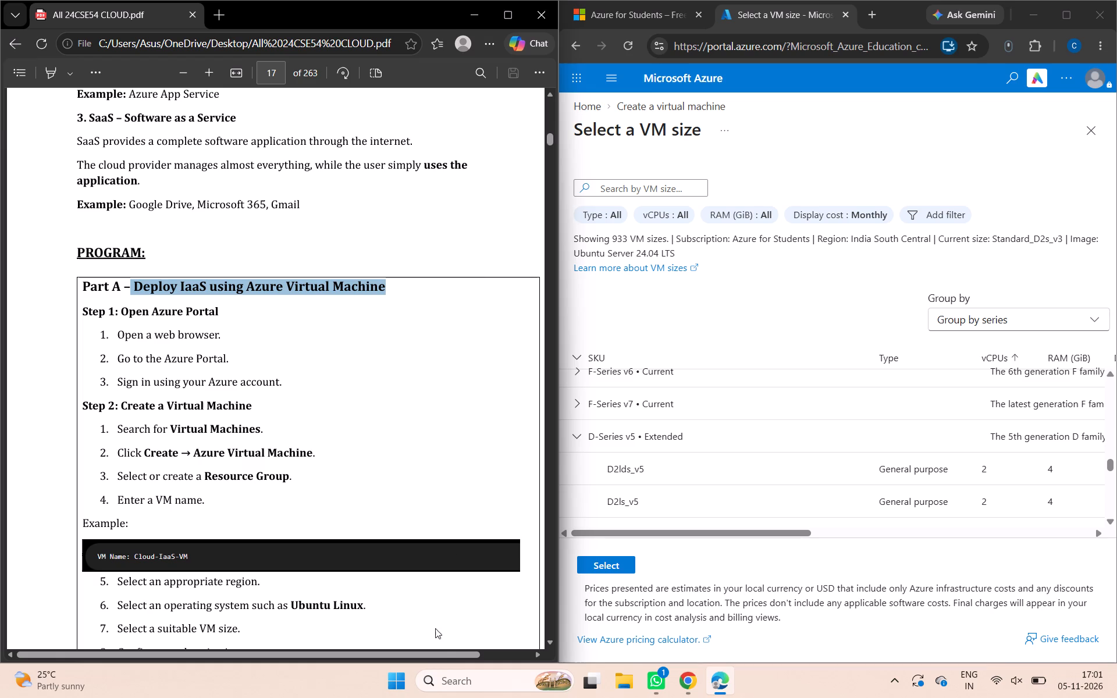
# Open YouTube in a new Chrome window and search for the copied heading "Deploy IaaS using Azure Virtual Machine".
pyautogui.moveTo(463, 697); pyautogui.dragTo(463, 685)
pyautogui.click(463, 685)
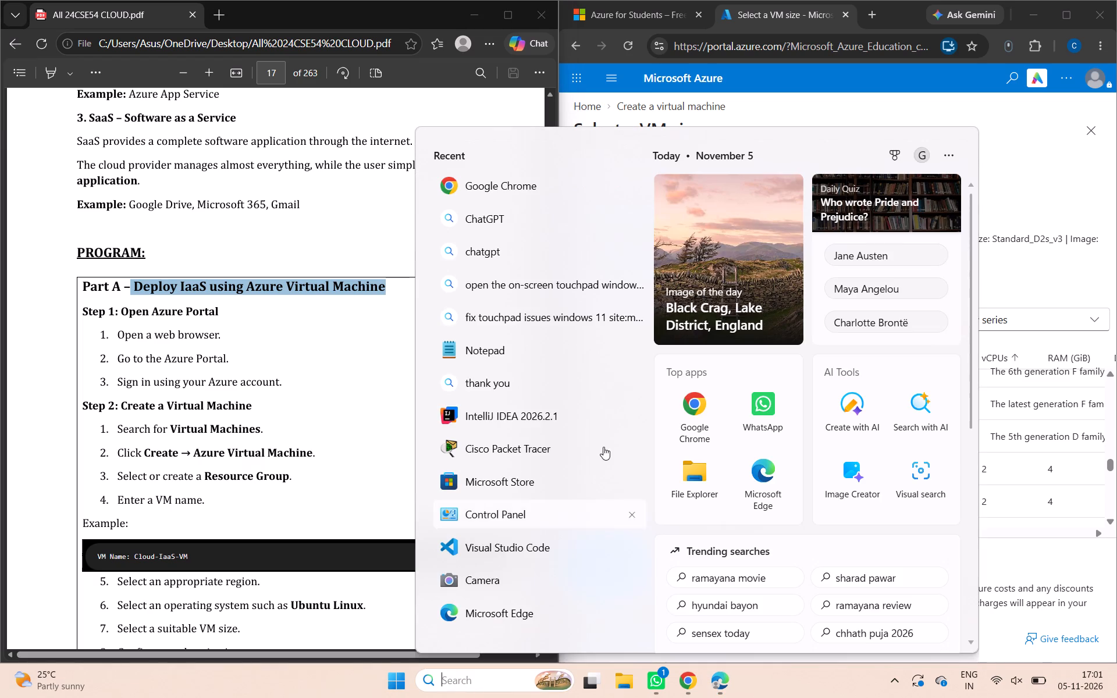
pyautogui.click(688, 404)
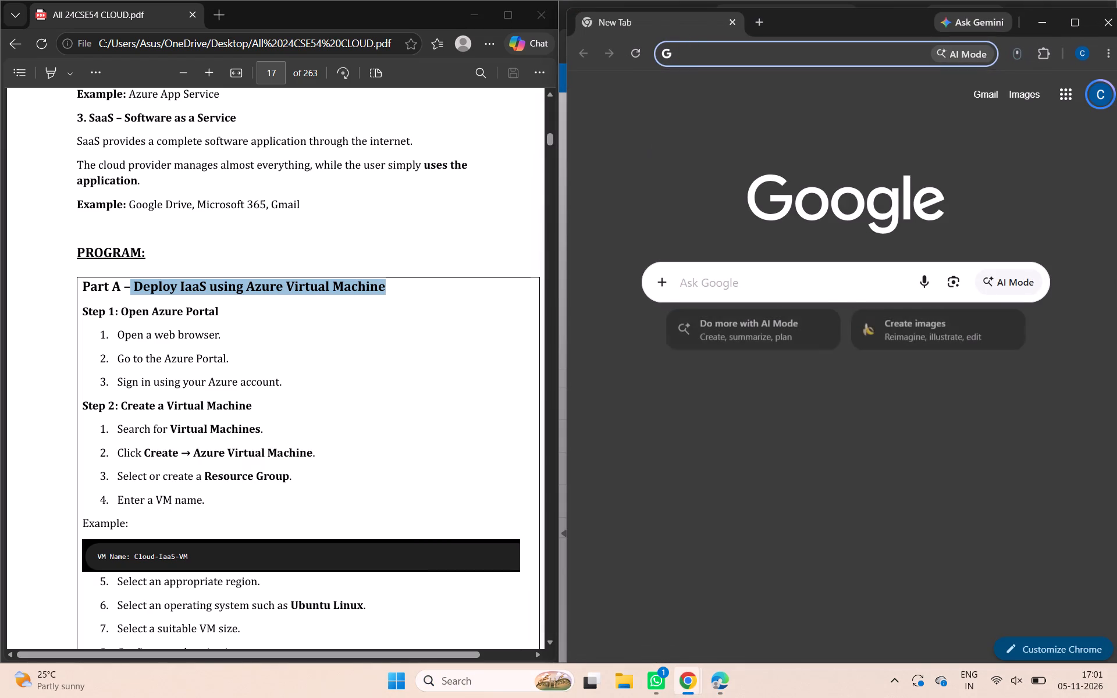
pyautogui.write('you')
pyautogui.press('Return')
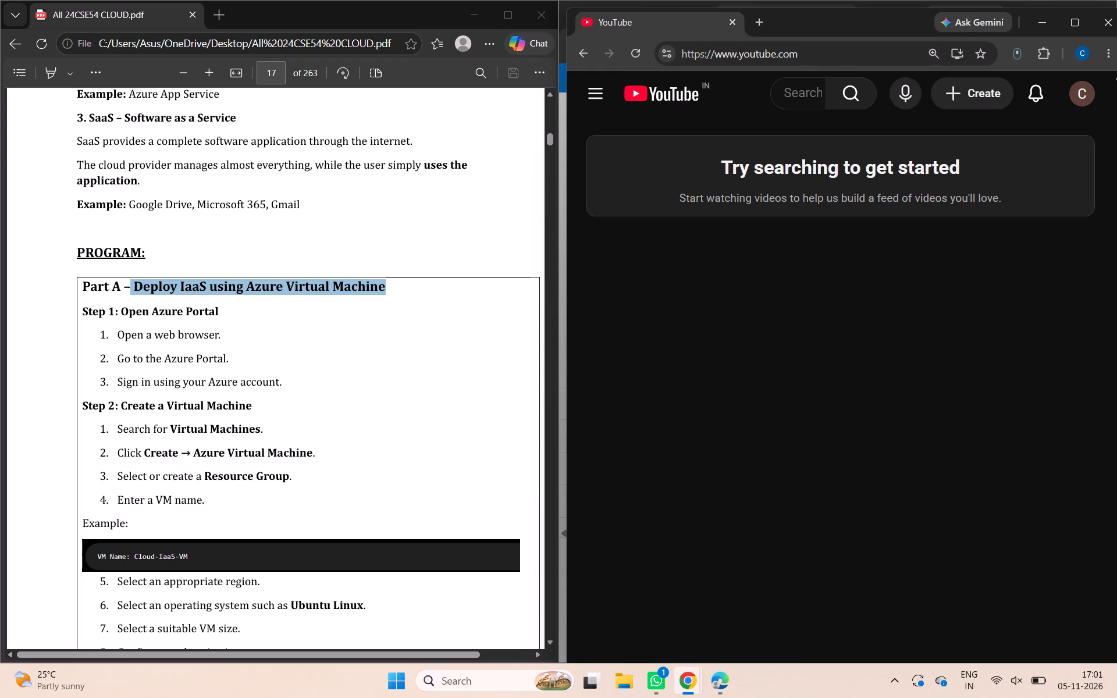
pyautogui.click(808, 89)
pyautogui.hotkey('ctrl', 'v')
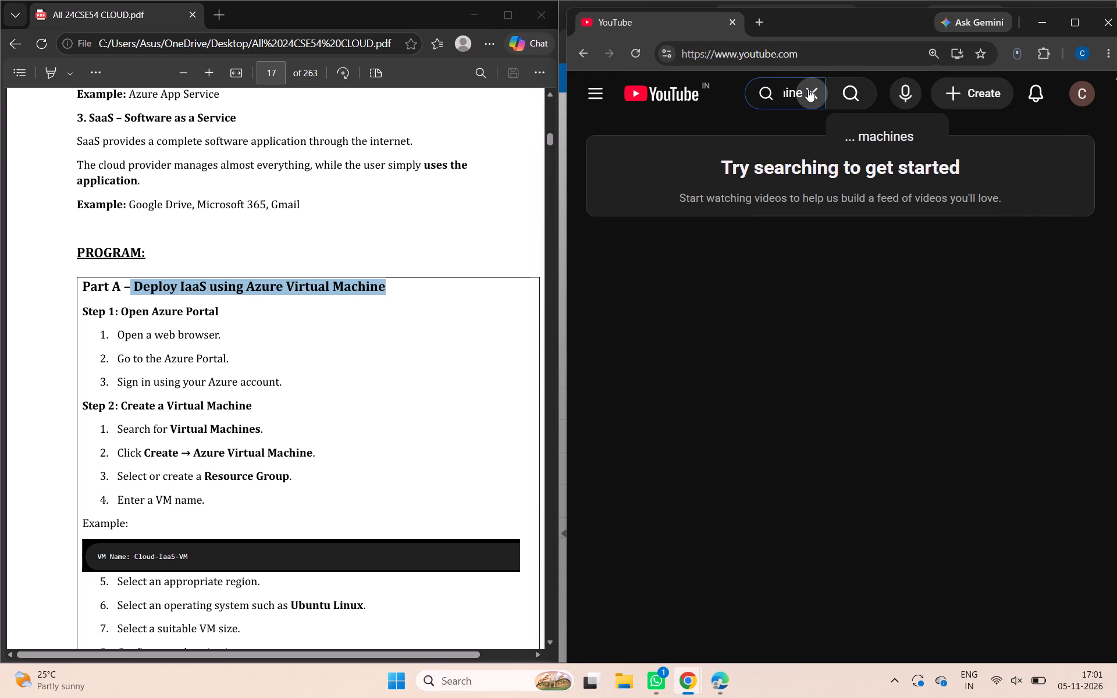
pyautogui.press('Return')
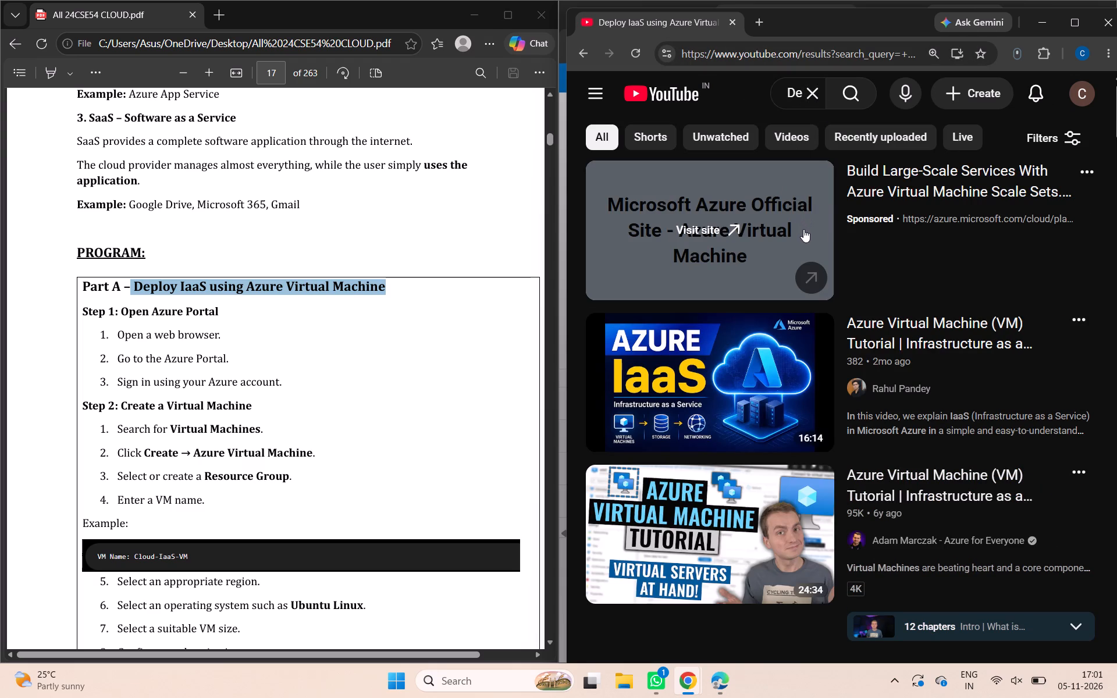
# Look through the video results, open the Azure Virtual Machine (VM) Tutorial from Azure for Everyone and skip the ad.
pyautogui.scroll(-2, 809, 354)
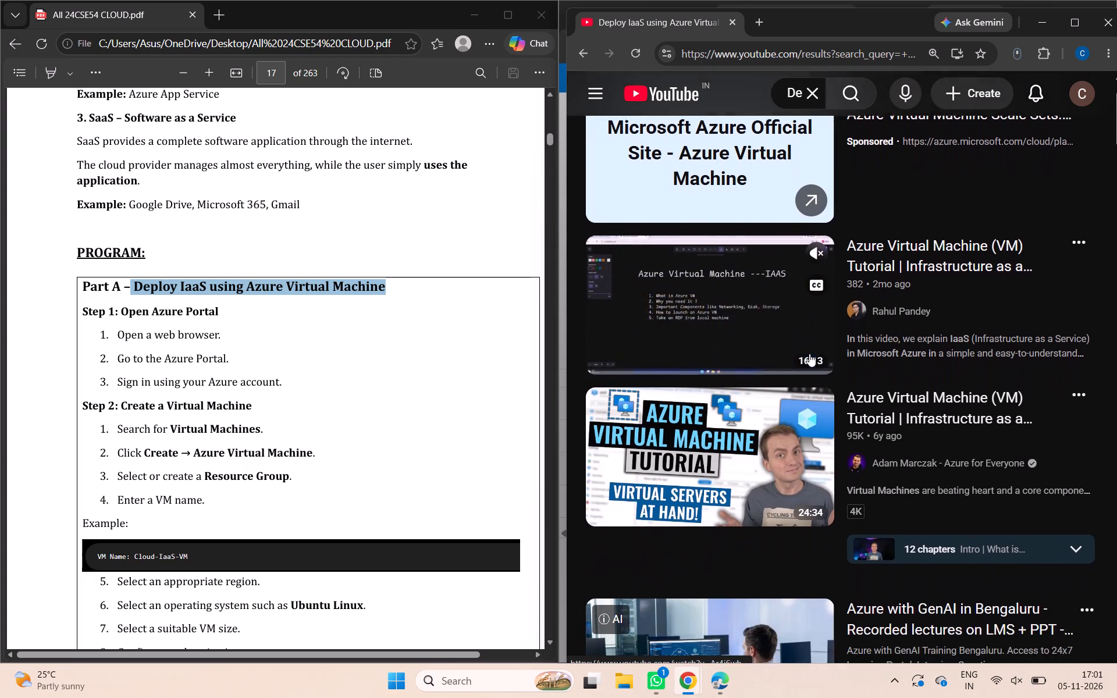
pyautogui.scroll(-6, 809, 354)
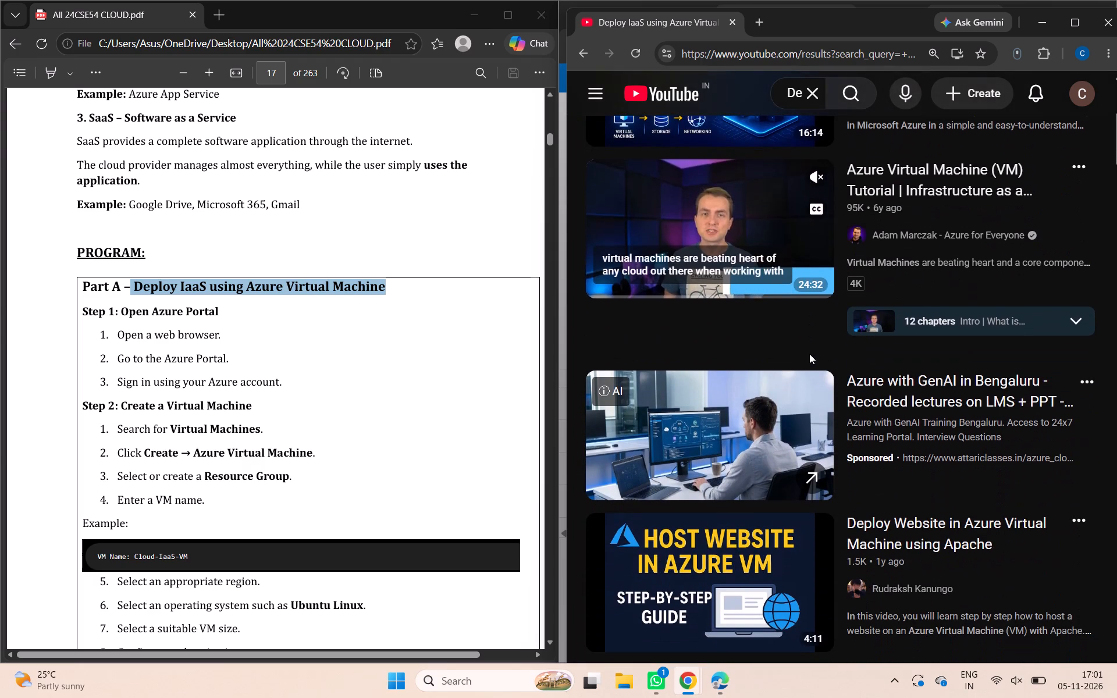
pyautogui.scroll(1, 809, 354)
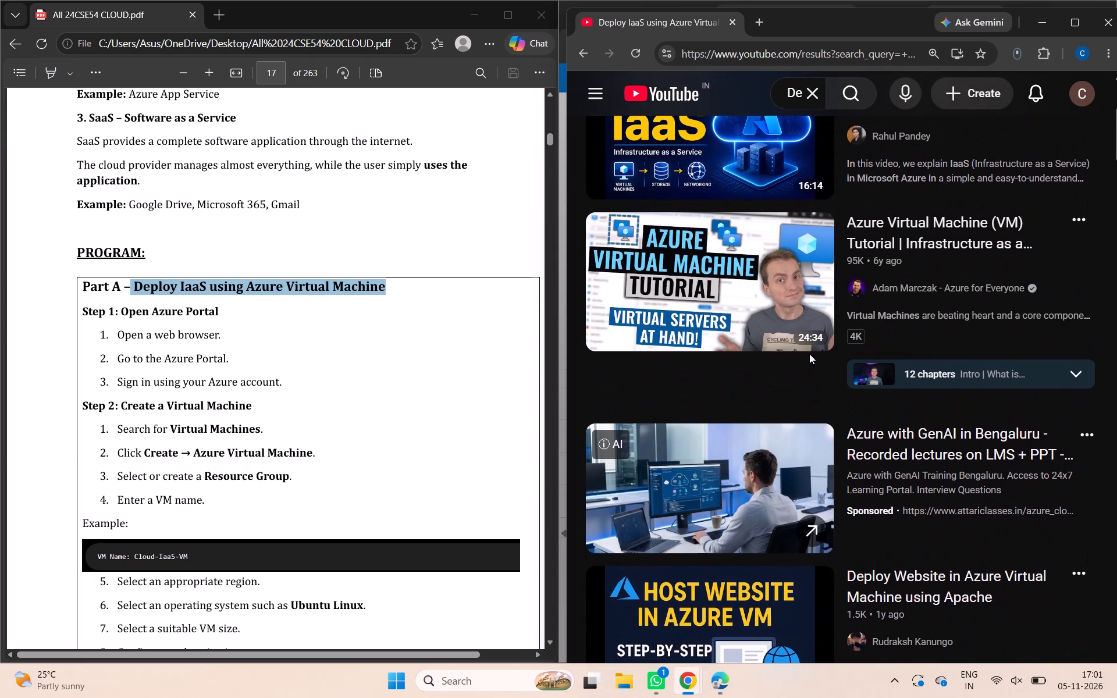
pyautogui.scroll(1, 809, 354)
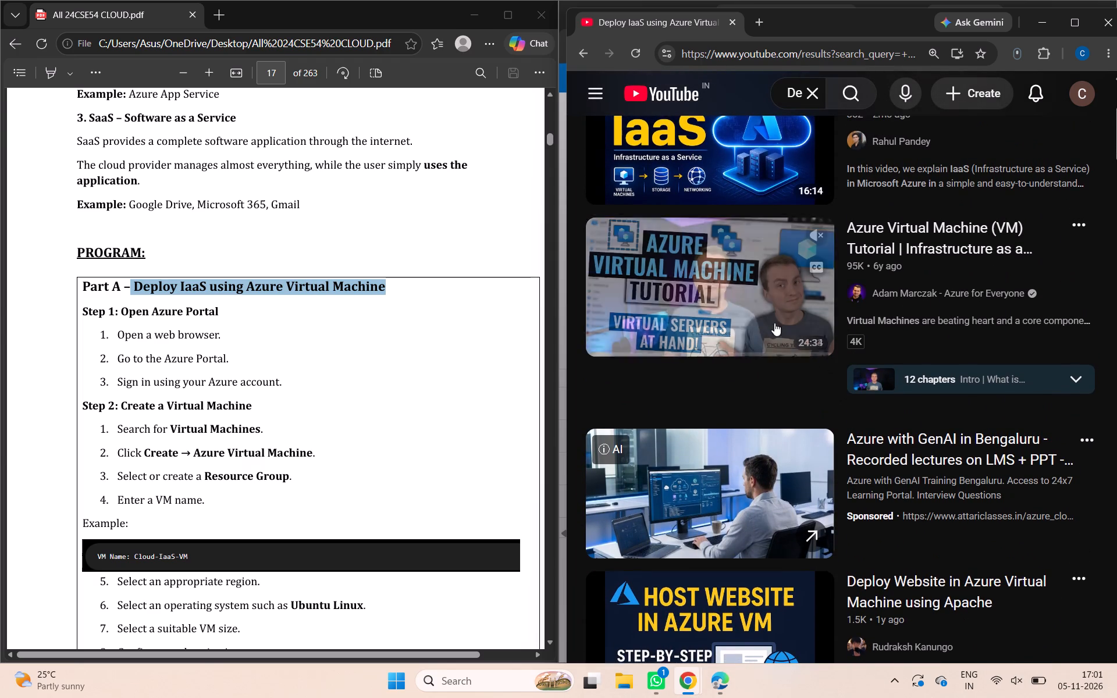
pyautogui.click(773, 321)
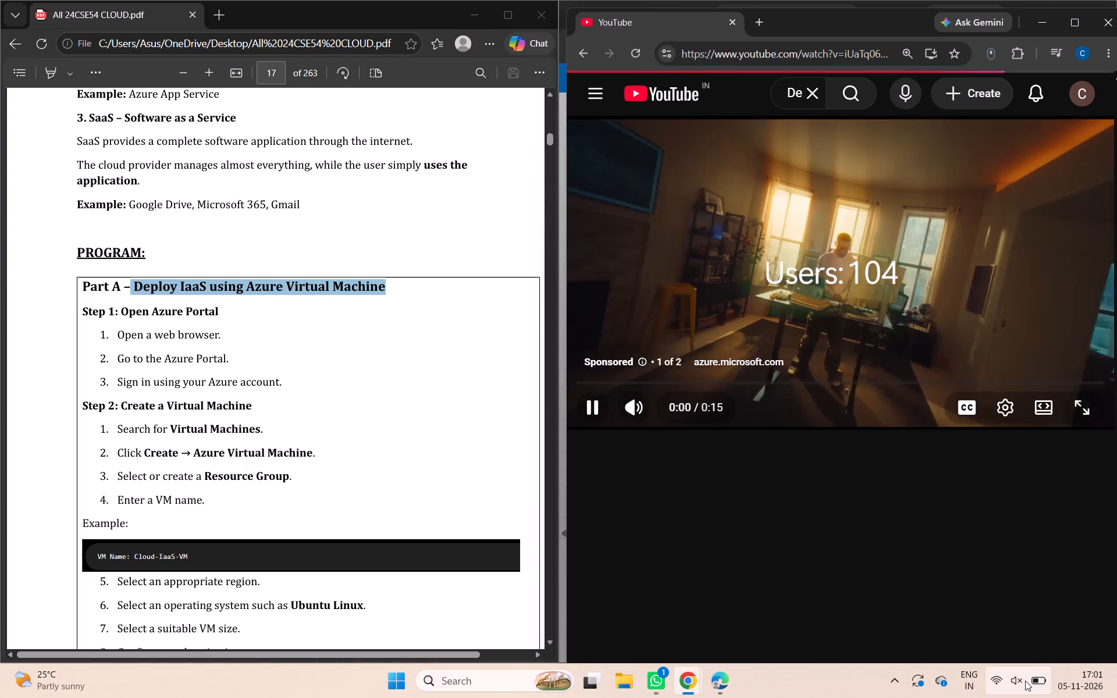
pyautogui.click(1025, 681)
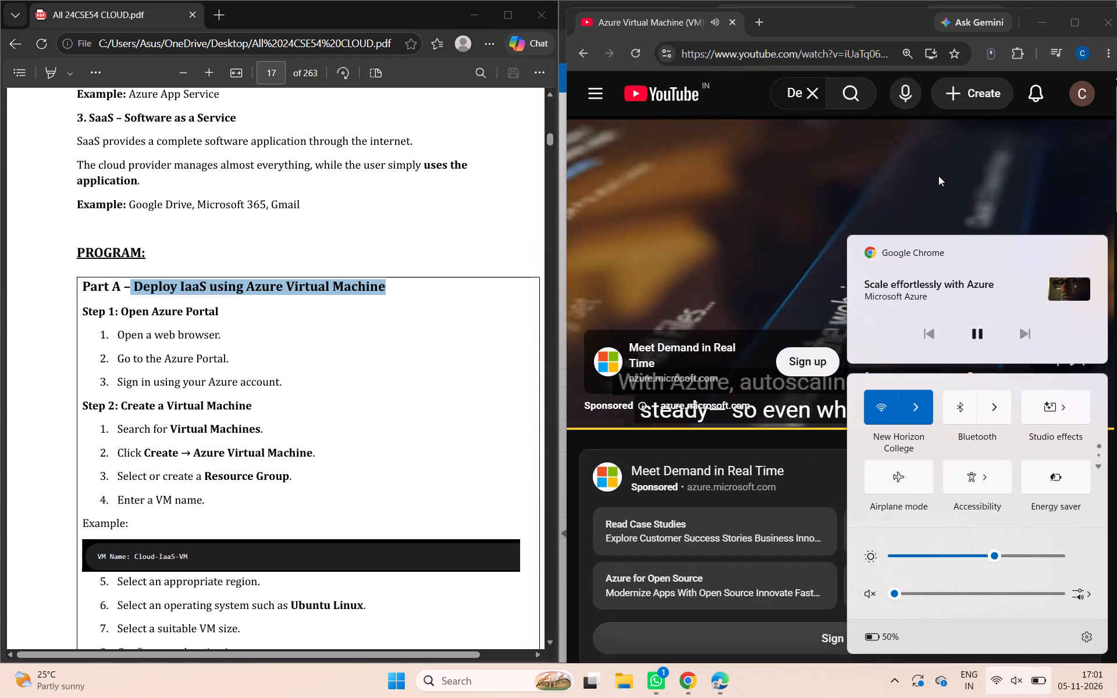
pyautogui.click(938, 176)
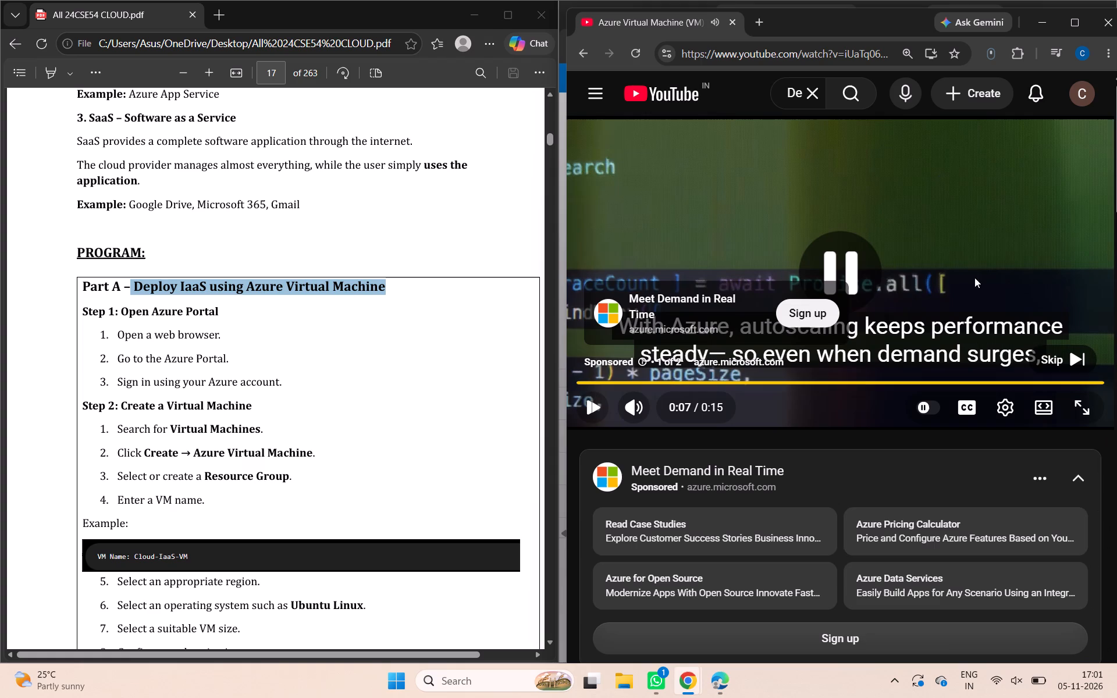
pyautogui.click(1045, 359)
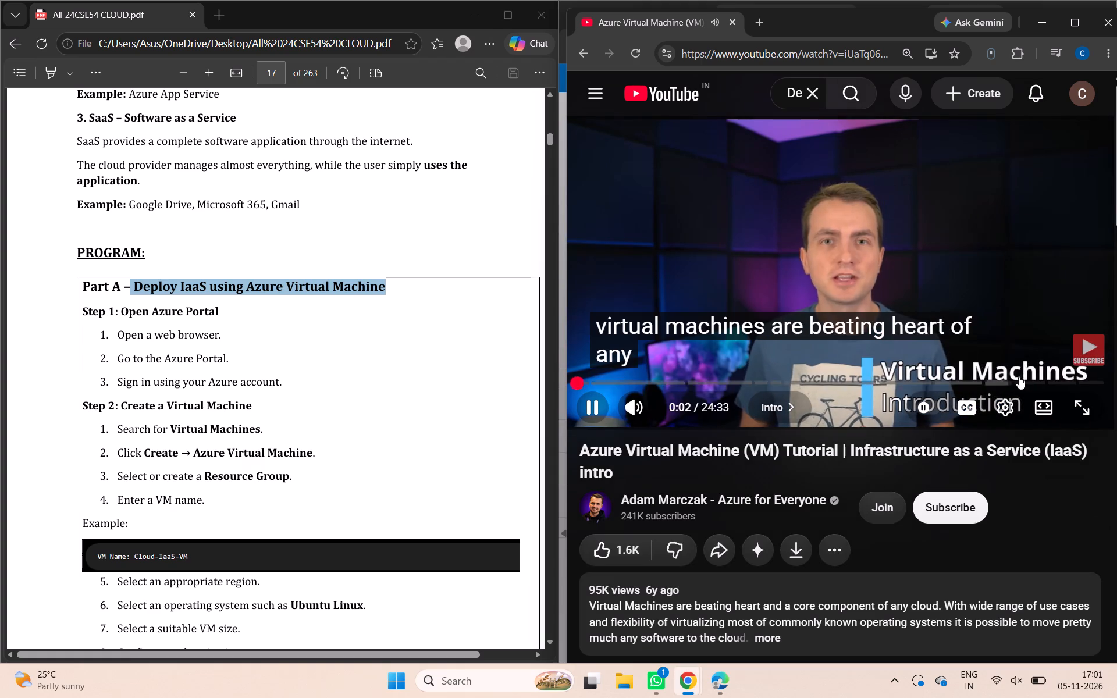
# Set the tutorial video's playback speed to 2.0.
pyautogui.click(1009, 394)
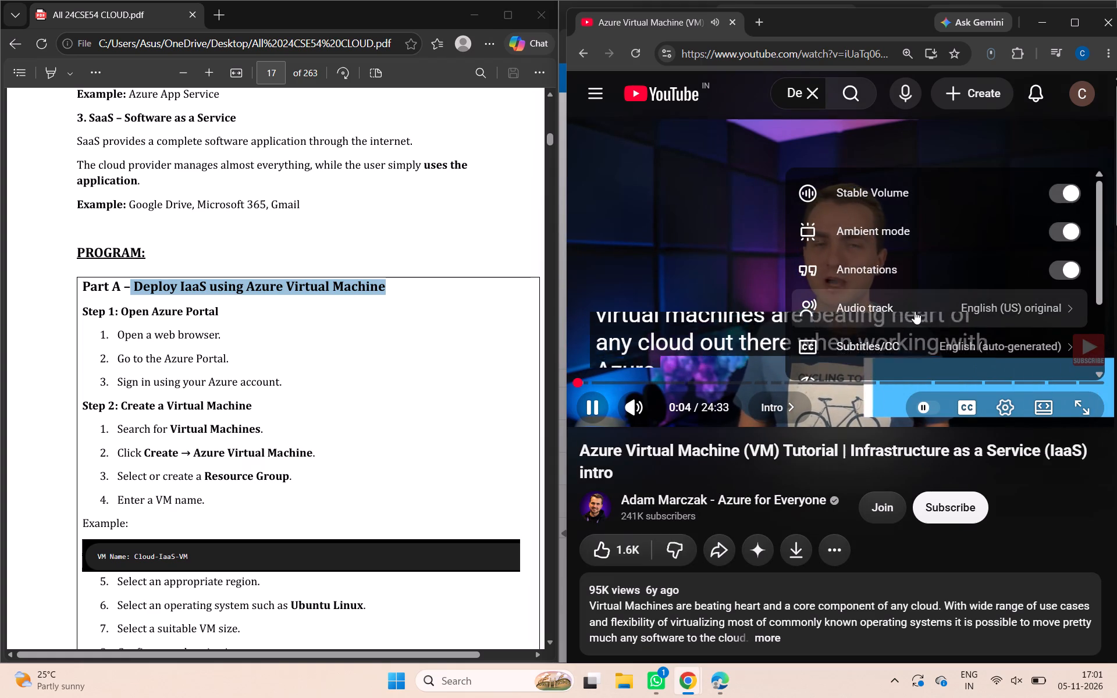
pyautogui.scroll(-2, 912, 309)
pyautogui.click(912, 309)
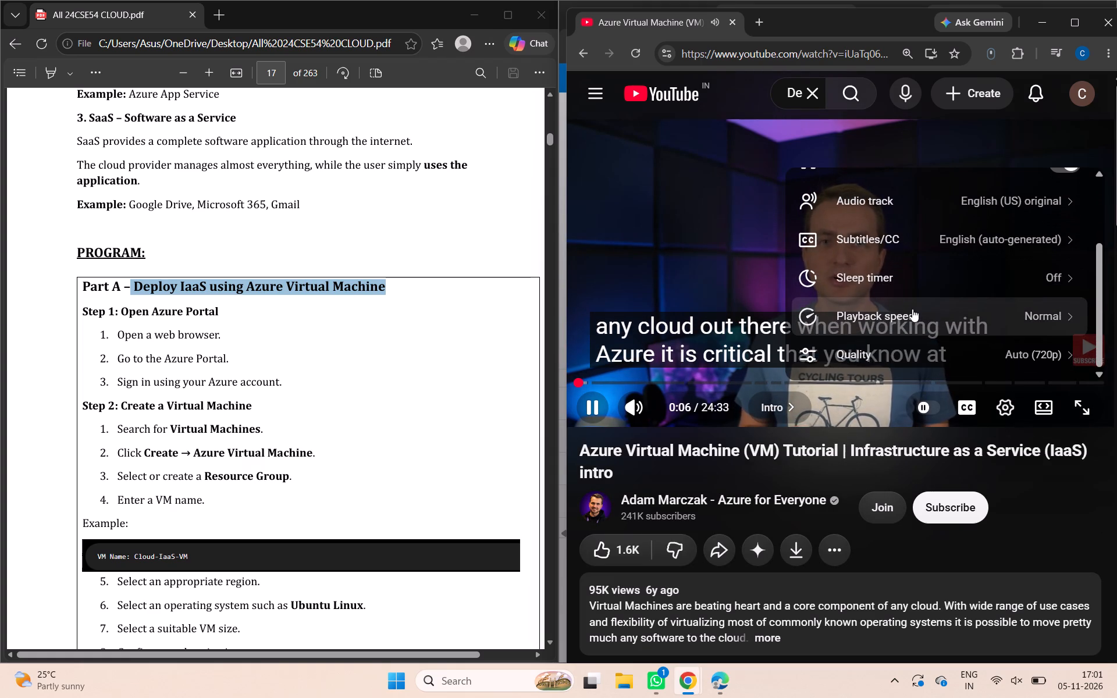
pyautogui.click(1021, 337)
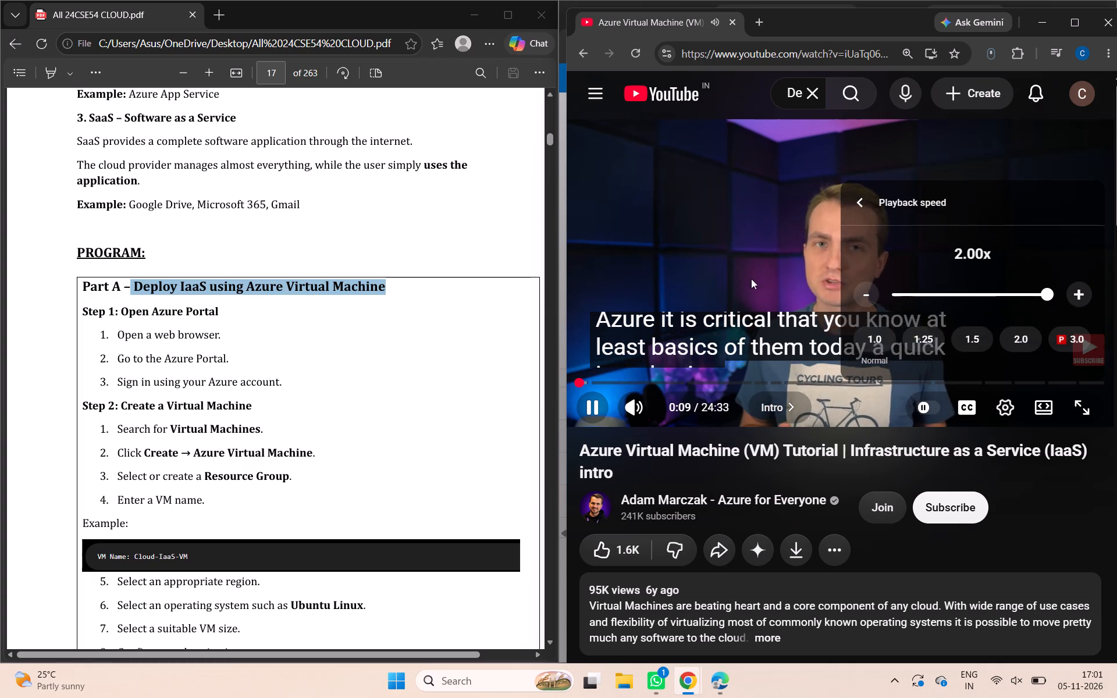
pyautogui.click(739, 279)
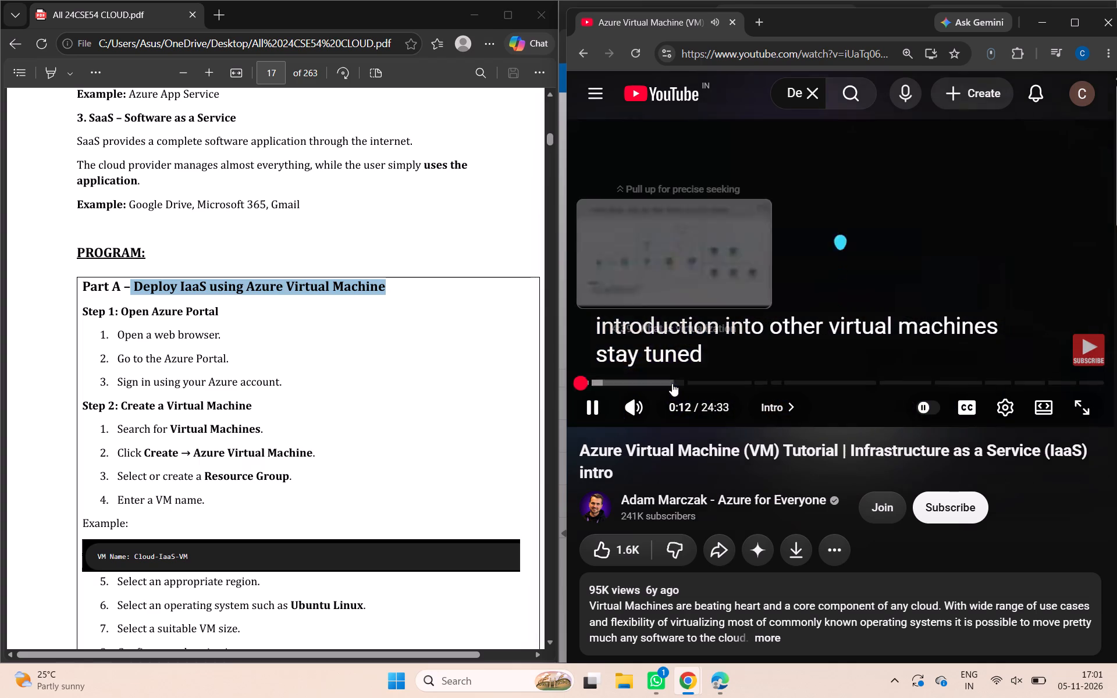
# Skip ahead to the "Creating a VM" chapter of the tutorial and watch it with captions turned off.
pyautogui.click(631, 385)
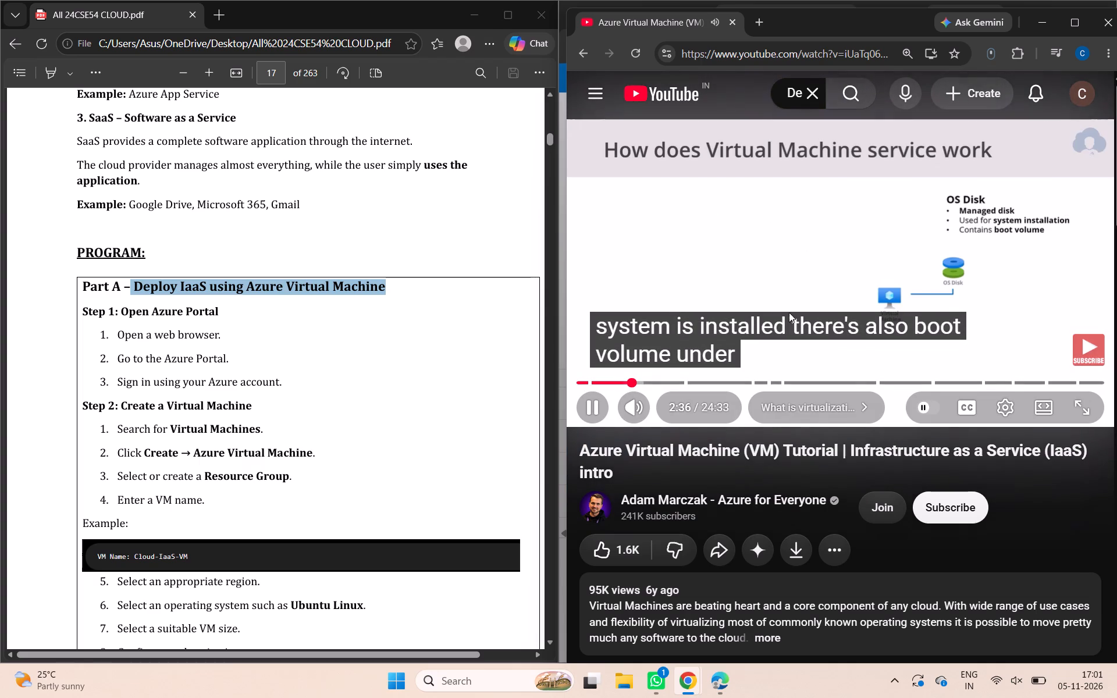
pyautogui.click(716, 382)
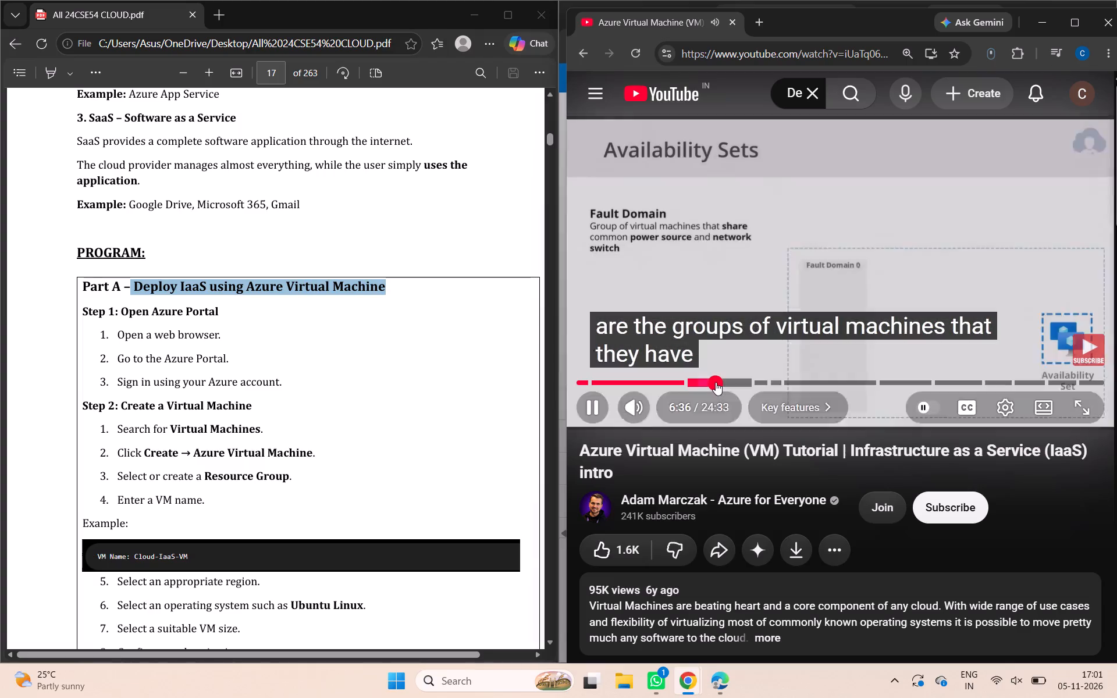
pyautogui.click(781, 384)
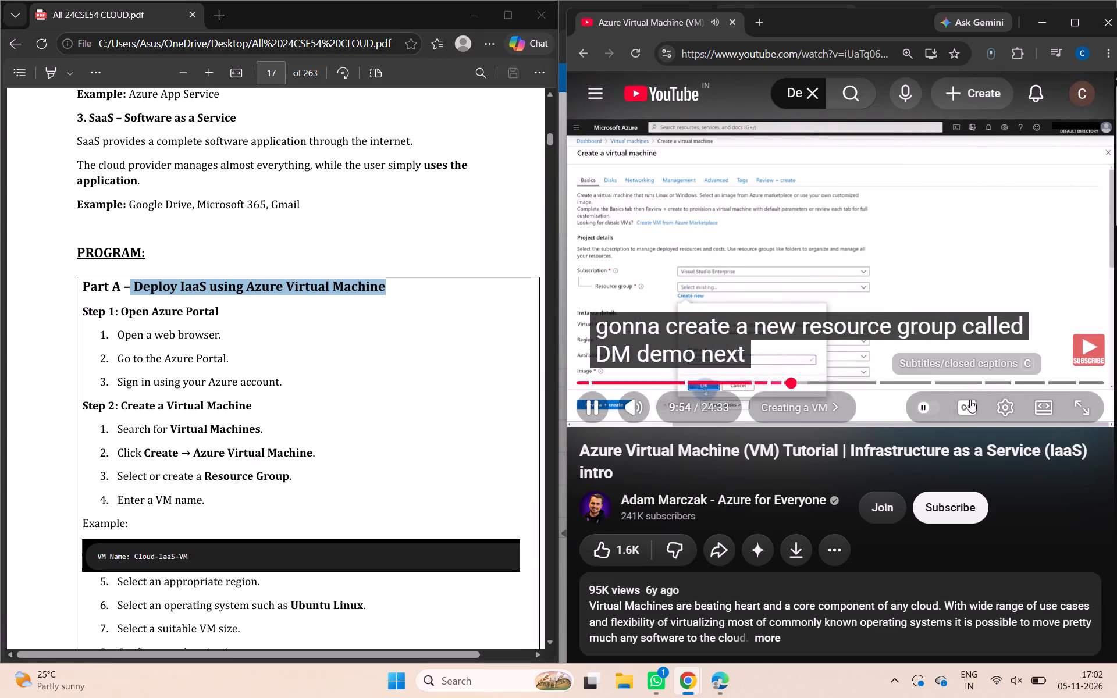
pyautogui.click(965, 401)
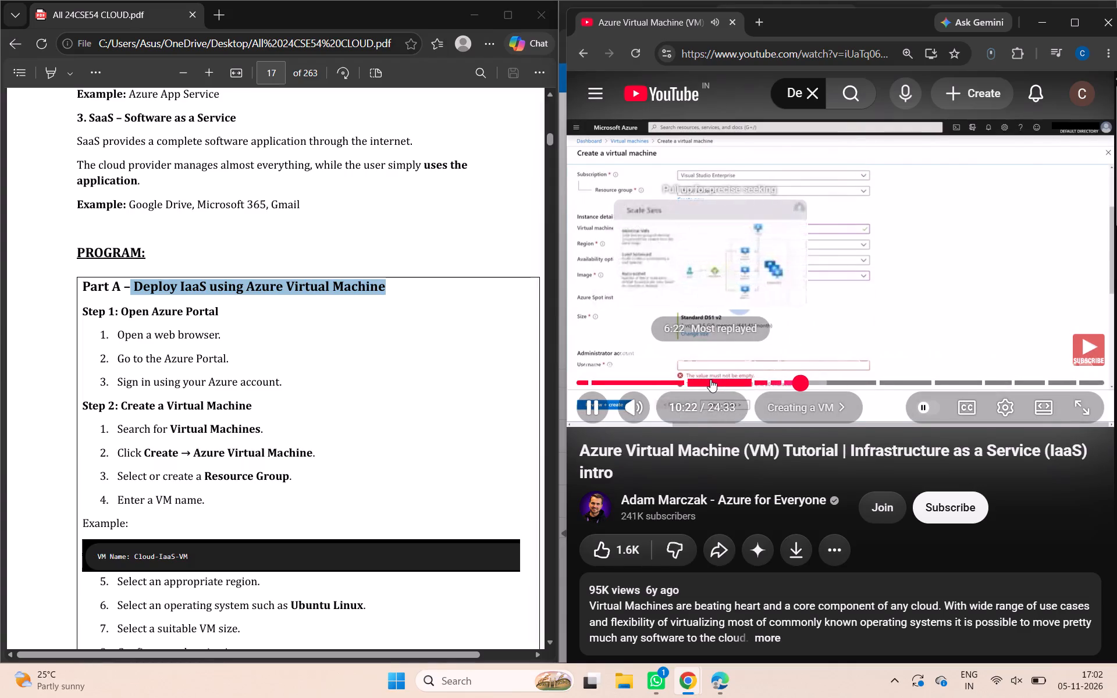
# Skip back and forth through the tutorial video to find the start of the "Creating a VM" chapter.
pyautogui.click(710, 379)
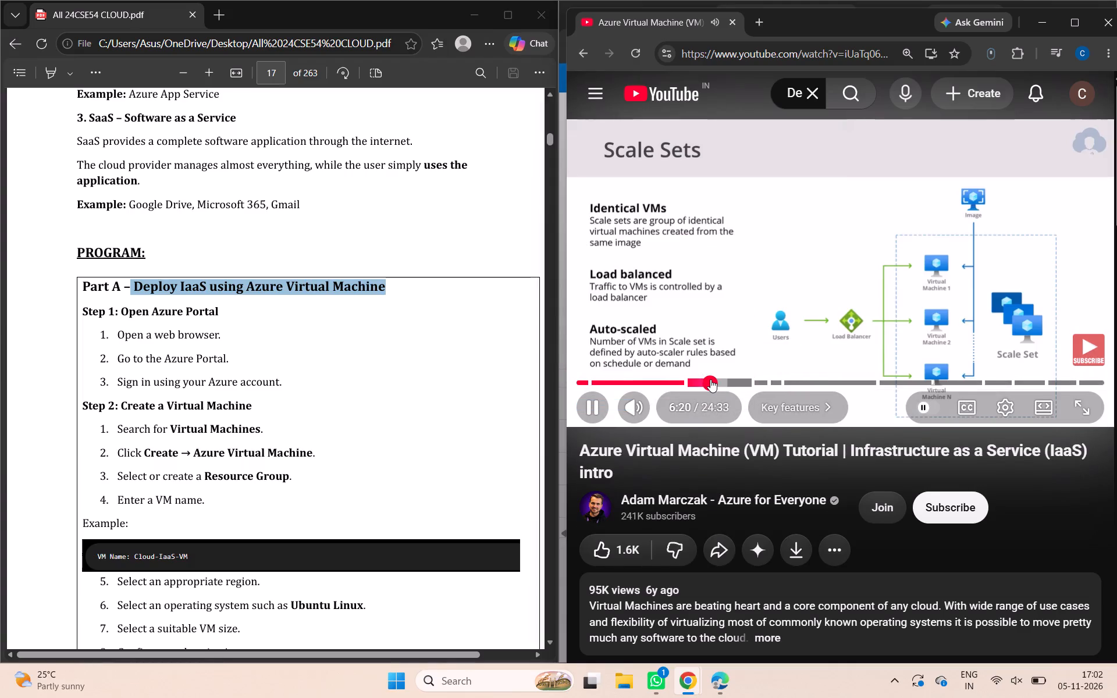
pyautogui.click(680, 380)
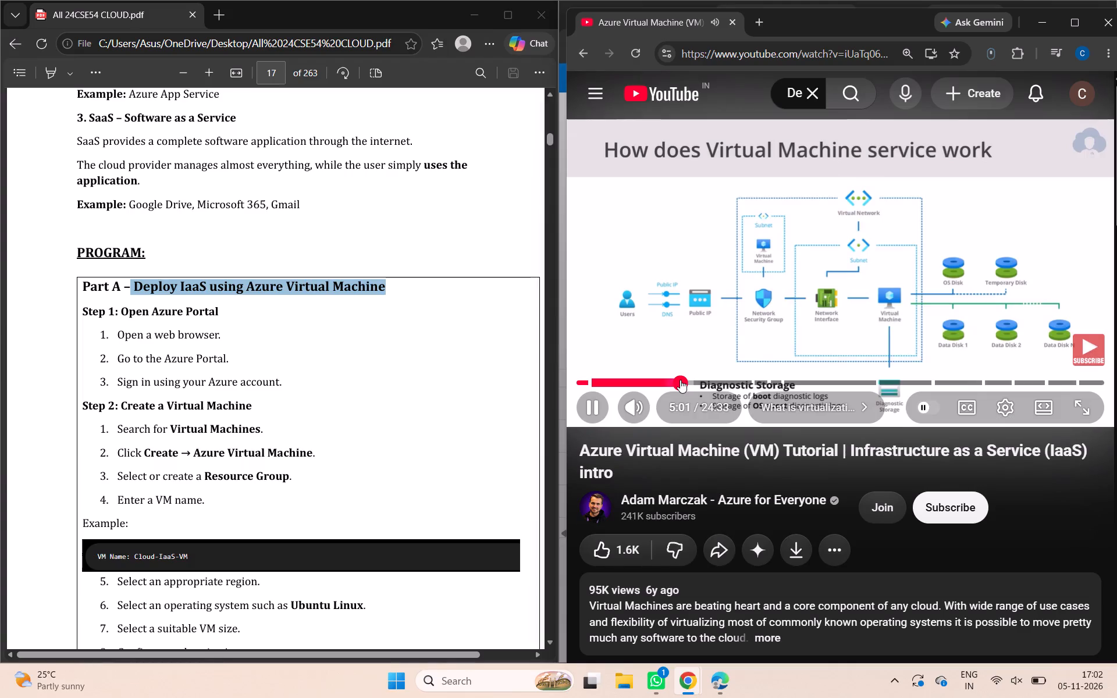
pyautogui.click(663, 378)
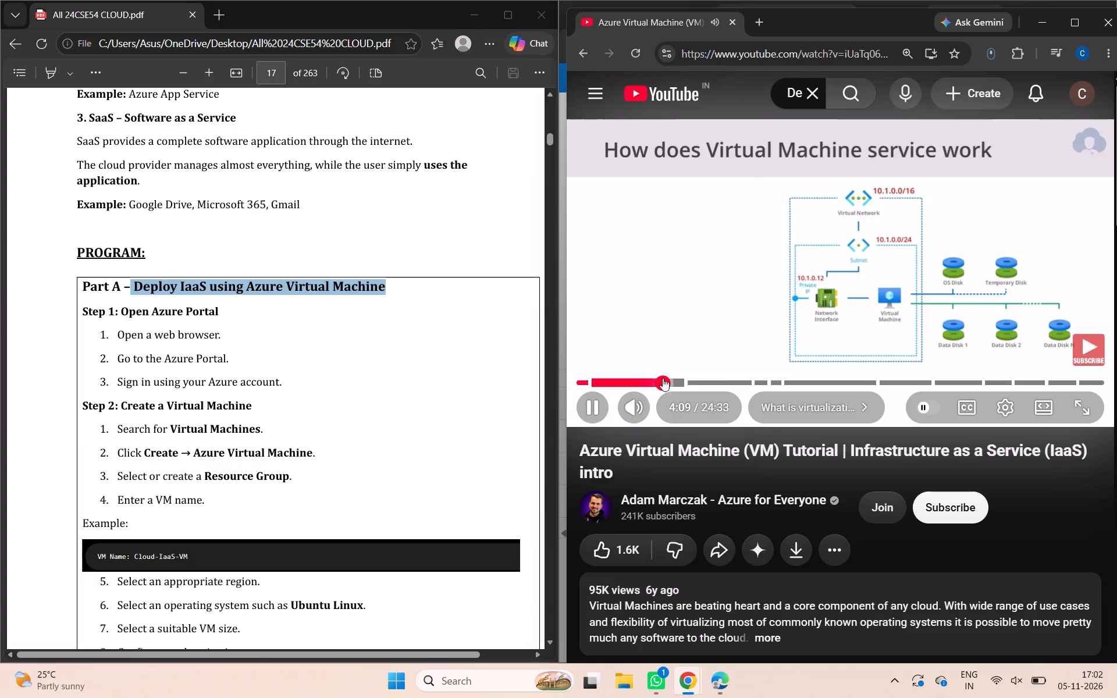
pyautogui.click(738, 378)
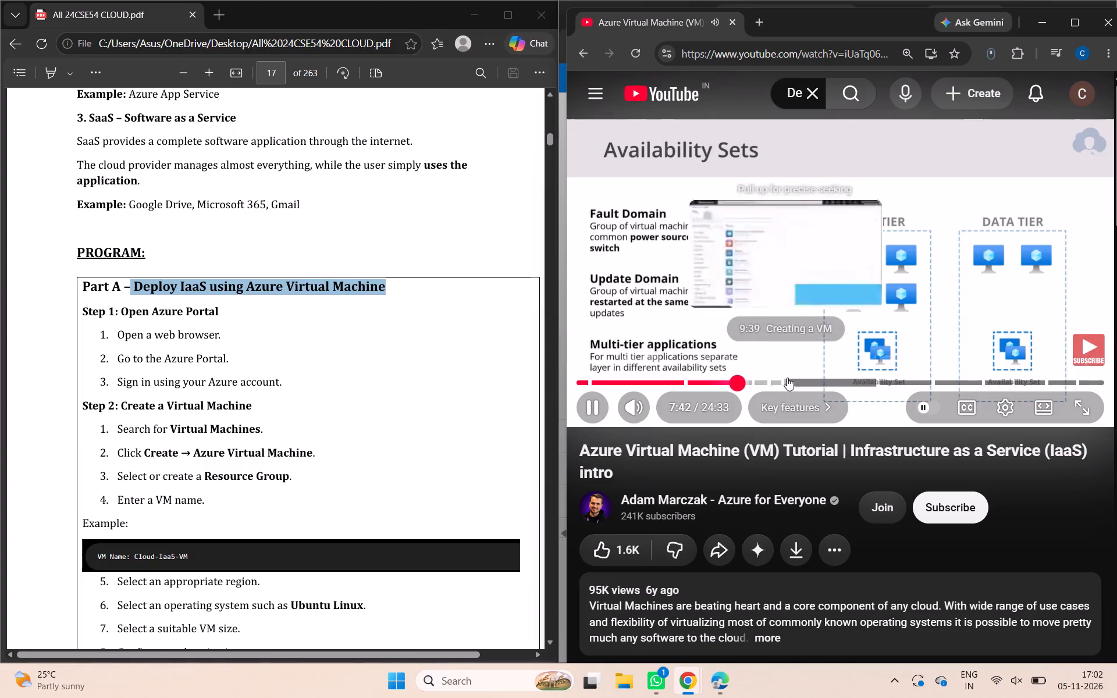
pyautogui.click(789, 378)
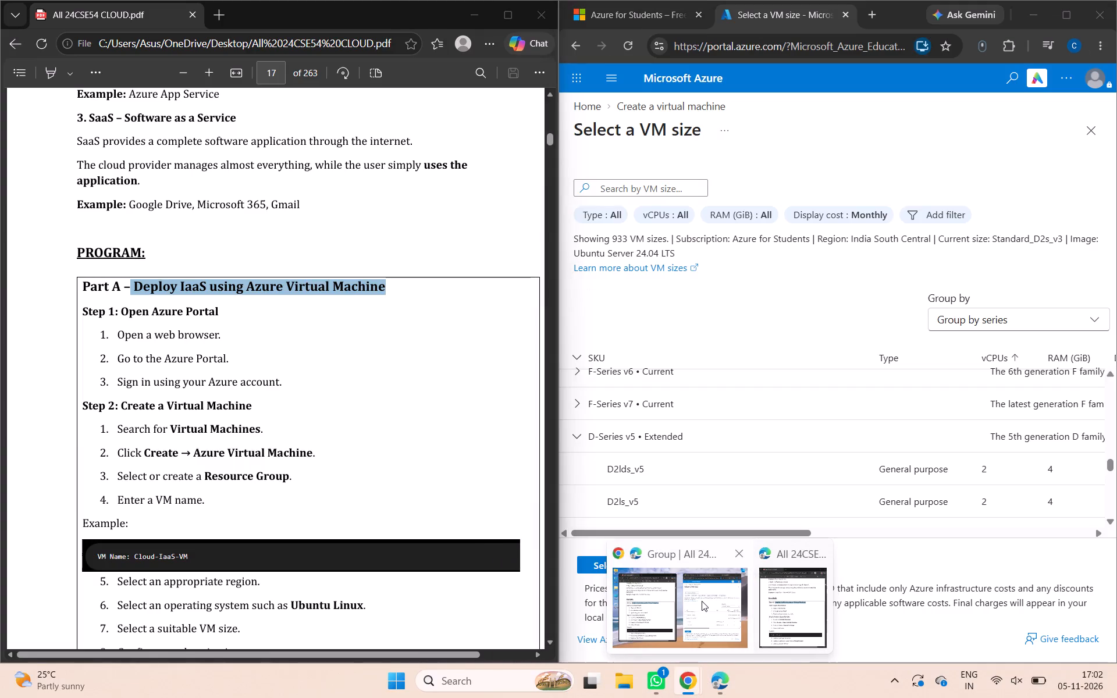
# Place the Azure portal window beside the tutorial video and return from VM size selection to the Create a virtual machine form.
pyautogui.click(710, 601)
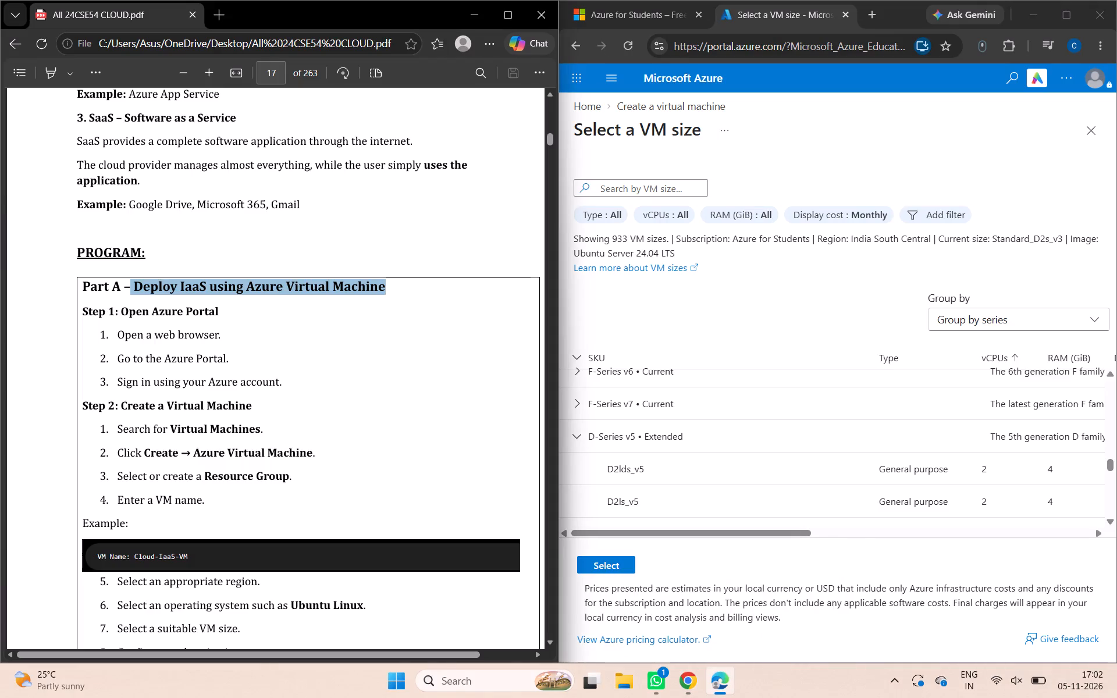
pyautogui.click(778, 345)
pyautogui.press('super+Left')
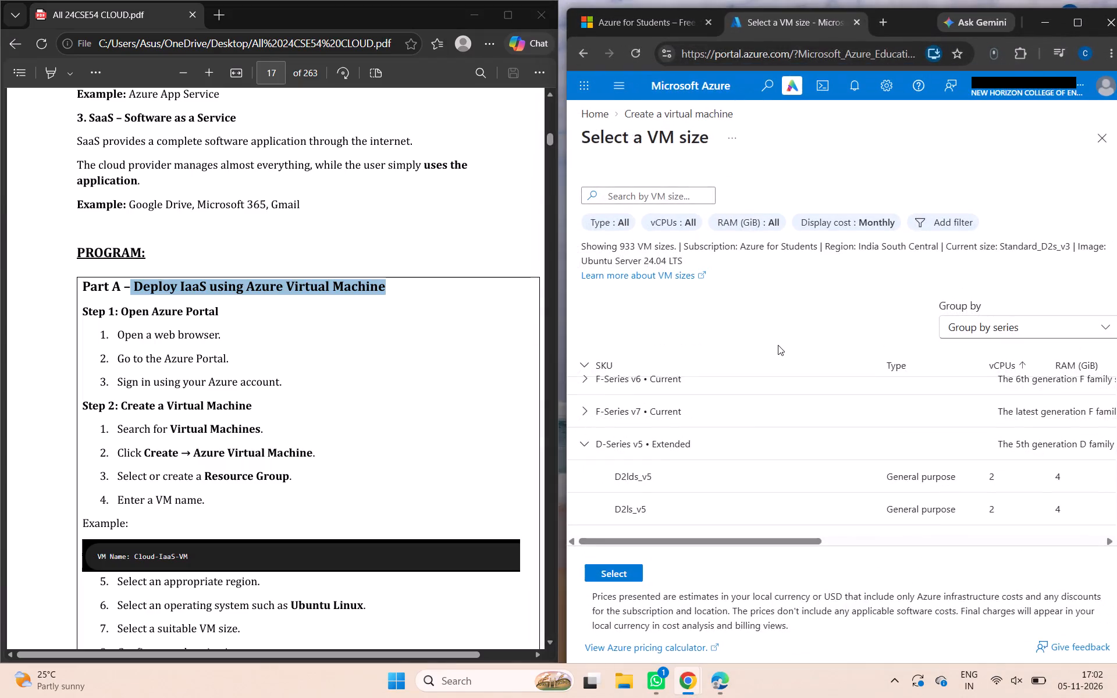
pyautogui.press('super+Left')
pyautogui.click(952, 218)
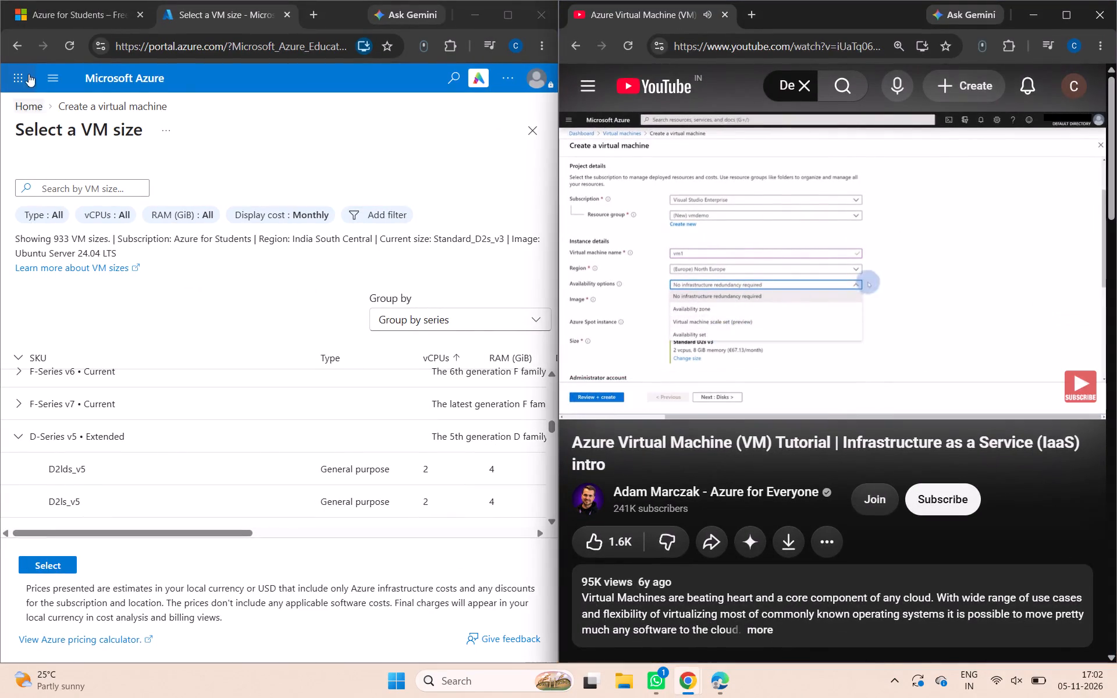
pyautogui.click(17, 48)
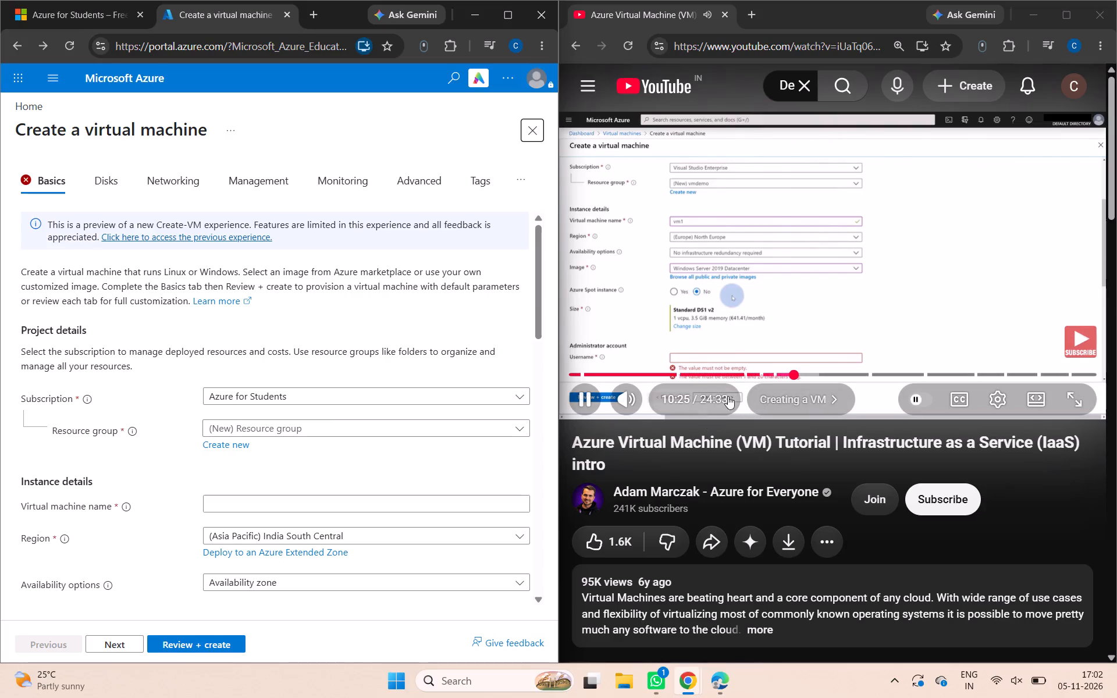
# Rewind the tutorial to the "Creating a VM" chapter and pause it where the resource group is chosen.
pyautogui.click(788, 372)
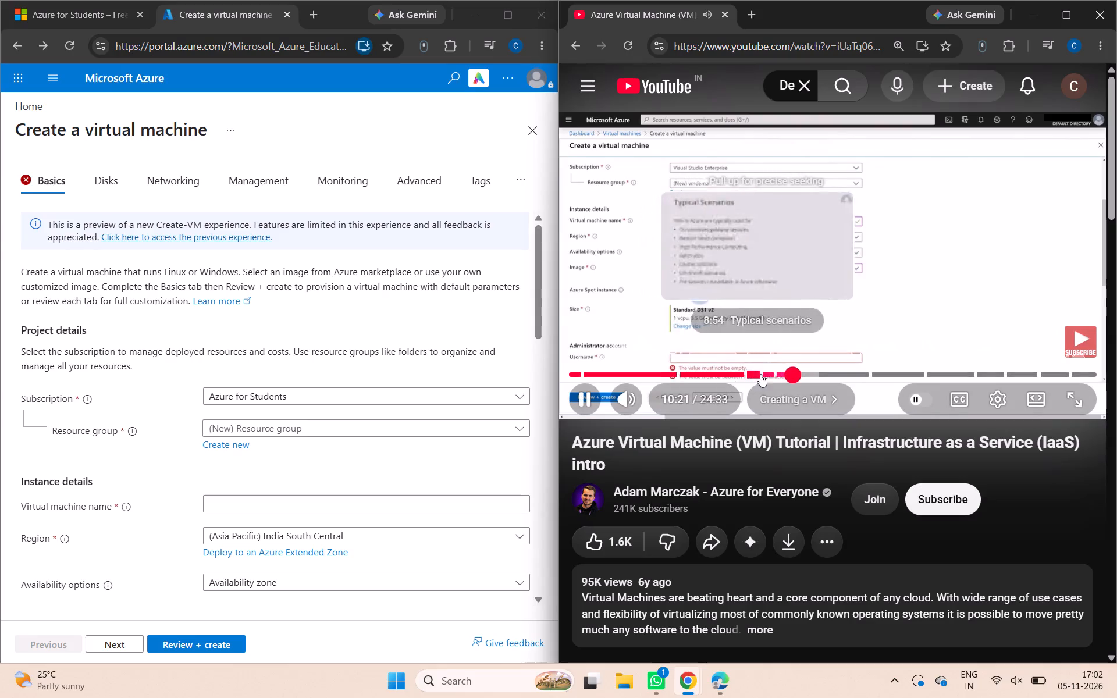
pyautogui.click(764, 375)
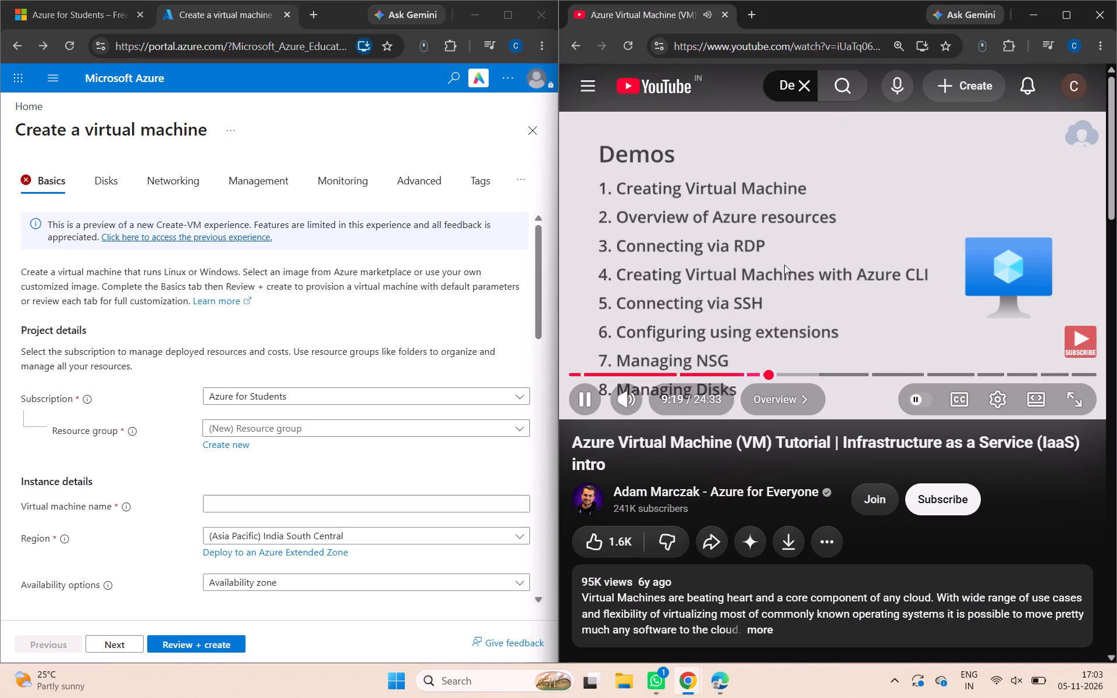
pyautogui.click(777, 376)
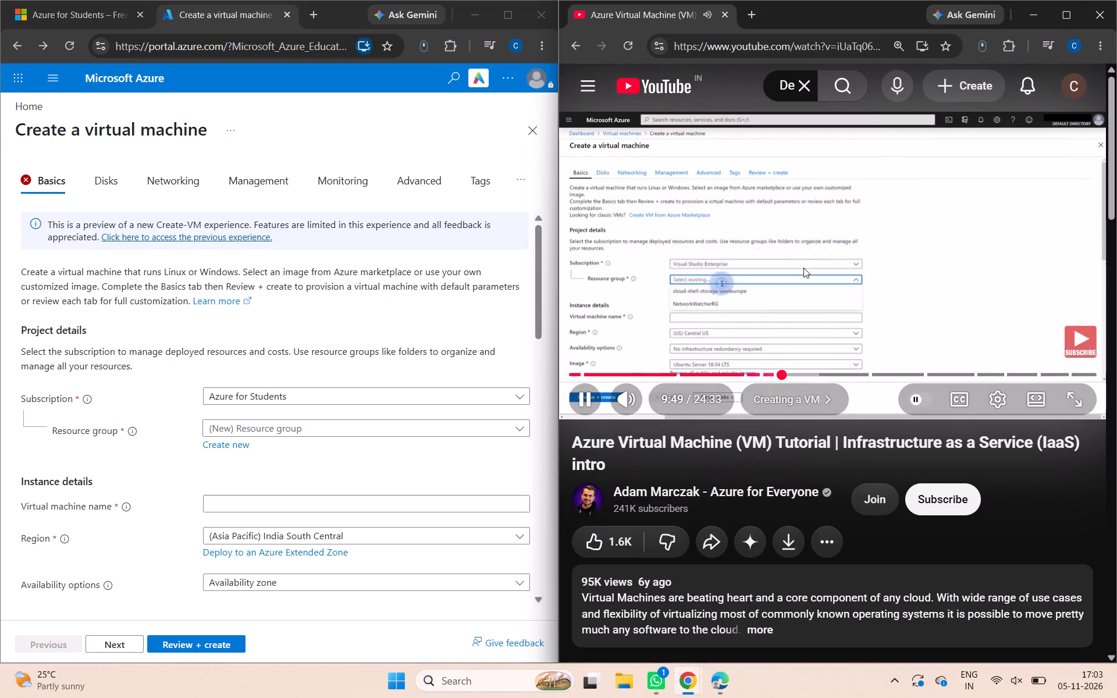
pyautogui.click(803, 268)
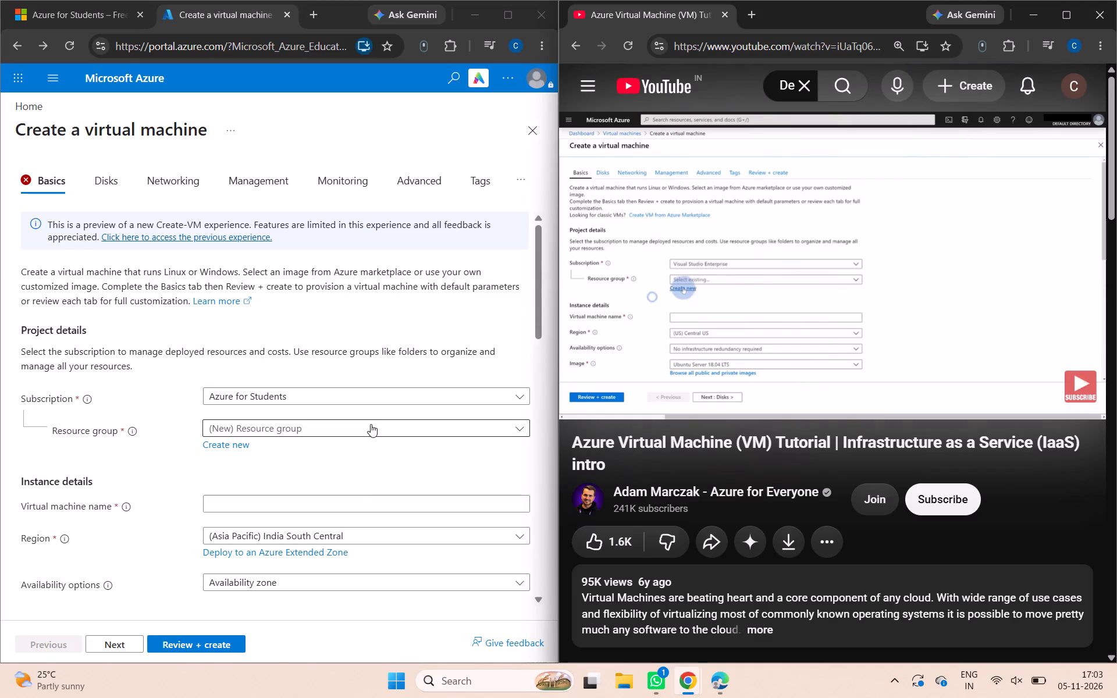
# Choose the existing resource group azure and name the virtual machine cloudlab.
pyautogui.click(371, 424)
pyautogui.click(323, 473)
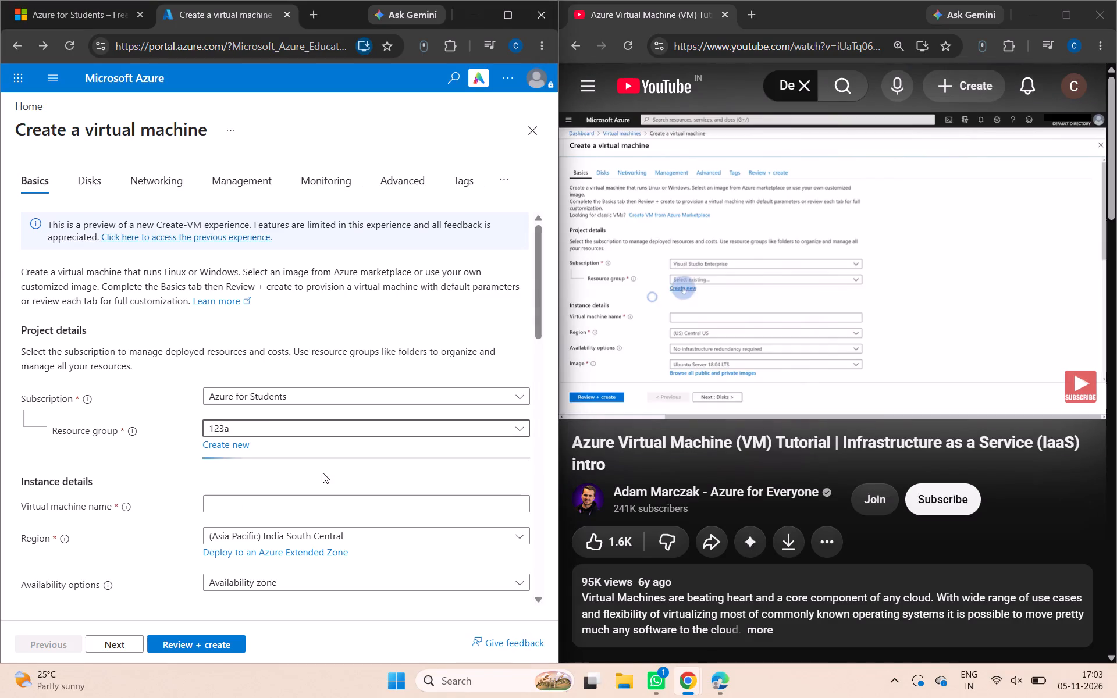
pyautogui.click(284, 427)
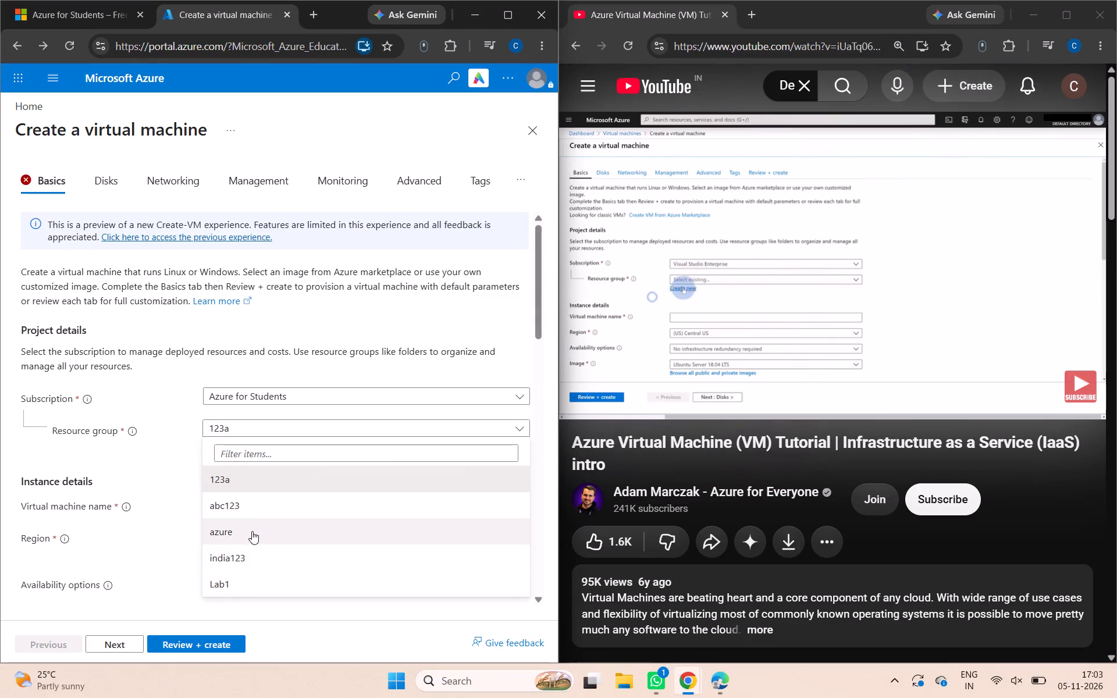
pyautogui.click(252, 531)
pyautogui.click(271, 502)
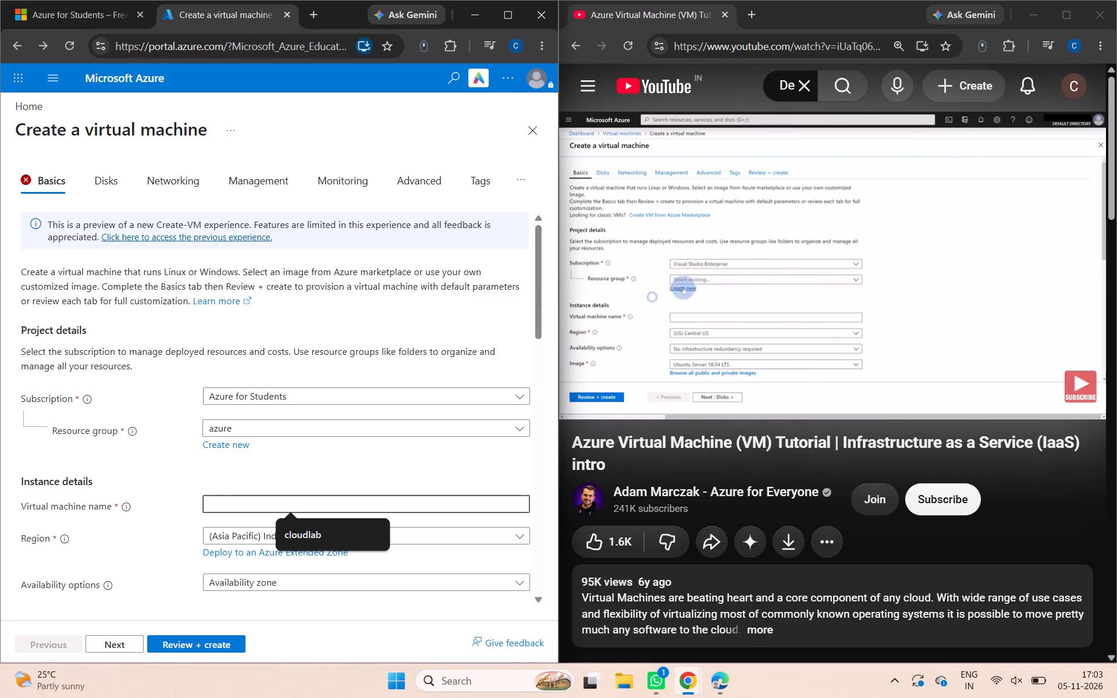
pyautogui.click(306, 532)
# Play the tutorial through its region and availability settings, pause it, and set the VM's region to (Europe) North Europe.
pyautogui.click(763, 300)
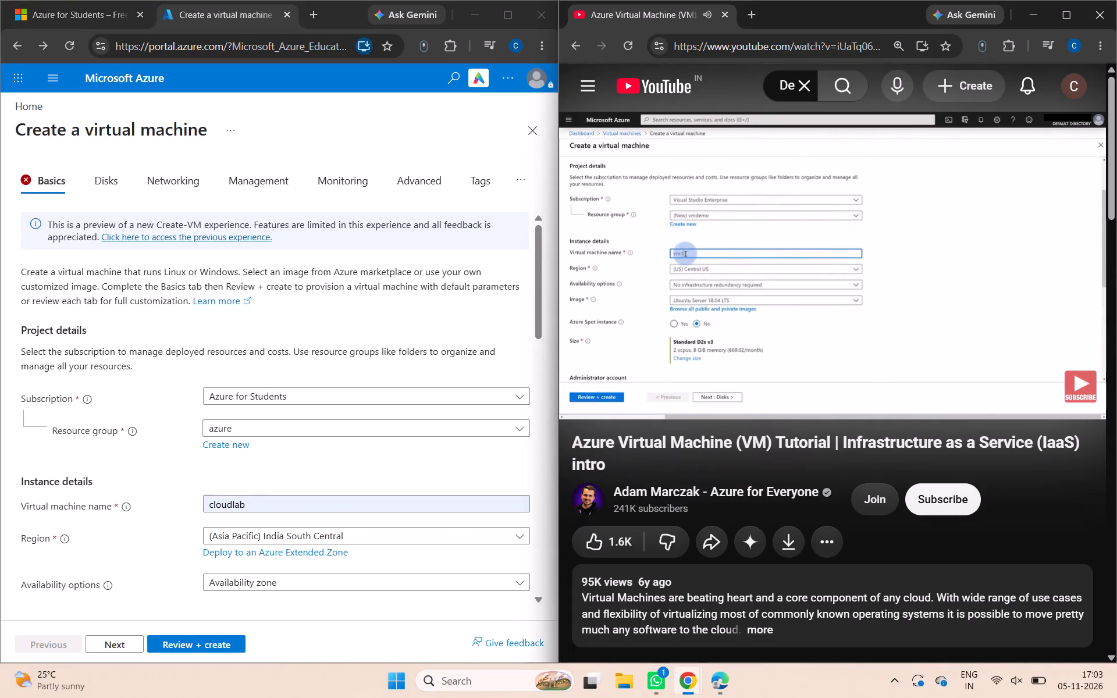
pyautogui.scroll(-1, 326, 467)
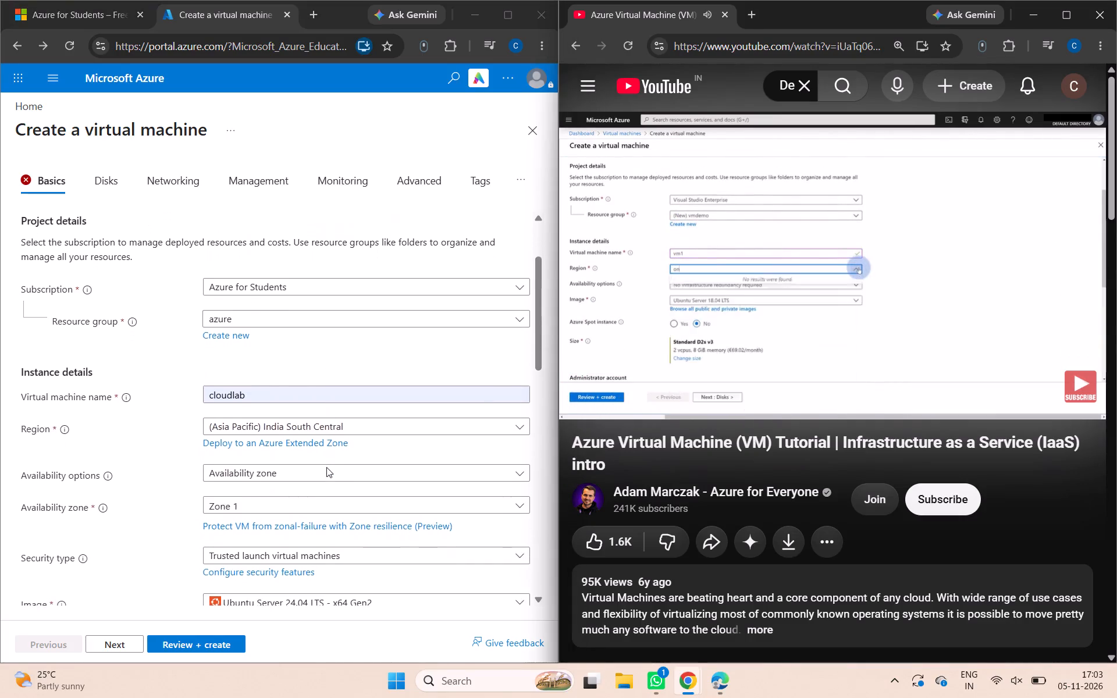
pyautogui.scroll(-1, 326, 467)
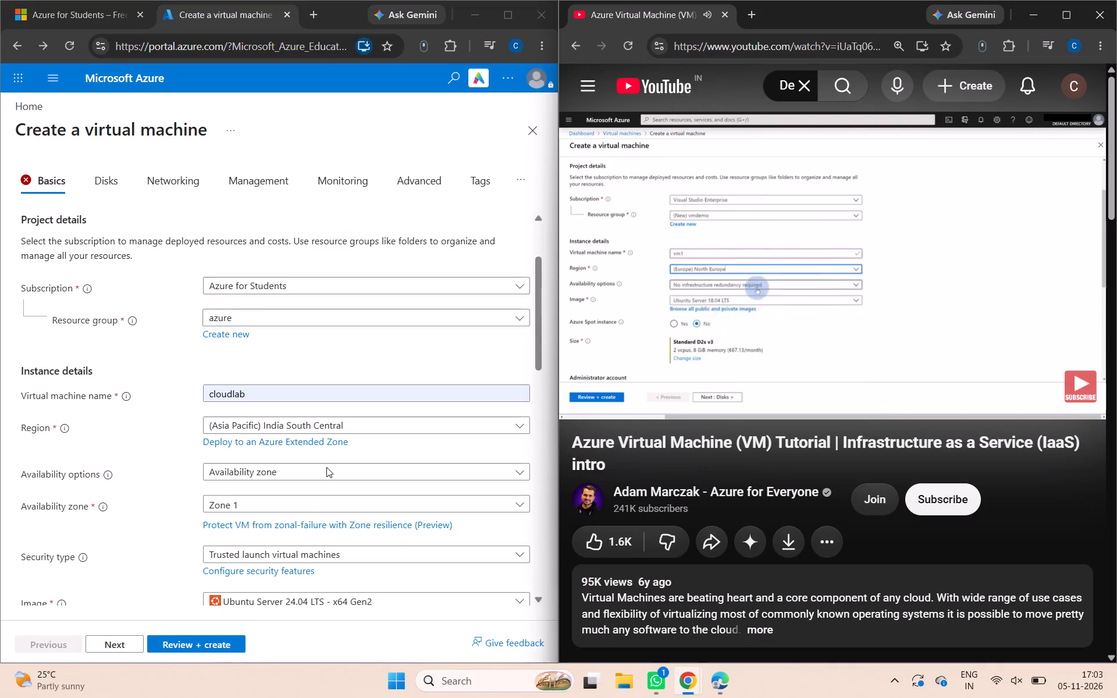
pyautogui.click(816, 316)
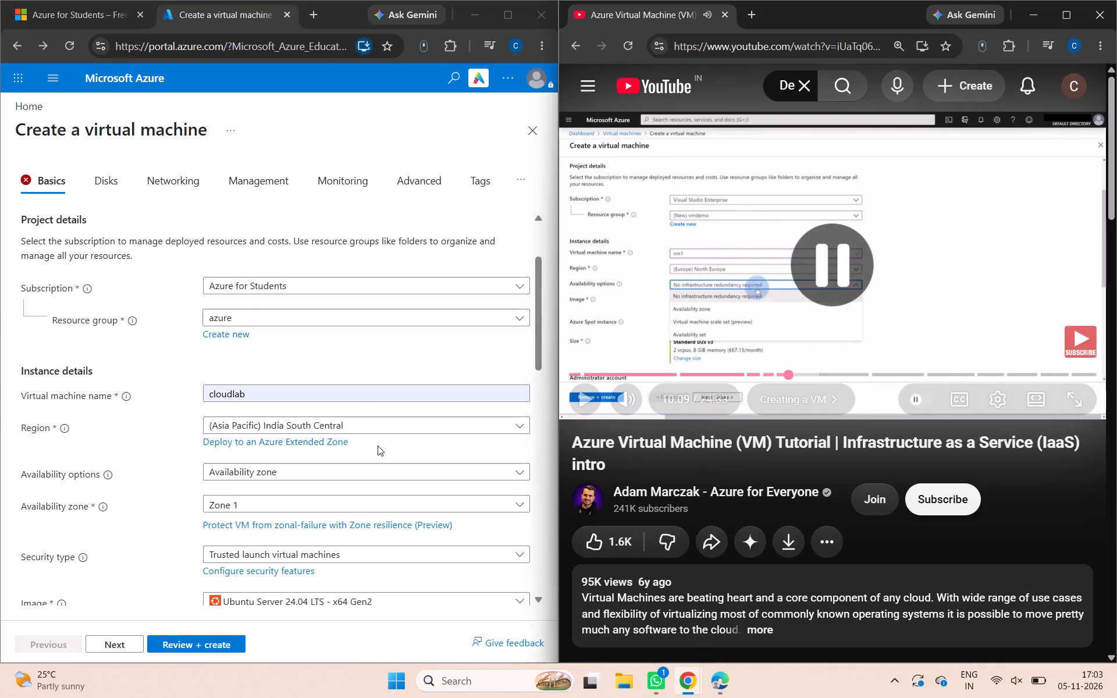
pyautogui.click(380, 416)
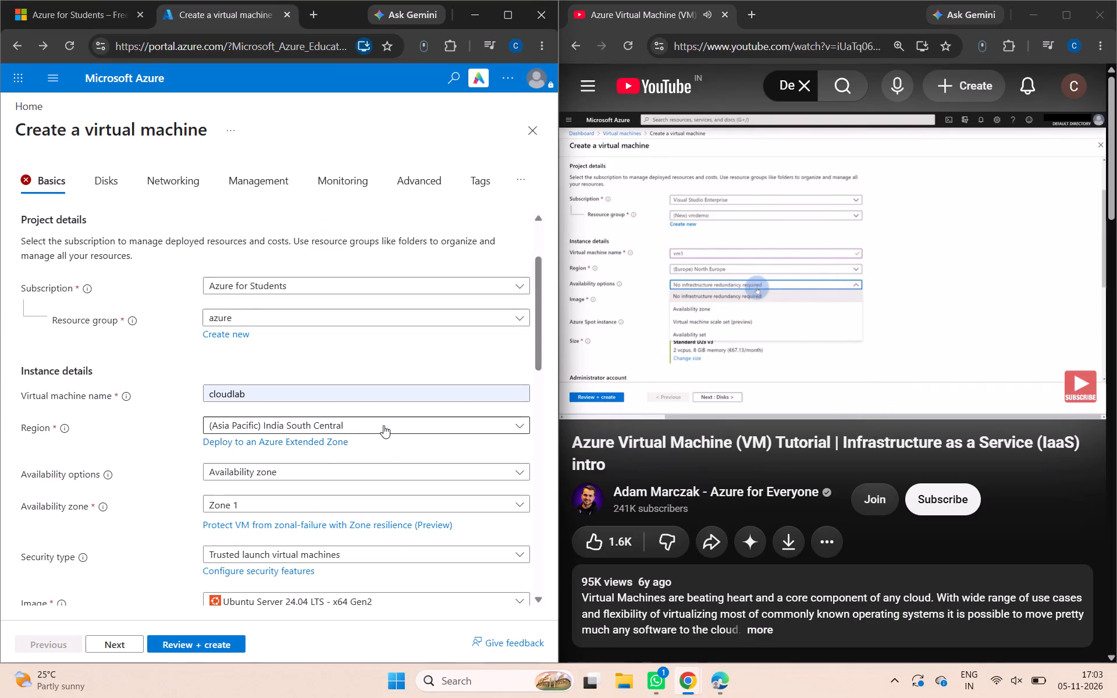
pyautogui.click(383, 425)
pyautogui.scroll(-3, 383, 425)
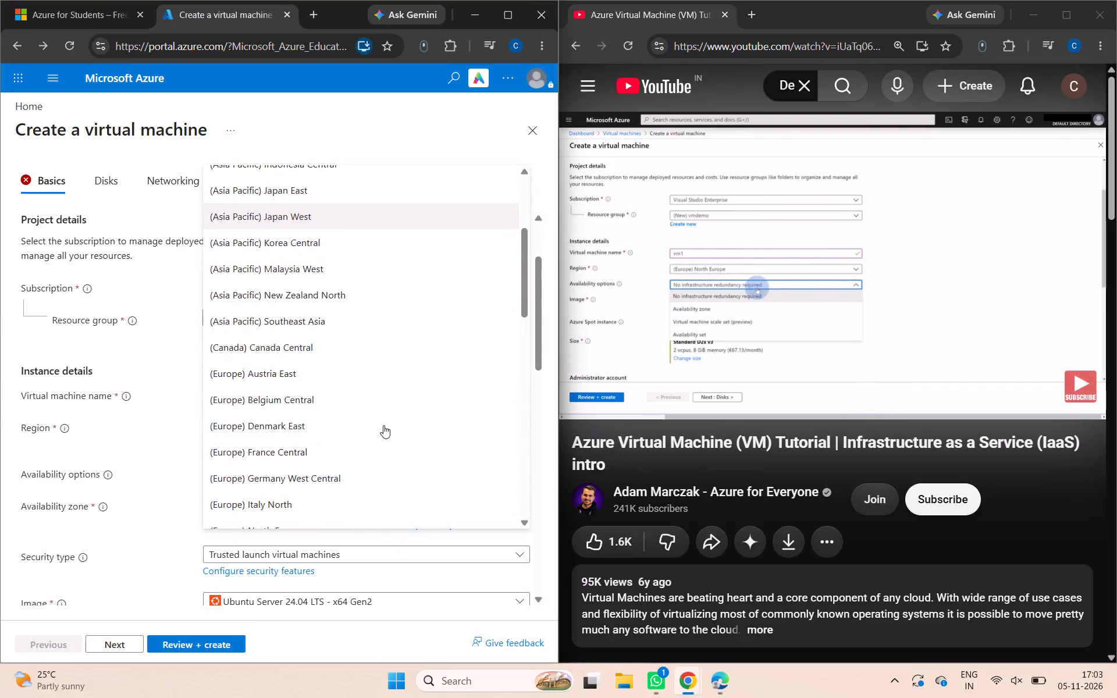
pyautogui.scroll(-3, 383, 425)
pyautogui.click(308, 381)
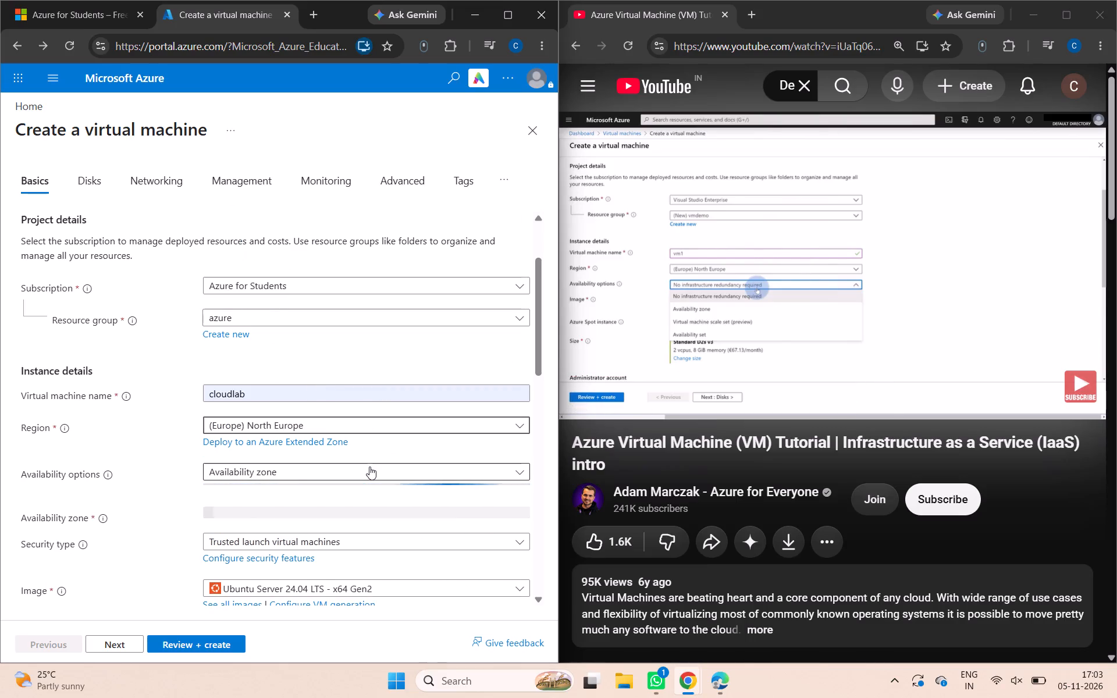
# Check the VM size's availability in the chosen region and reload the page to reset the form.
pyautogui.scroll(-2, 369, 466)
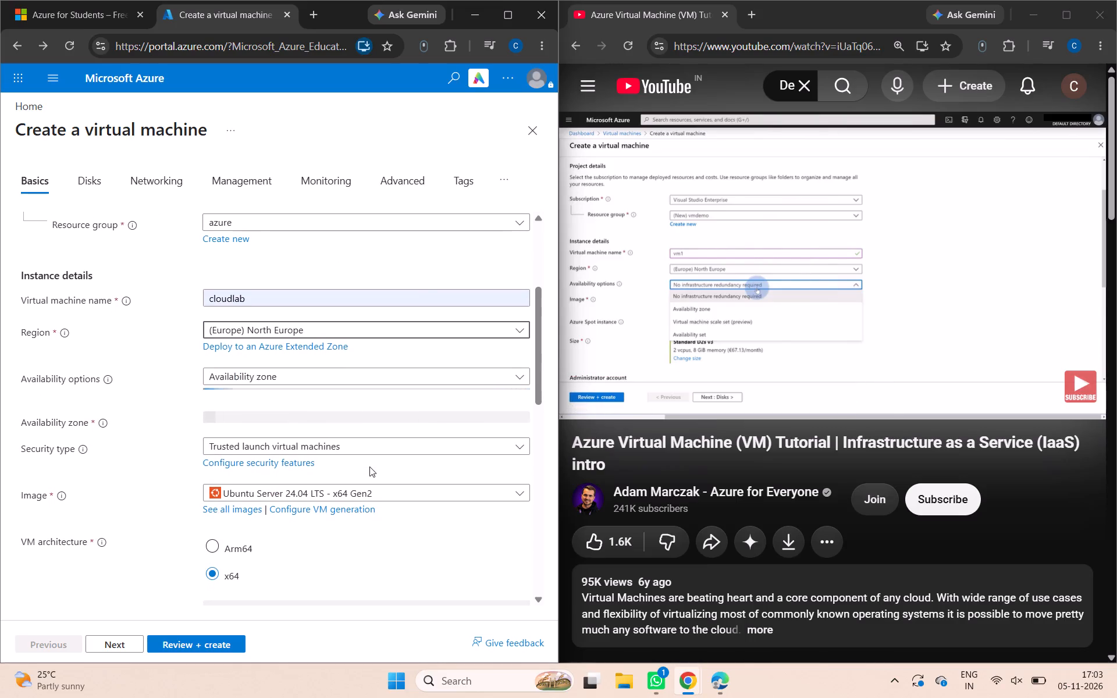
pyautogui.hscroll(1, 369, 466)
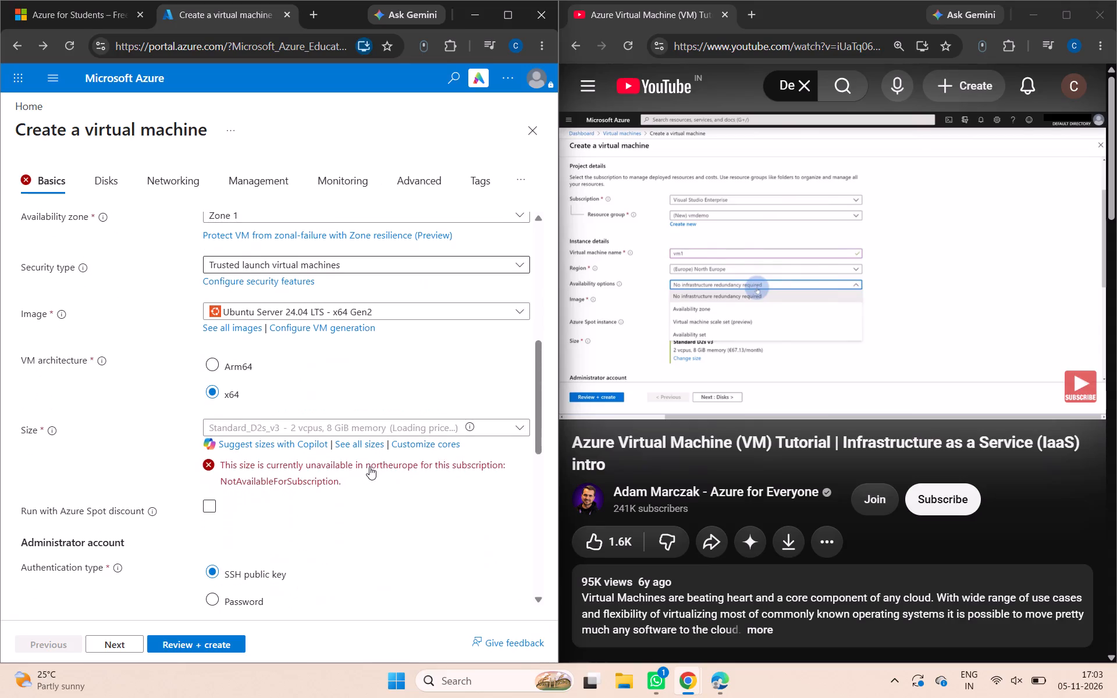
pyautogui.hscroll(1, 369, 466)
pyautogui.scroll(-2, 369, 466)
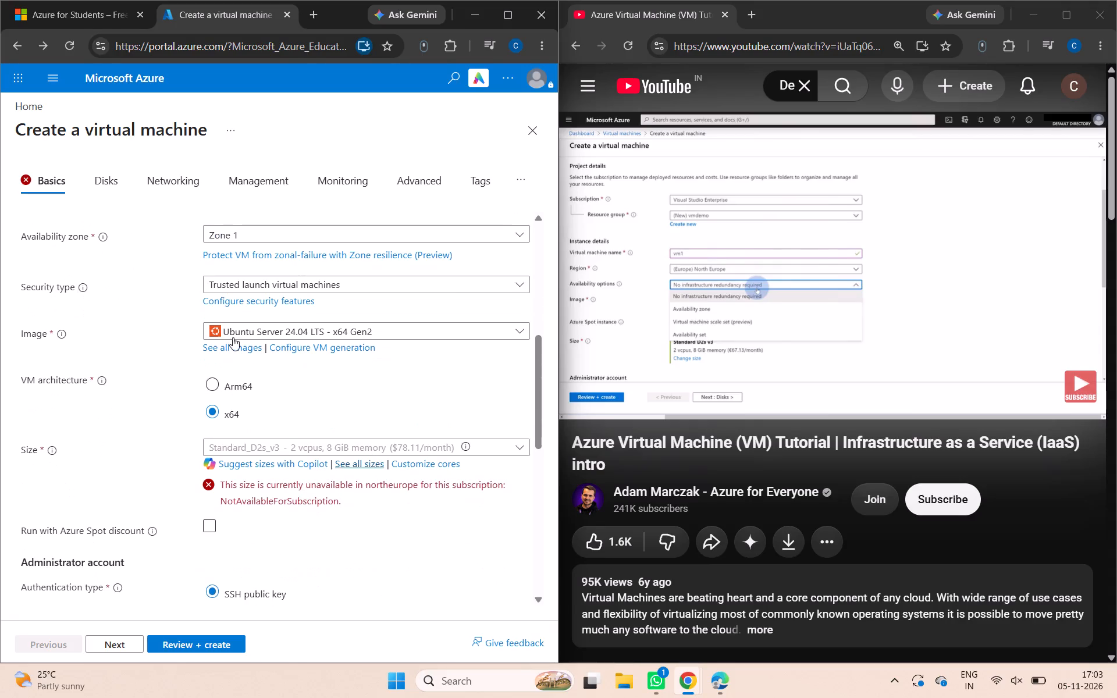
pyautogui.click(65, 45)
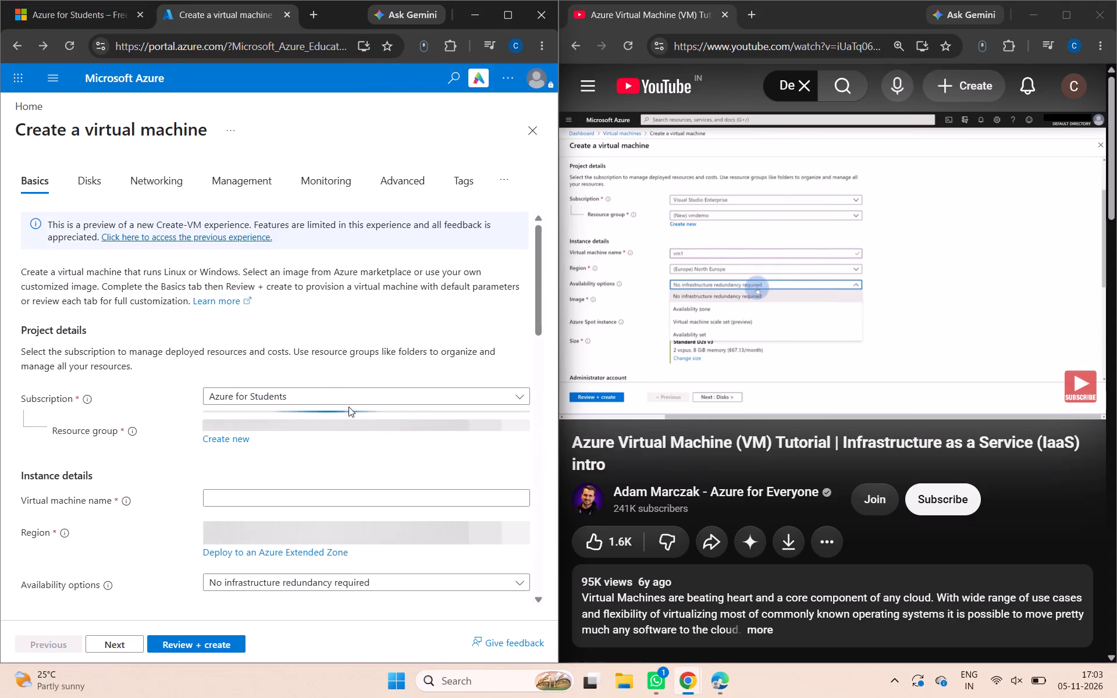
# Create a new resource group named 123 and name the virtual machine lab123.
pyautogui.scroll(-5, 348, 407)
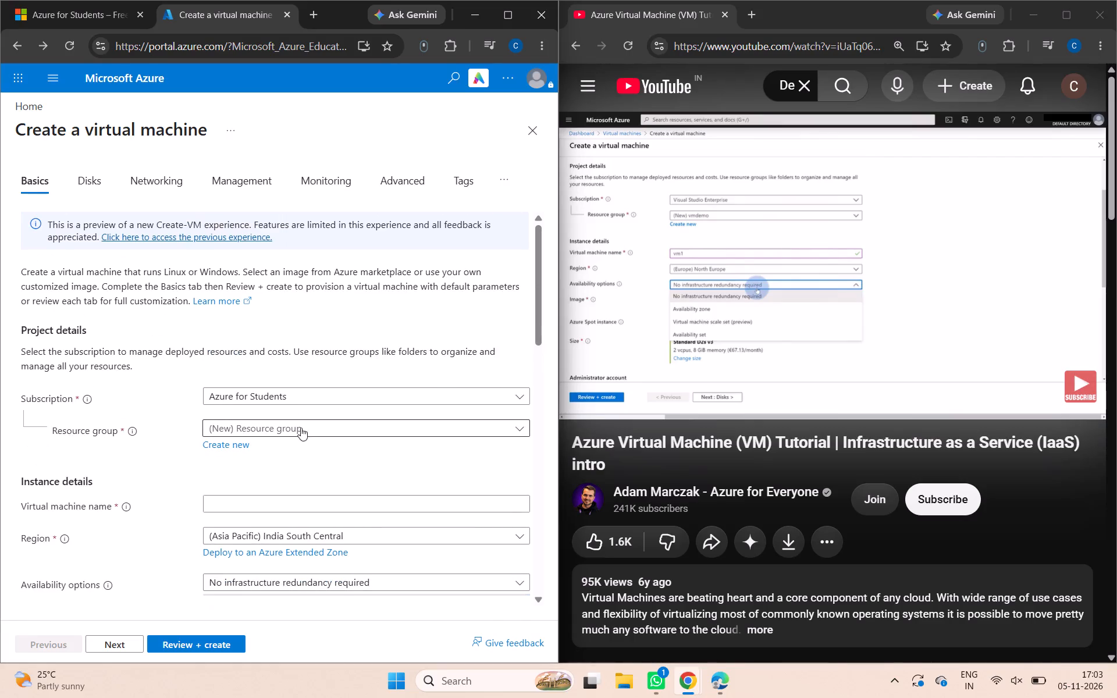
pyautogui.click(239, 445)
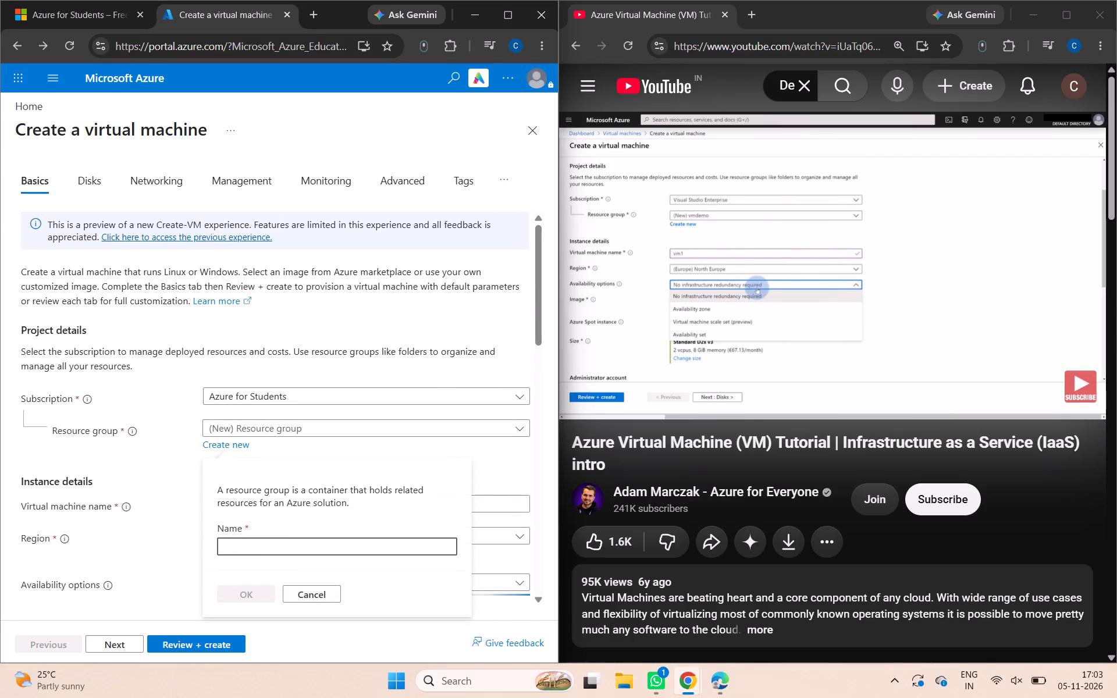
pyautogui.write('123')
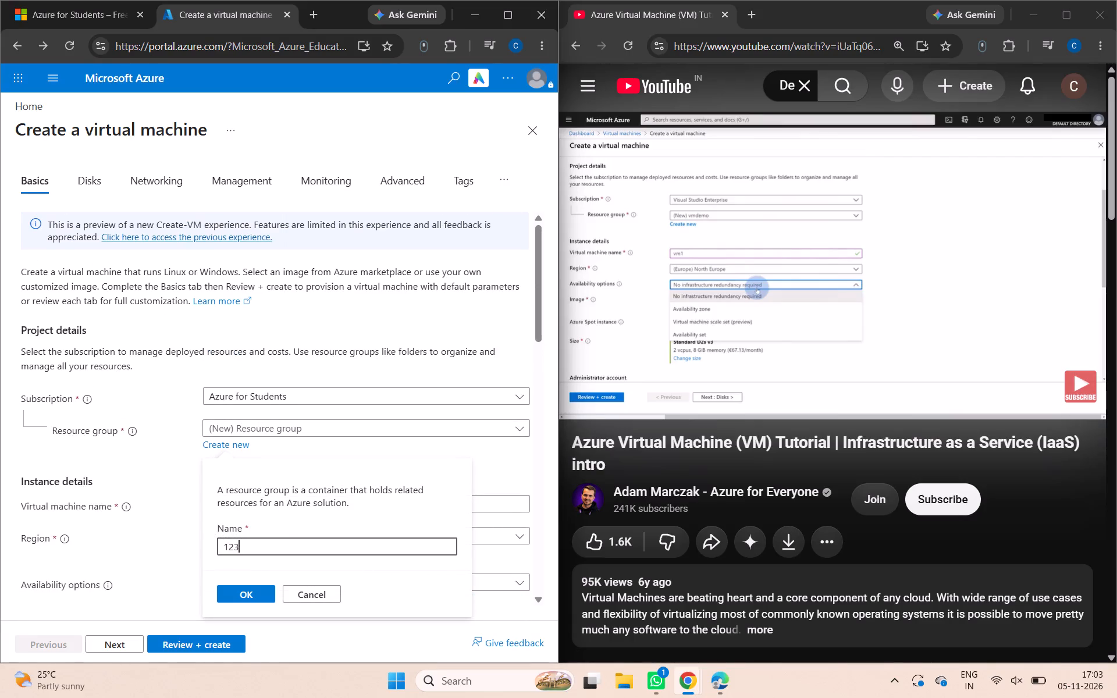
pyautogui.click(240, 594)
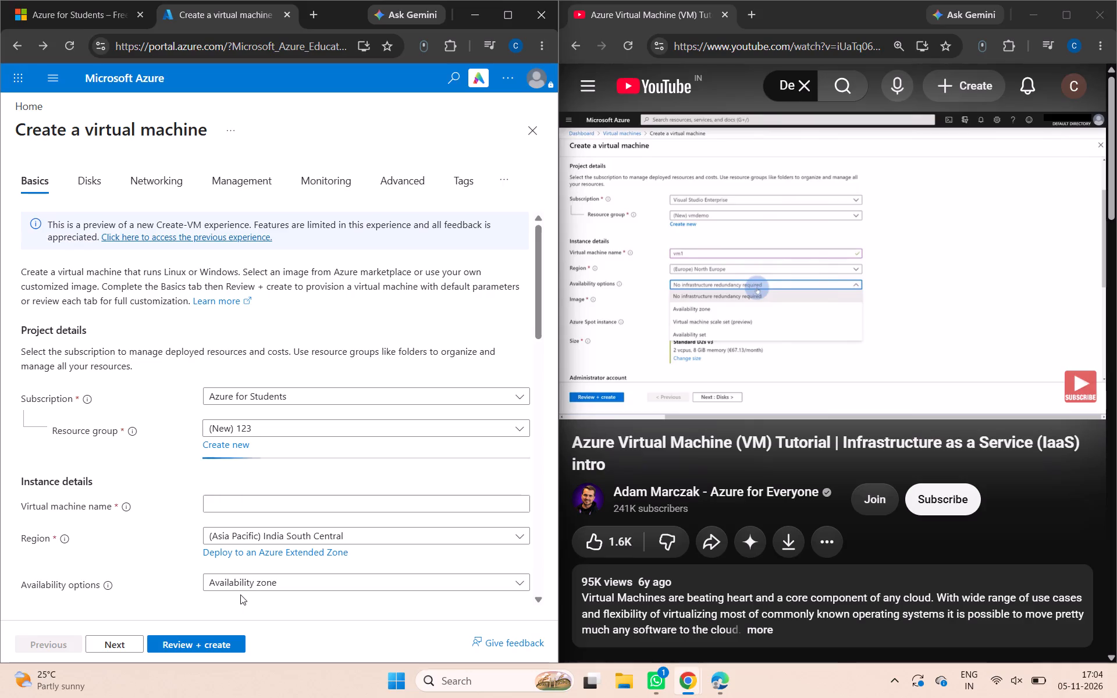
pyautogui.click(272, 507)
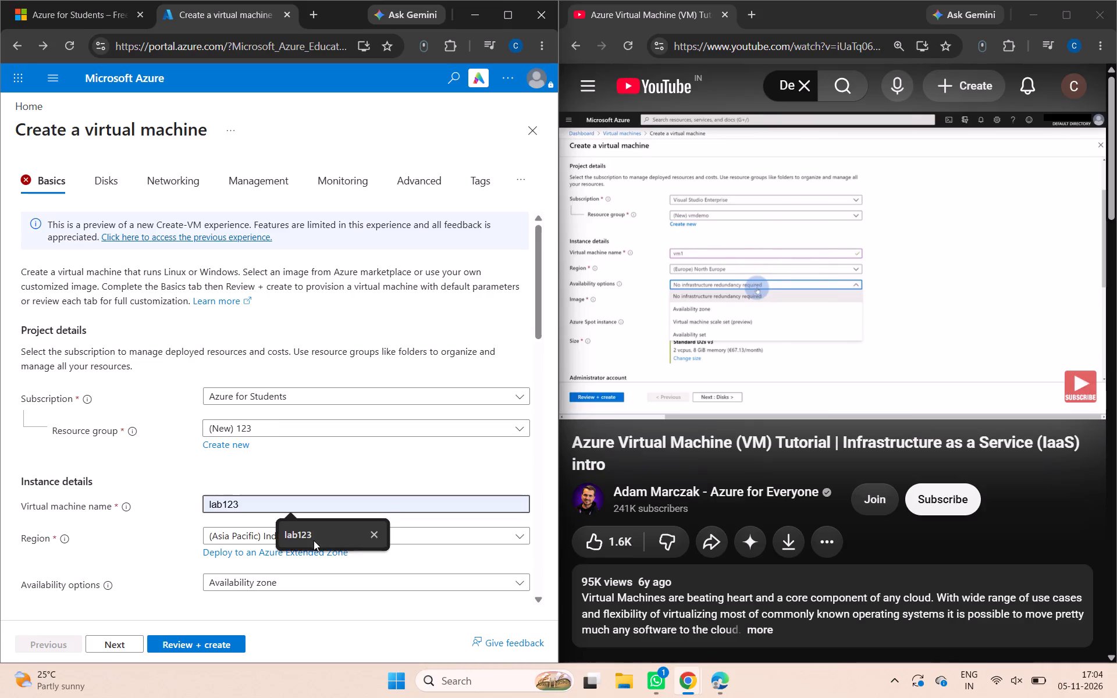
pyautogui.click(314, 540)
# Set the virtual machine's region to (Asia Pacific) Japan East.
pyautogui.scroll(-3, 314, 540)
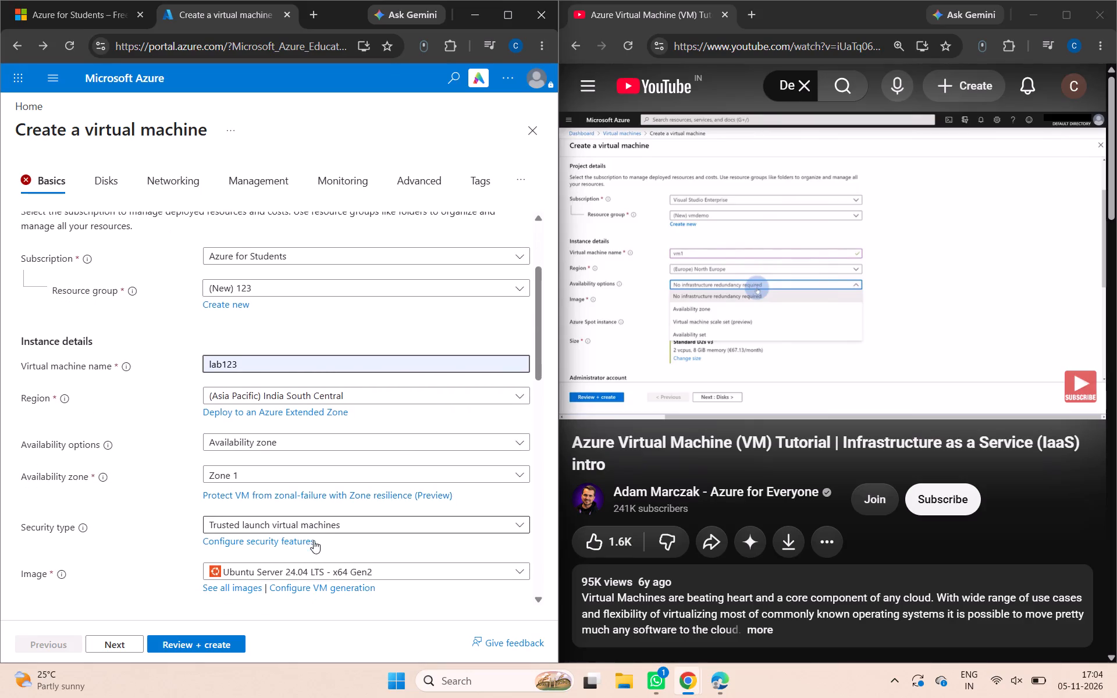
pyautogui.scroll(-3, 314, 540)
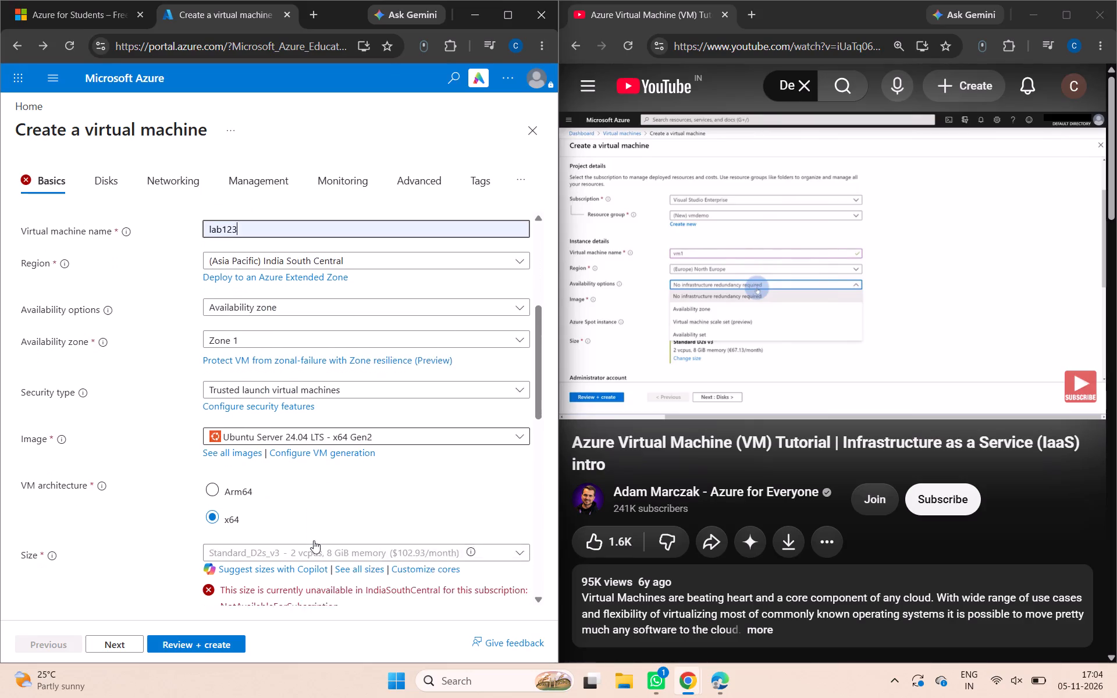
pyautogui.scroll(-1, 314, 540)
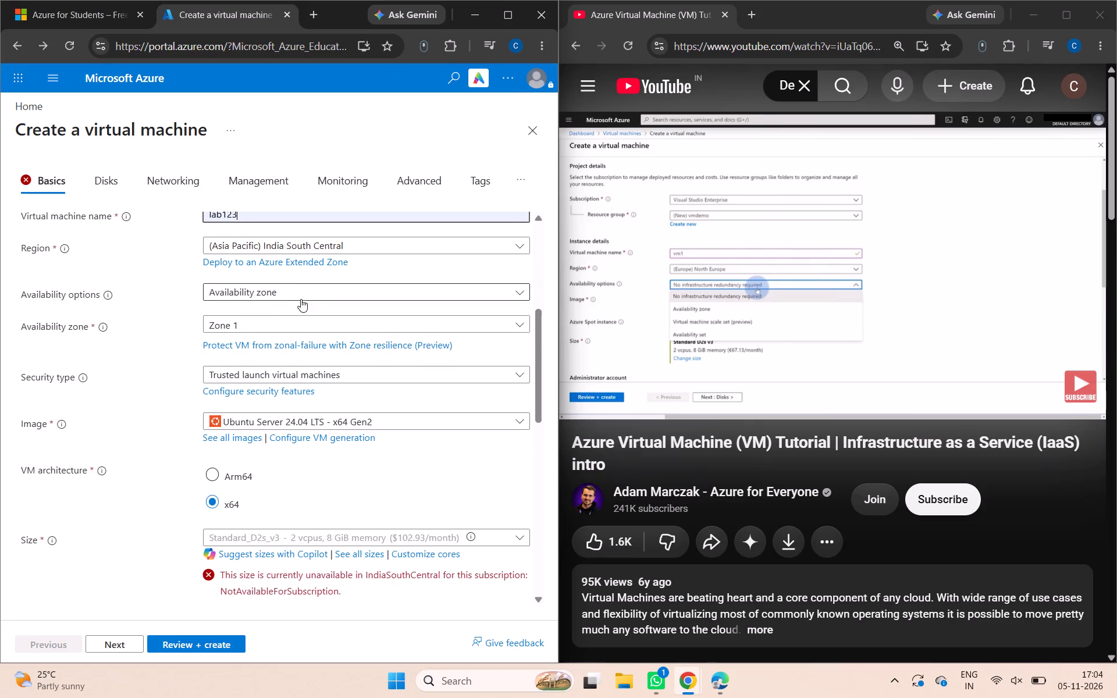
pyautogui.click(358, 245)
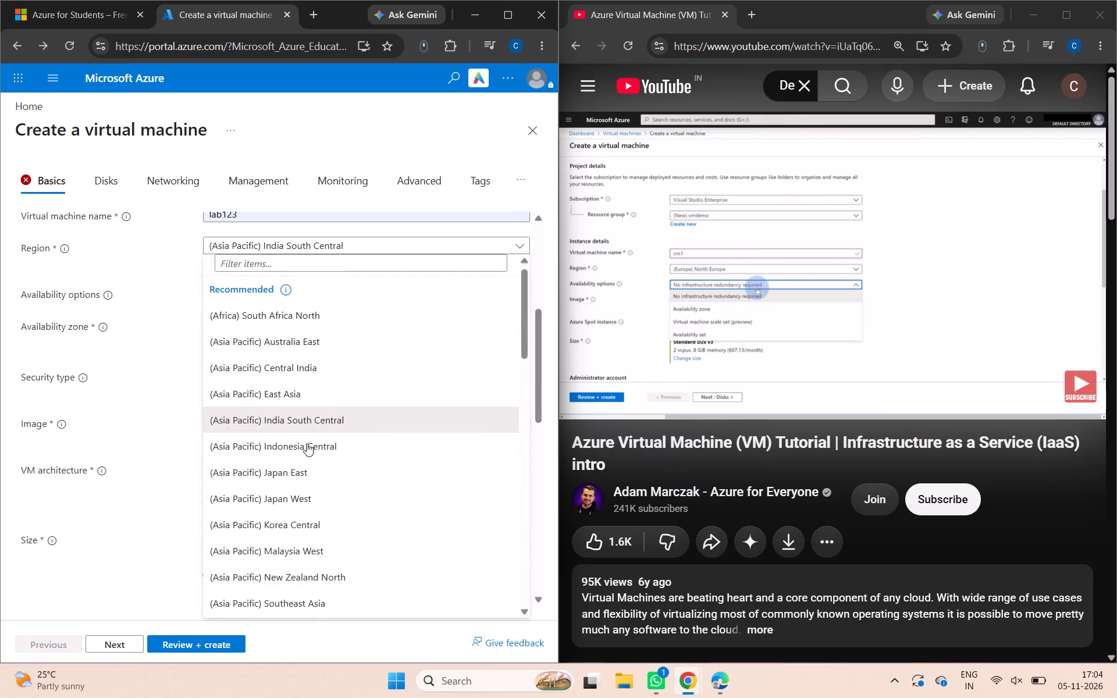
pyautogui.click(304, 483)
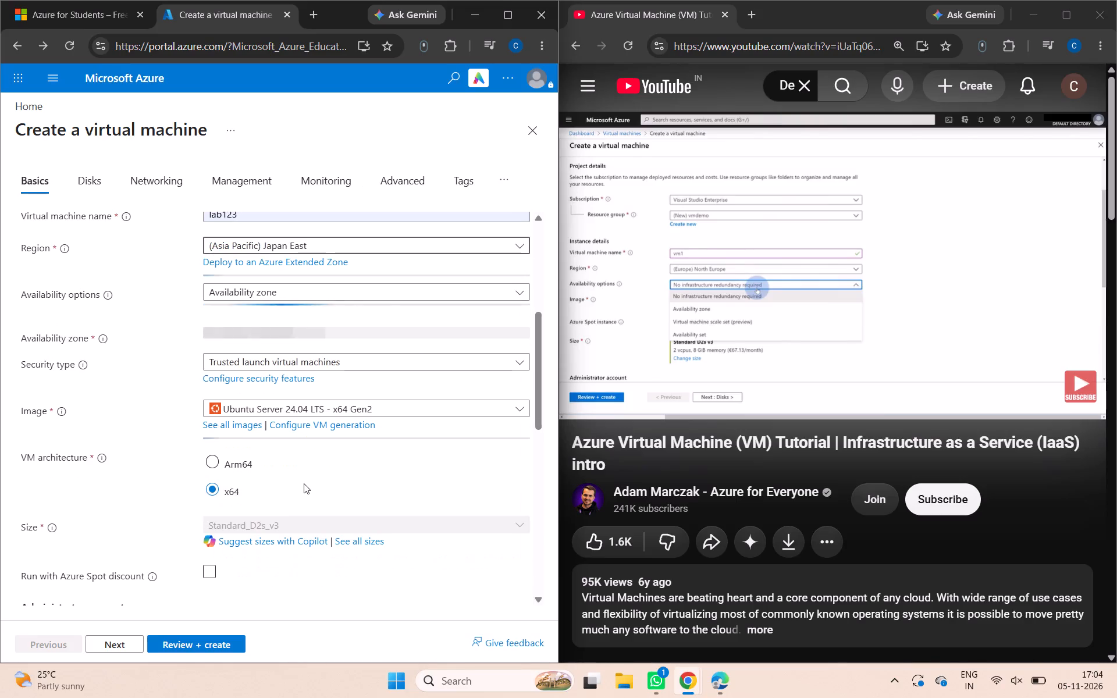
# Play the tutorial video, seek to about 10:20 where the availability, image and size settings appear, and pause it.
pyautogui.click(840, 325)
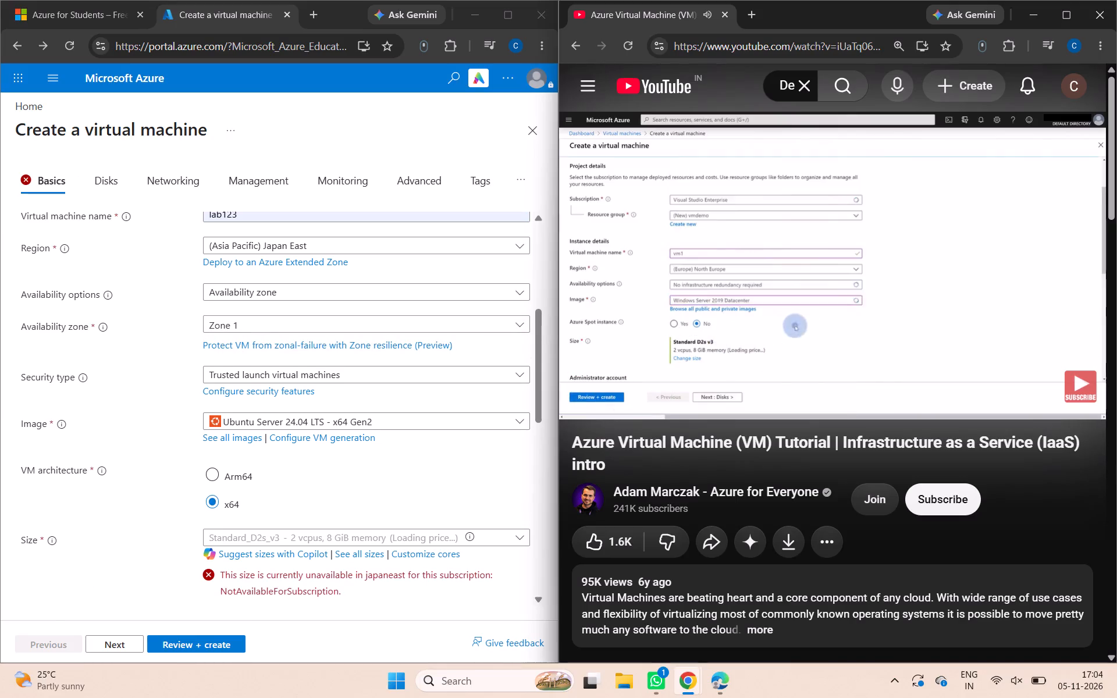
pyautogui.click(787, 374)
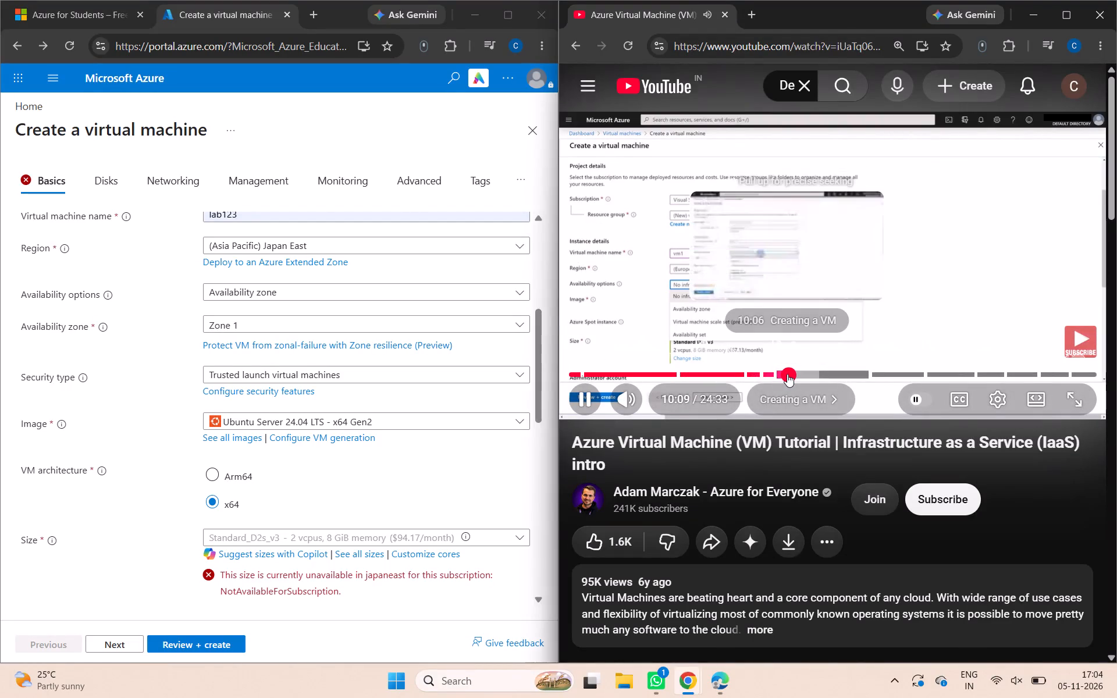
pyautogui.click(773, 375)
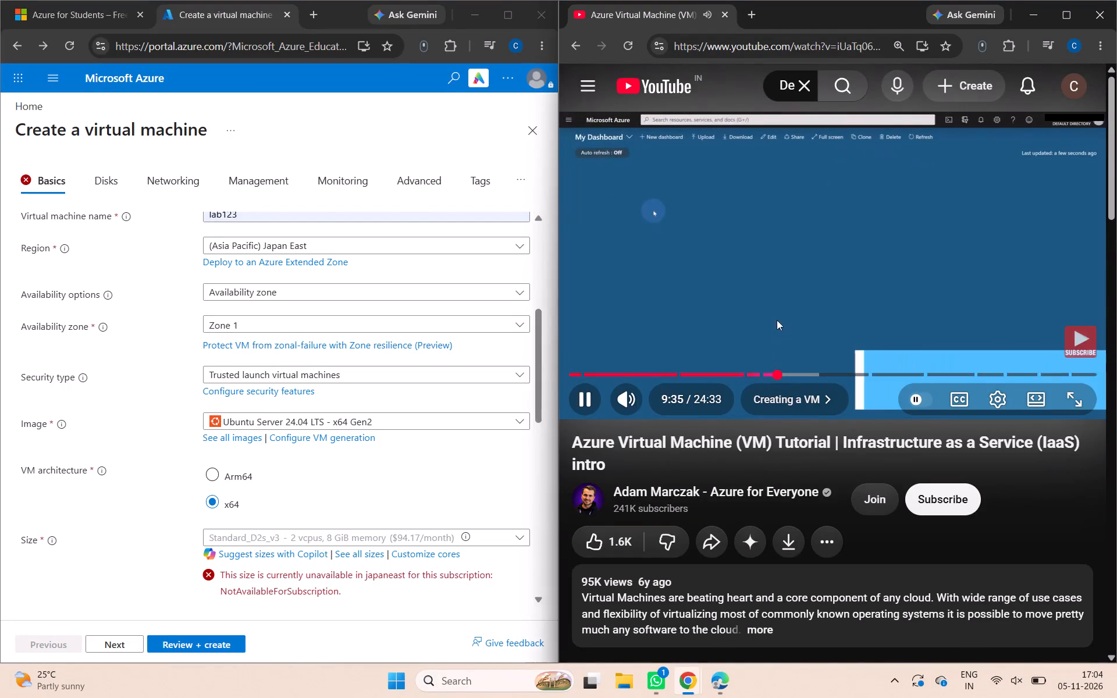
pyautogui.click(792, 376)
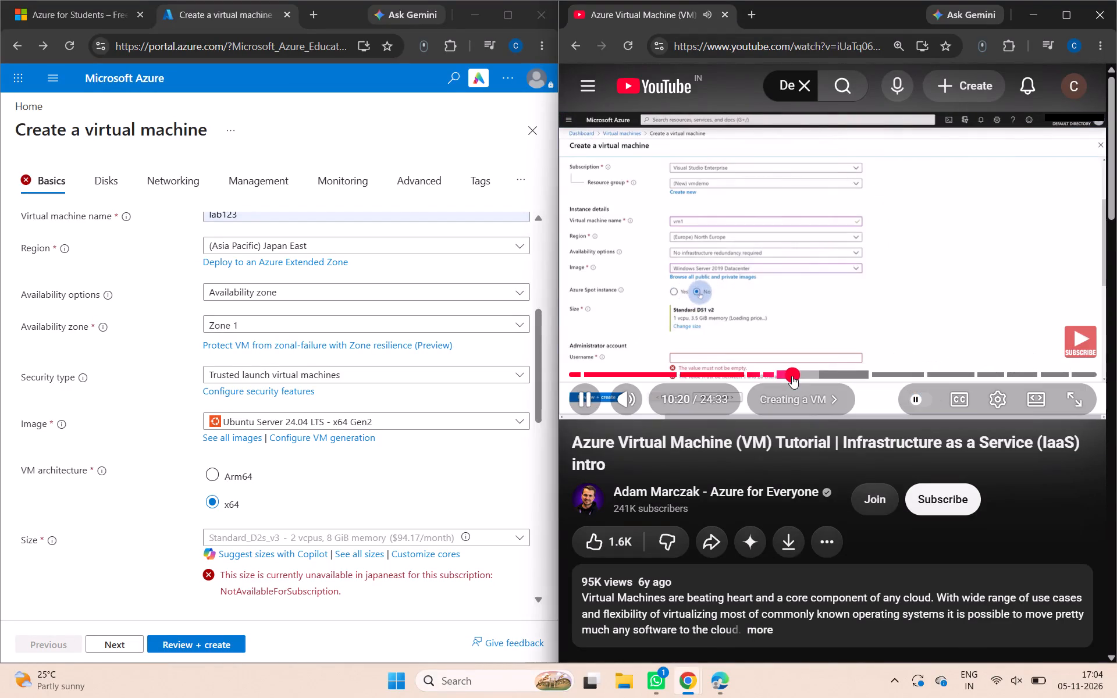
pyautogui.click(823, 273)
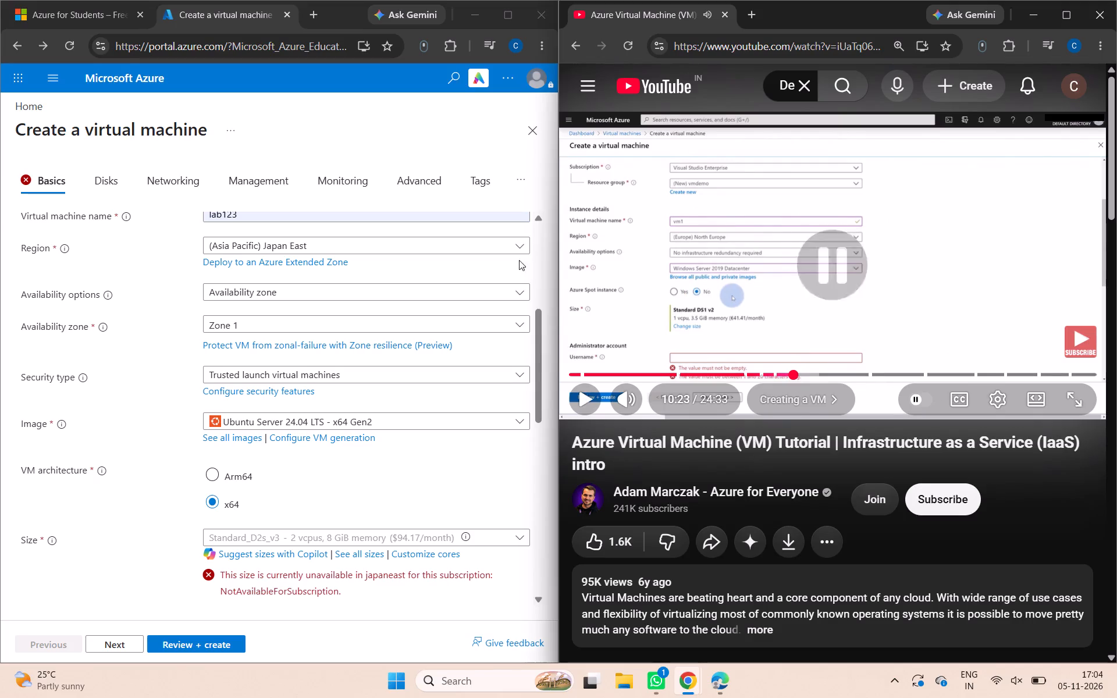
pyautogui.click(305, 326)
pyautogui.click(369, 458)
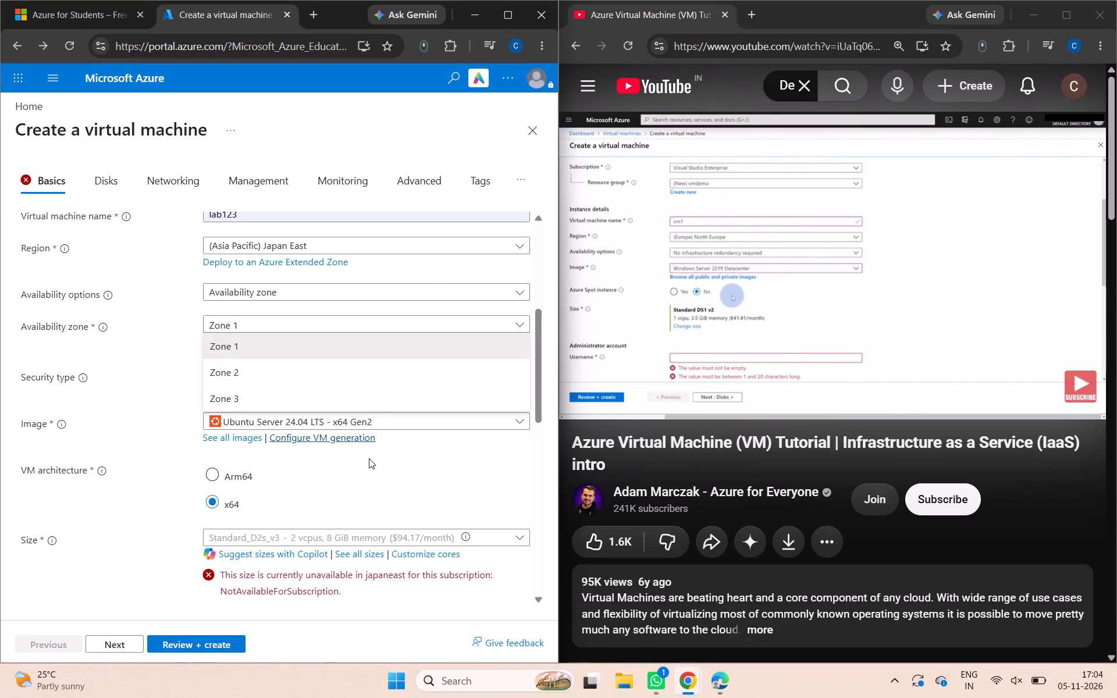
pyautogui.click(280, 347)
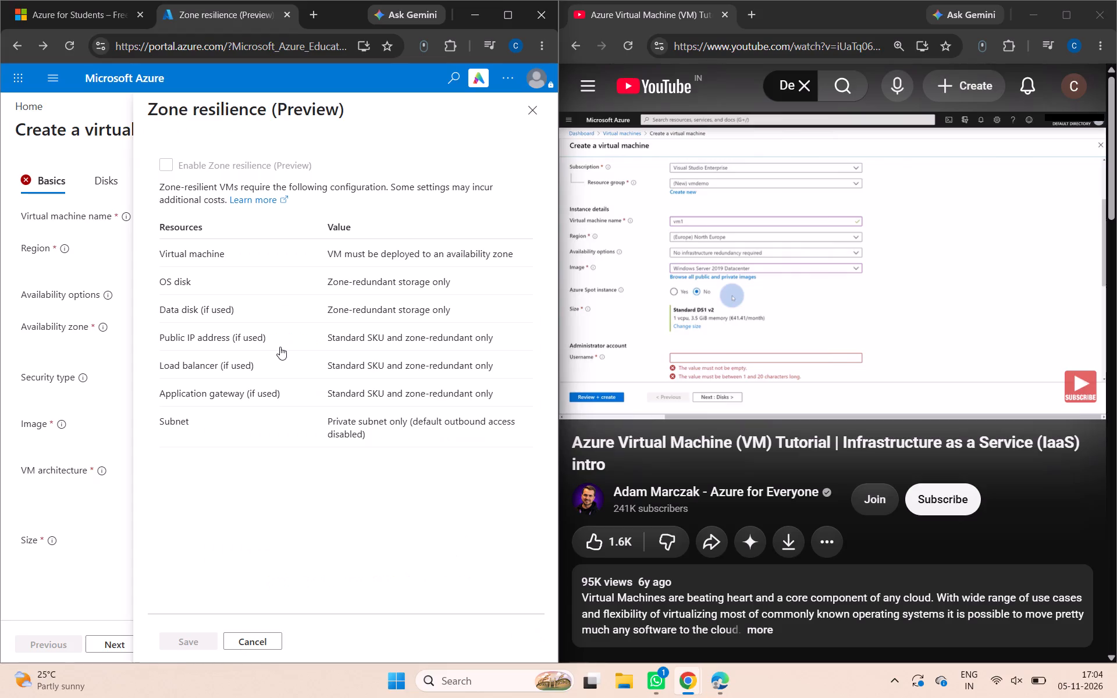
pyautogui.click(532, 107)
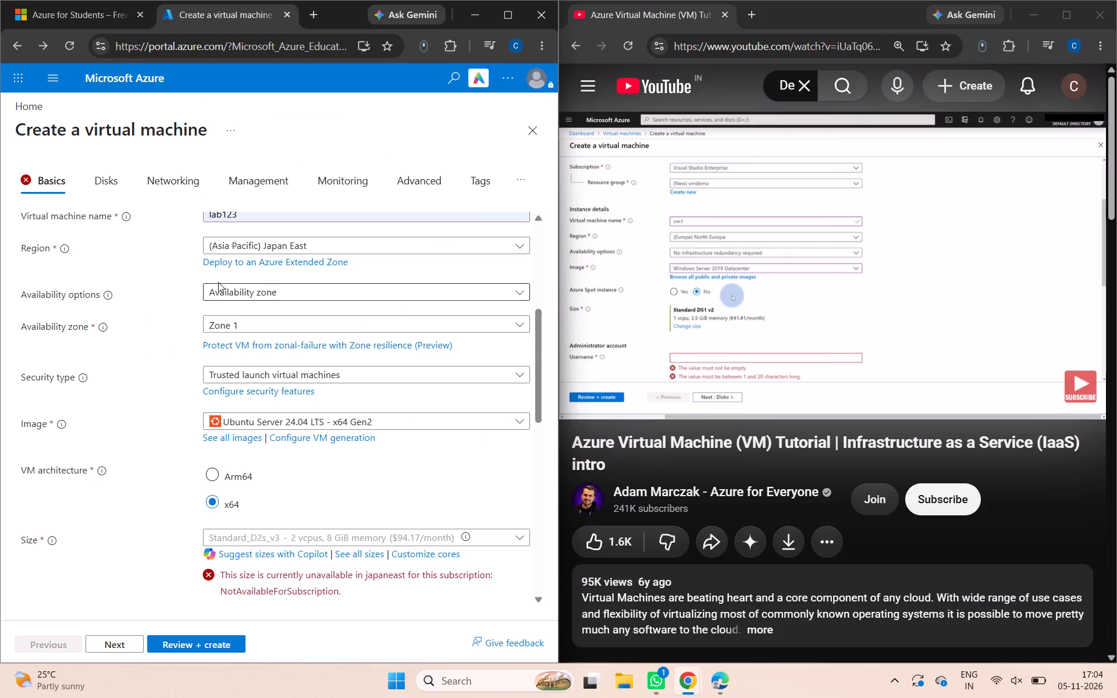
# Set the availability options to No infrastructure redundancy required and the region to (Asia Pacific) Central India.
pyautogui.click(293, 295)
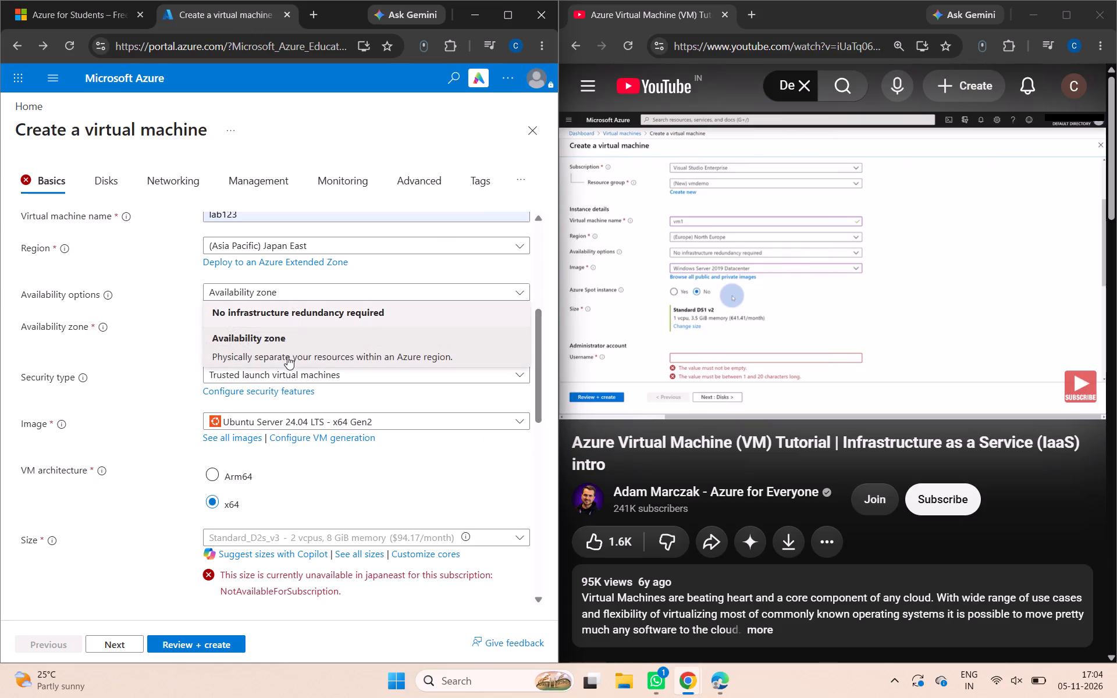
pyautogui.click(339, 315)
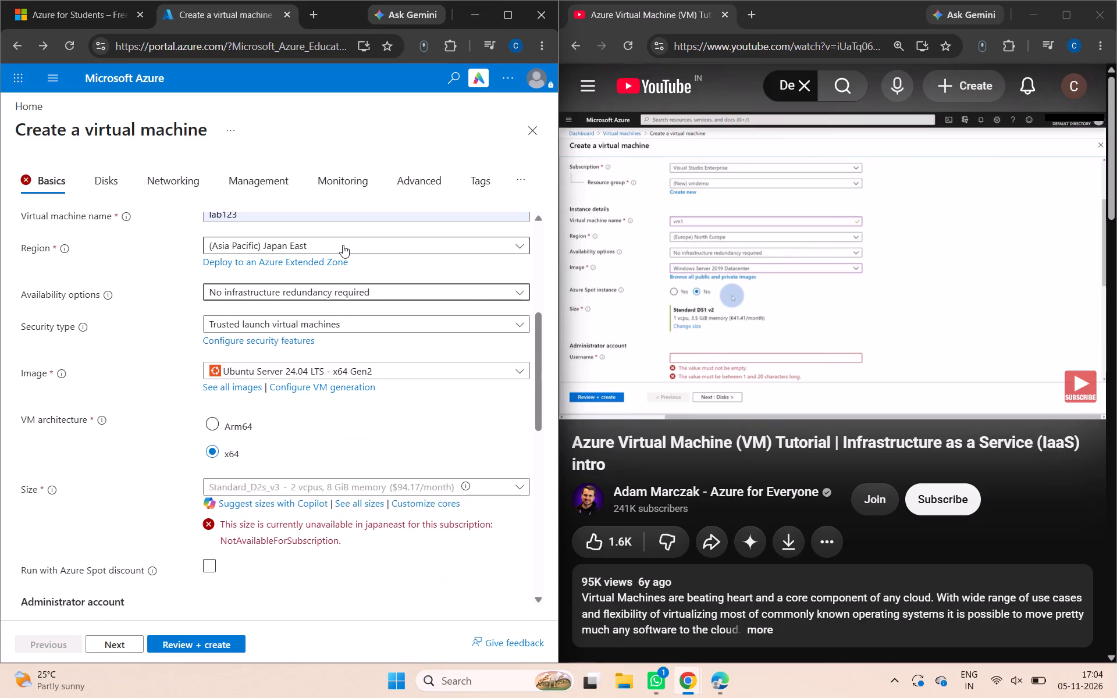
pyautogui.click(343, 244)
pyautogui.click(316, 364)
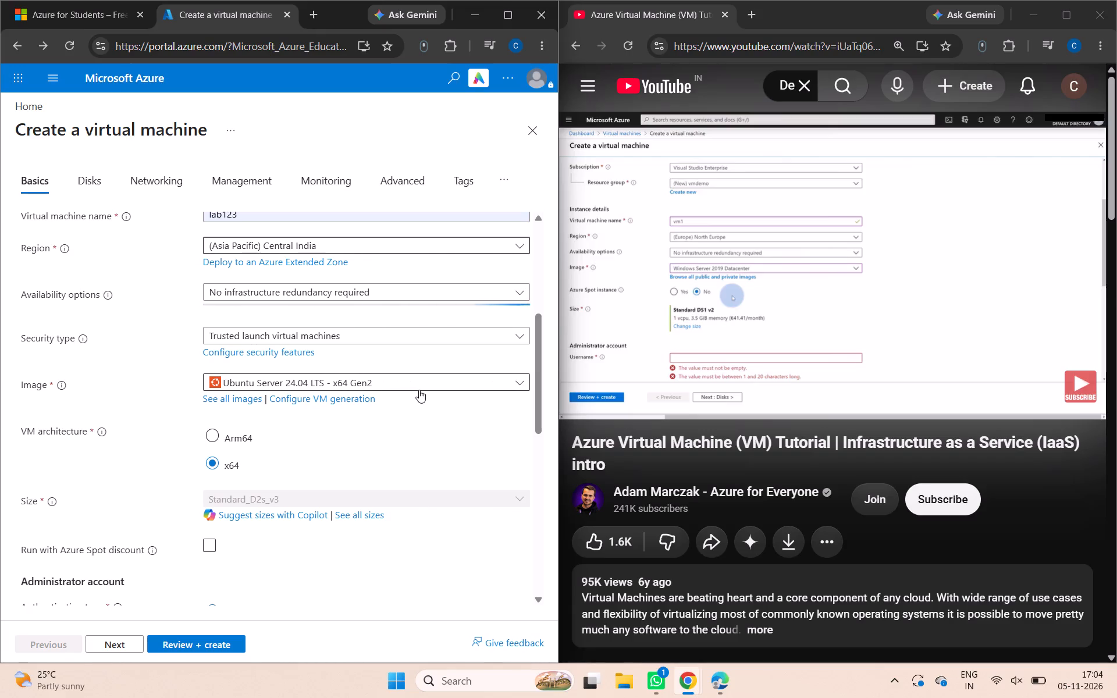
# Set the virtual machine's image to Windows Server 2025 Datacenter - x64 Gen2.
pyautogui.click(452, 372)
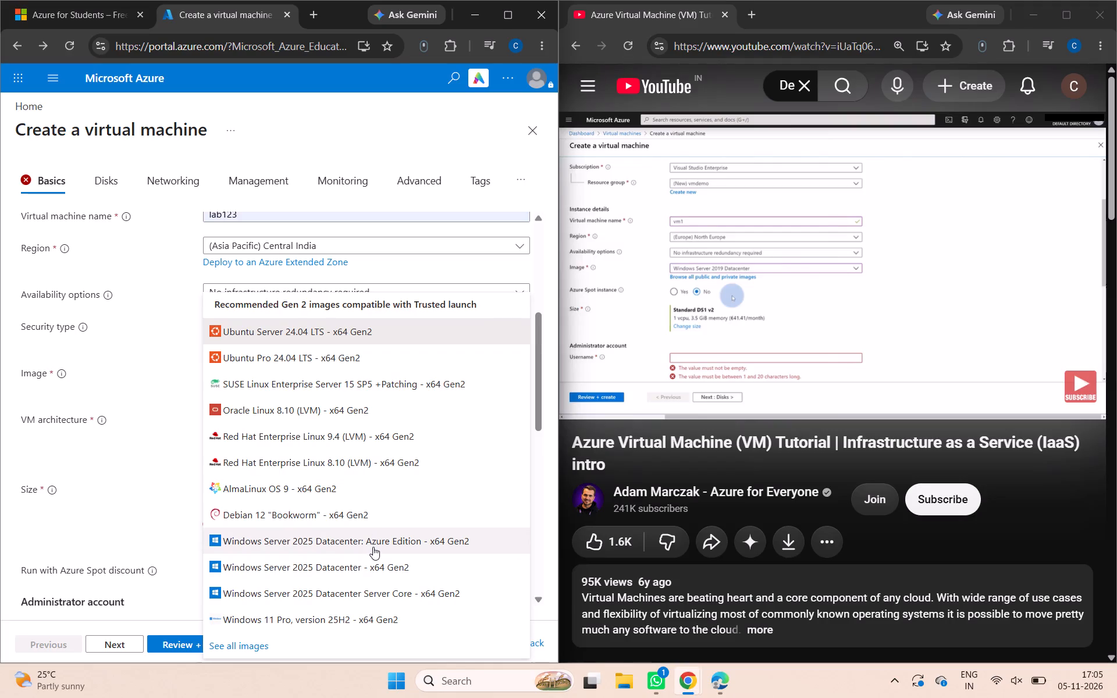
pyautogui.click(373, 547)
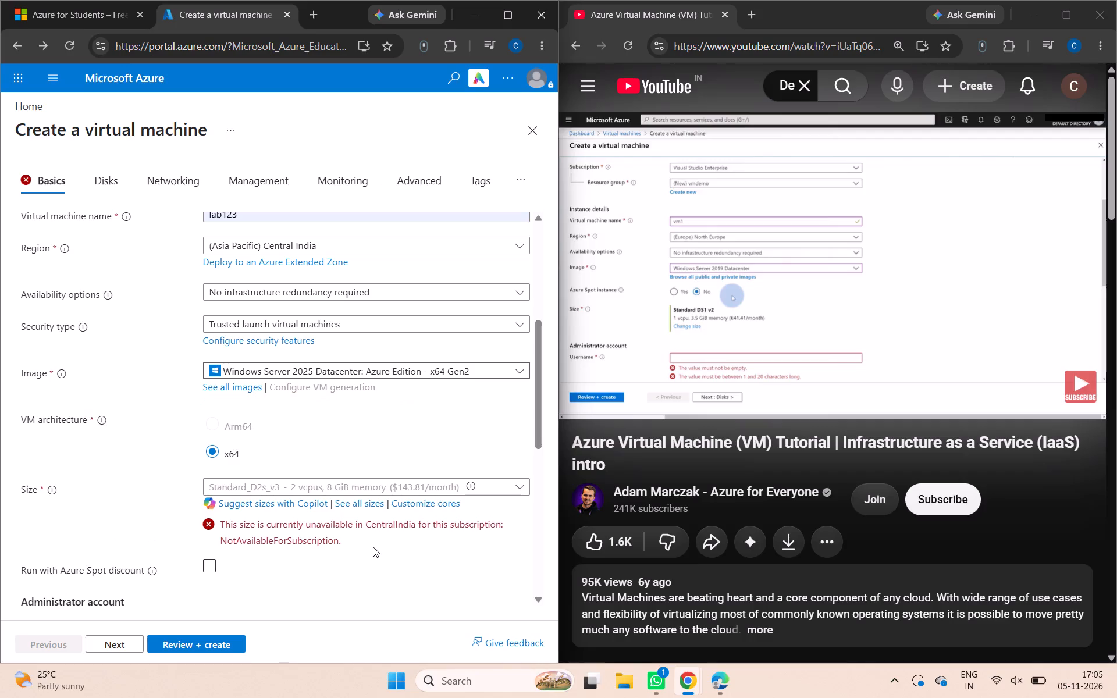
pyautogui.click(524, 373)
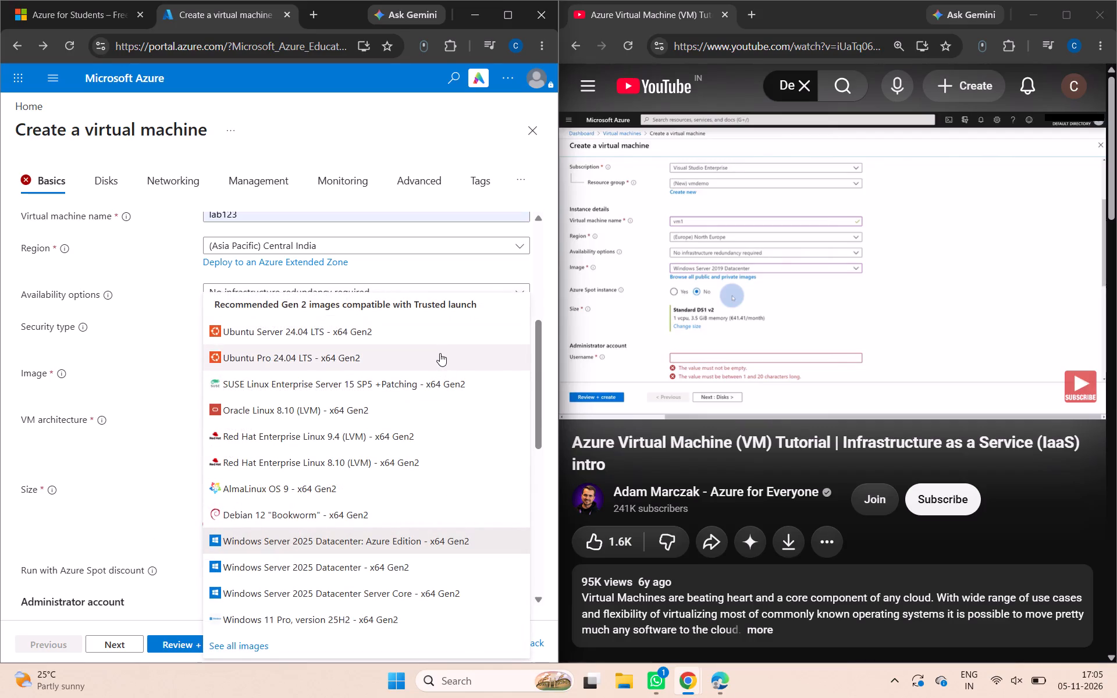
pyautogui.click(440, 353)
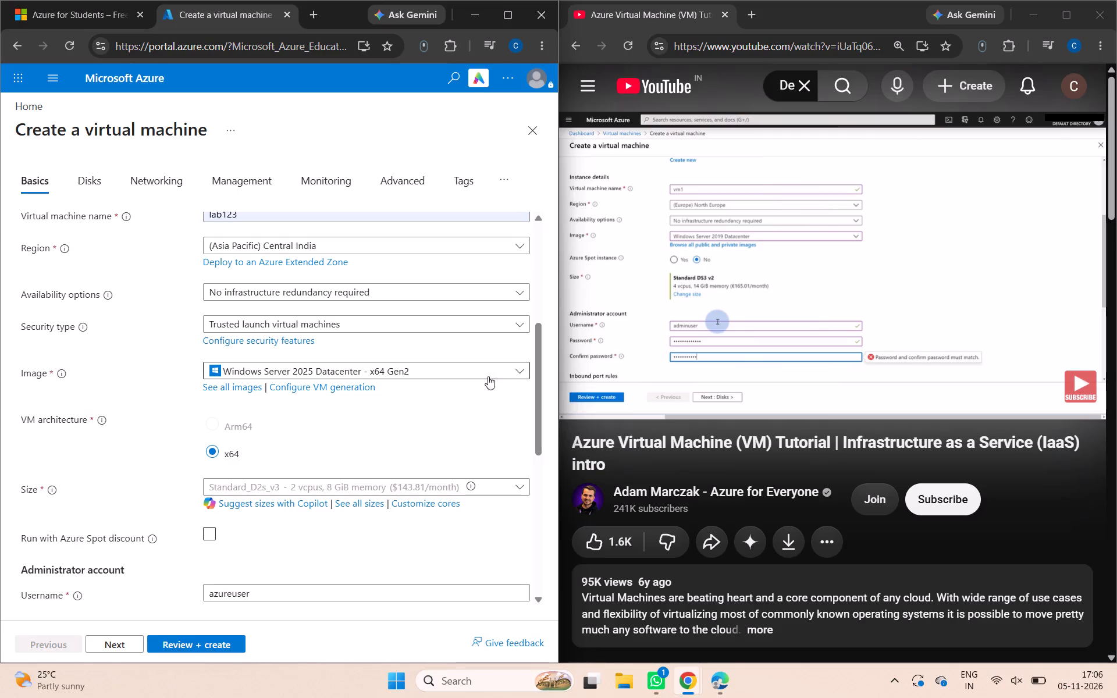
pyautogui.click(513, 371)
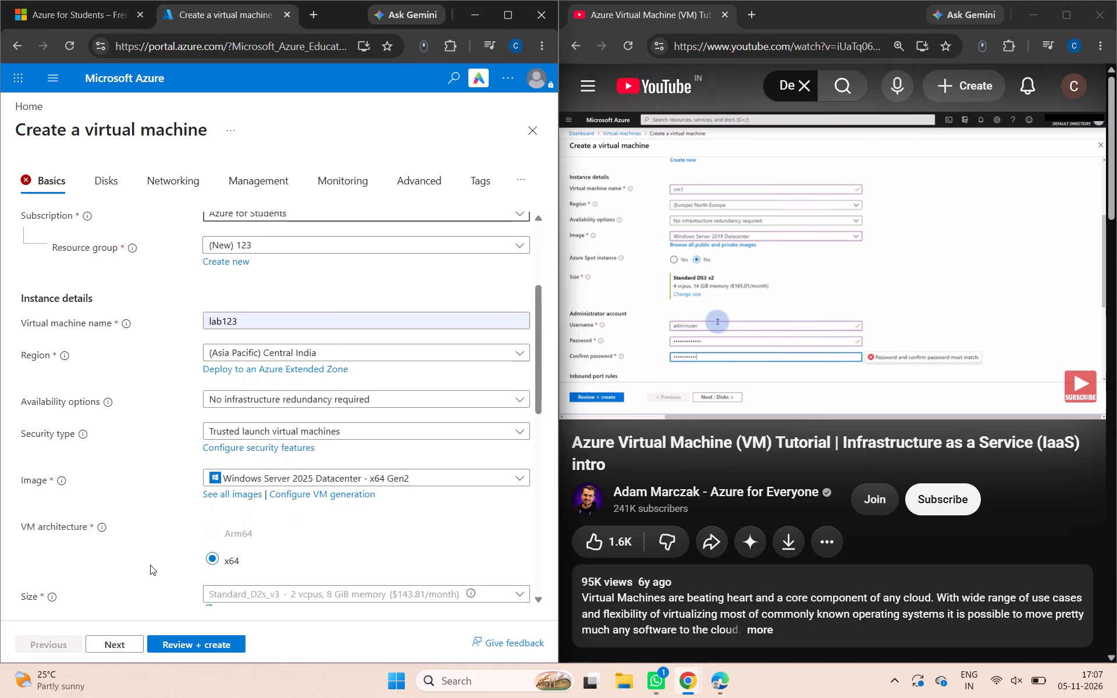
# Review the form's instance details and compare the image and size settings with the tutorial, replaying it from about 10:18.
pyautogui.scroll(-1, 150, 565)
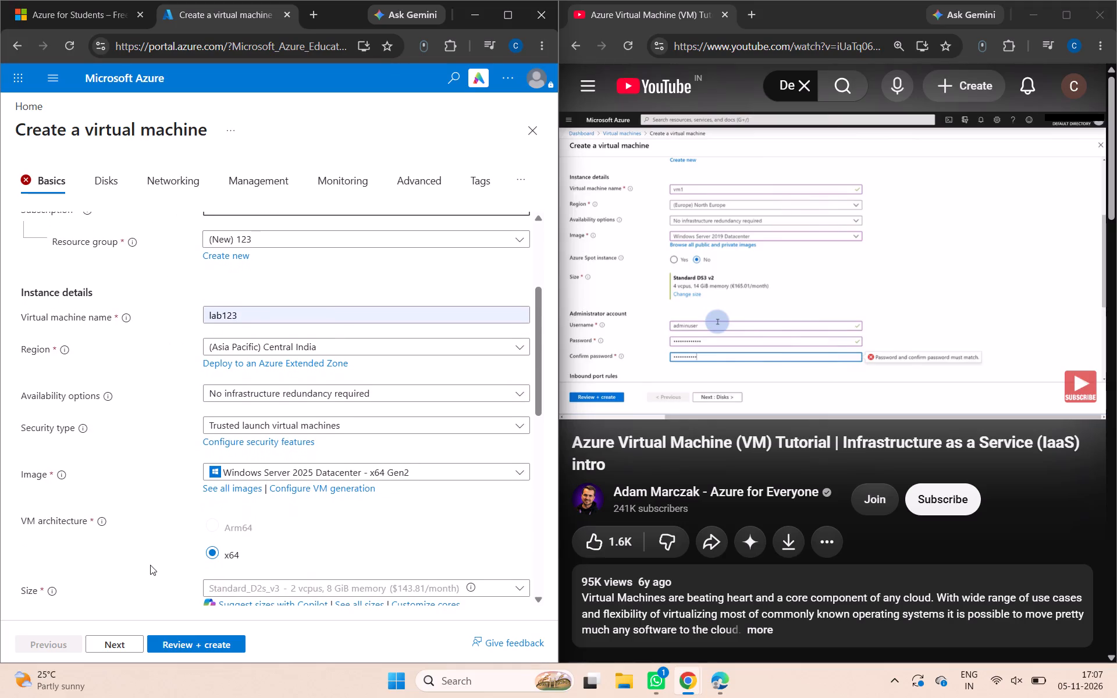
pyautogui.scroll(-1, 150, 565)
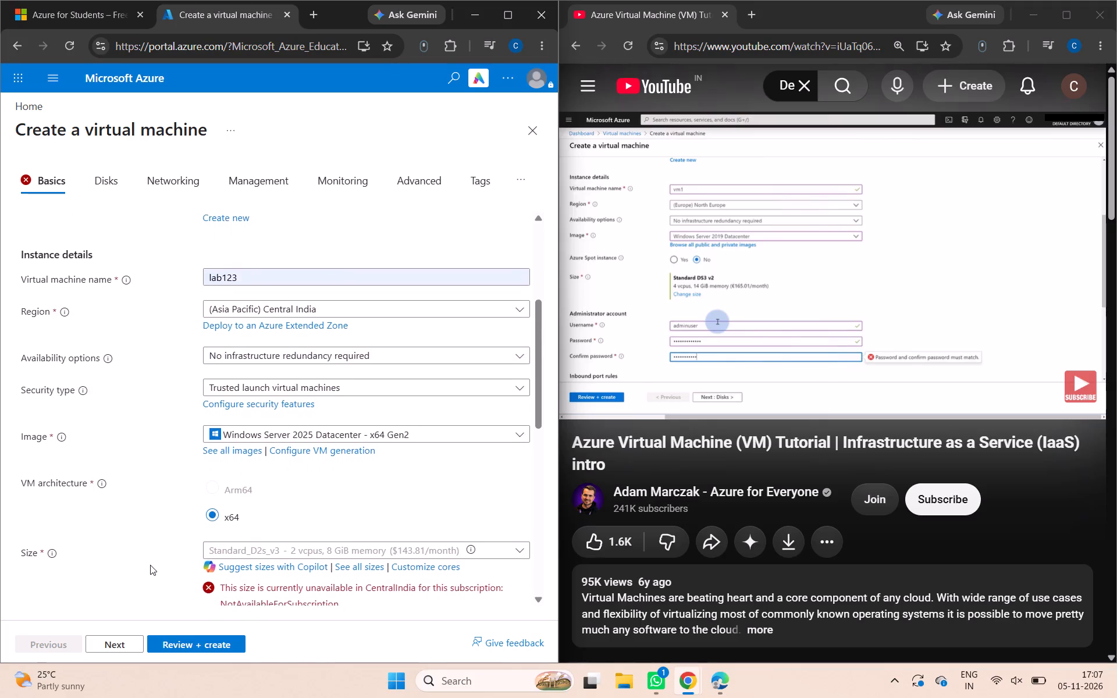
pyautogui.scroll(-1, 150, 565)
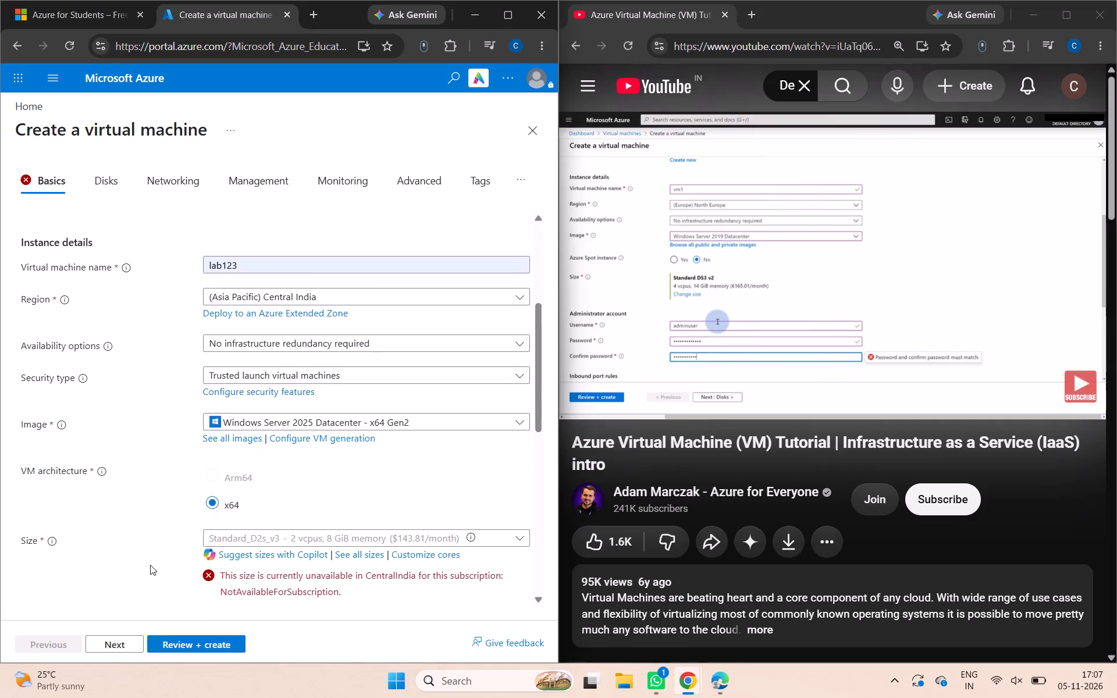
pyautogui.scroll(-1, 150, 565)
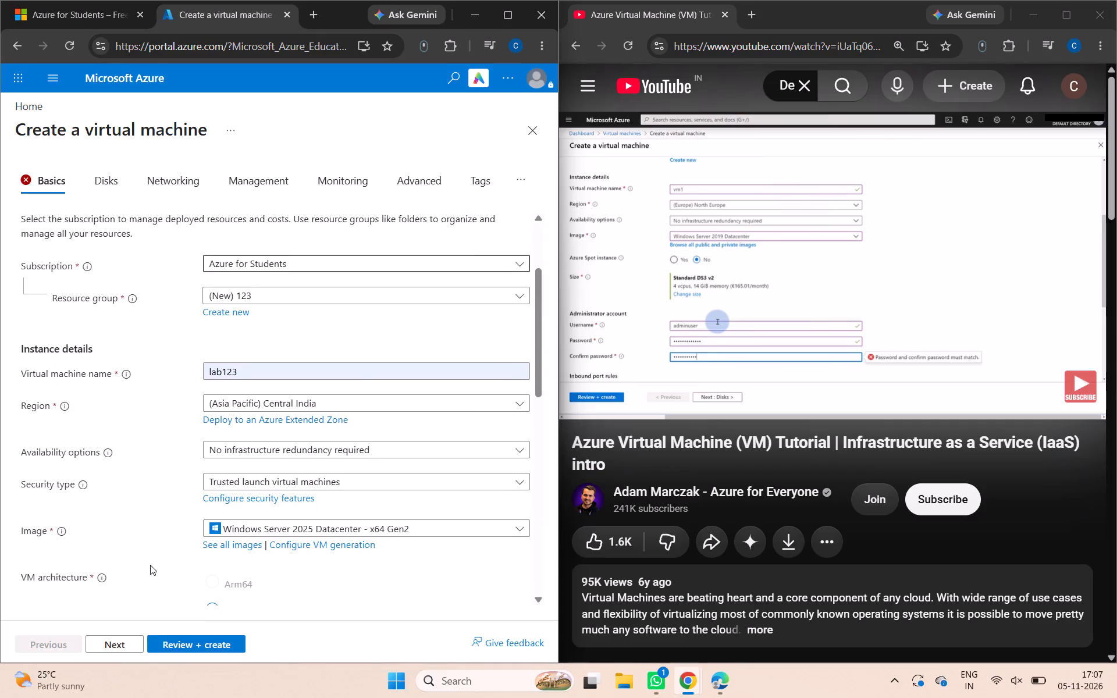
pyautogui.scroll(-1, 150, 565)
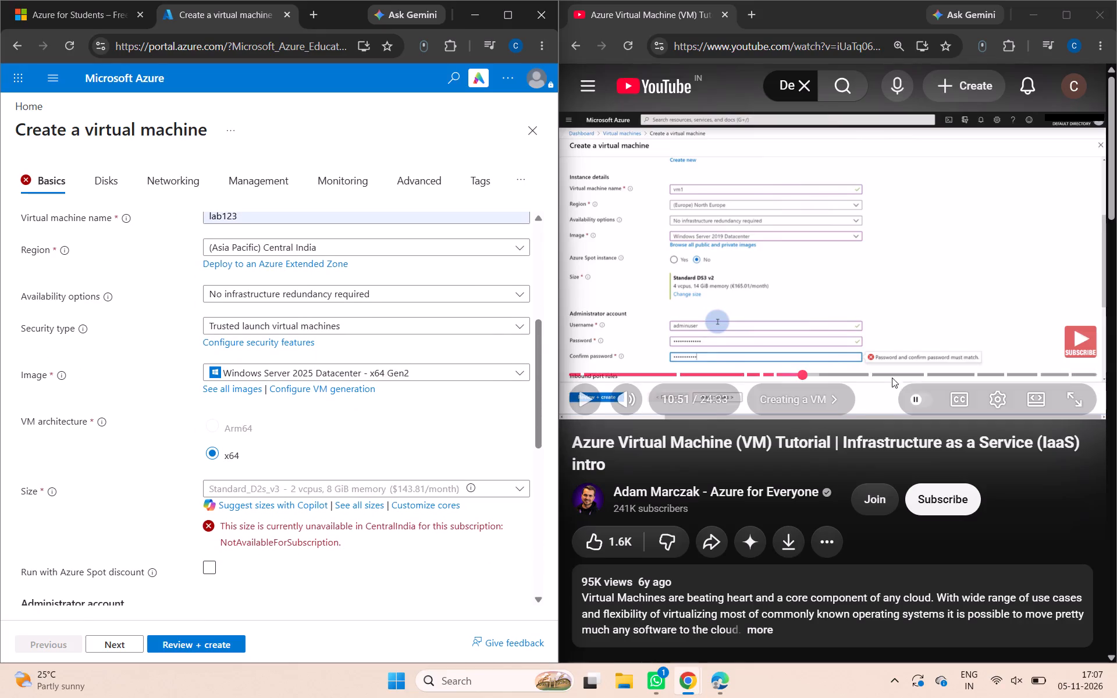
pyautogui.click(808, 269)
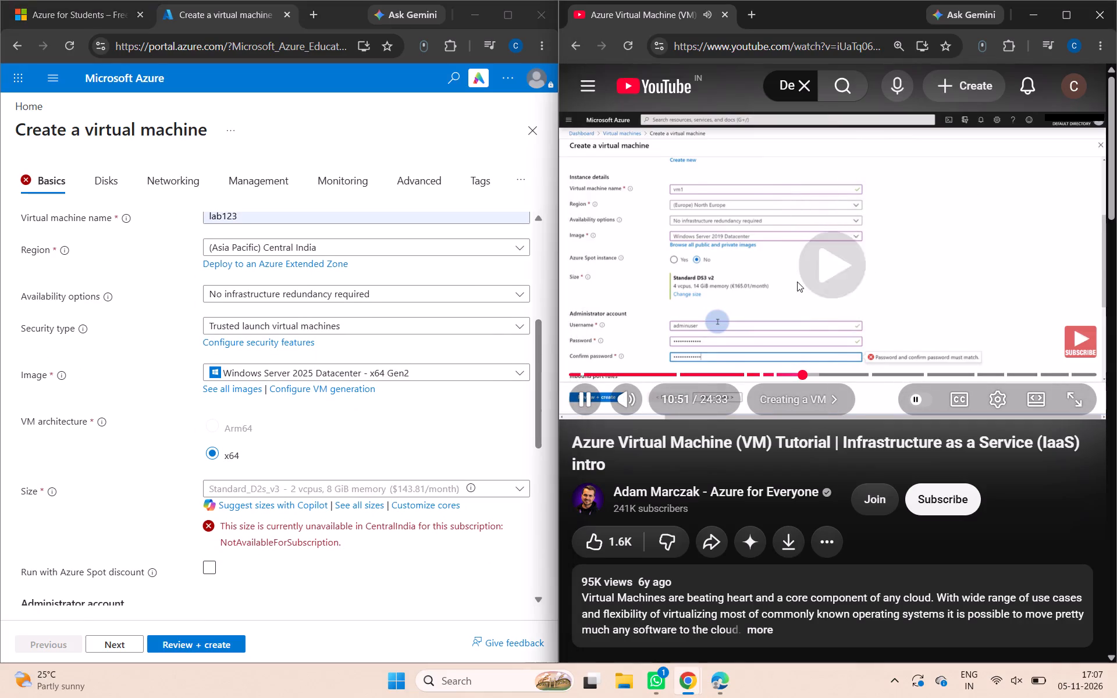
pyautogui.click(791, 372)
pyautogui.click(827, 244)
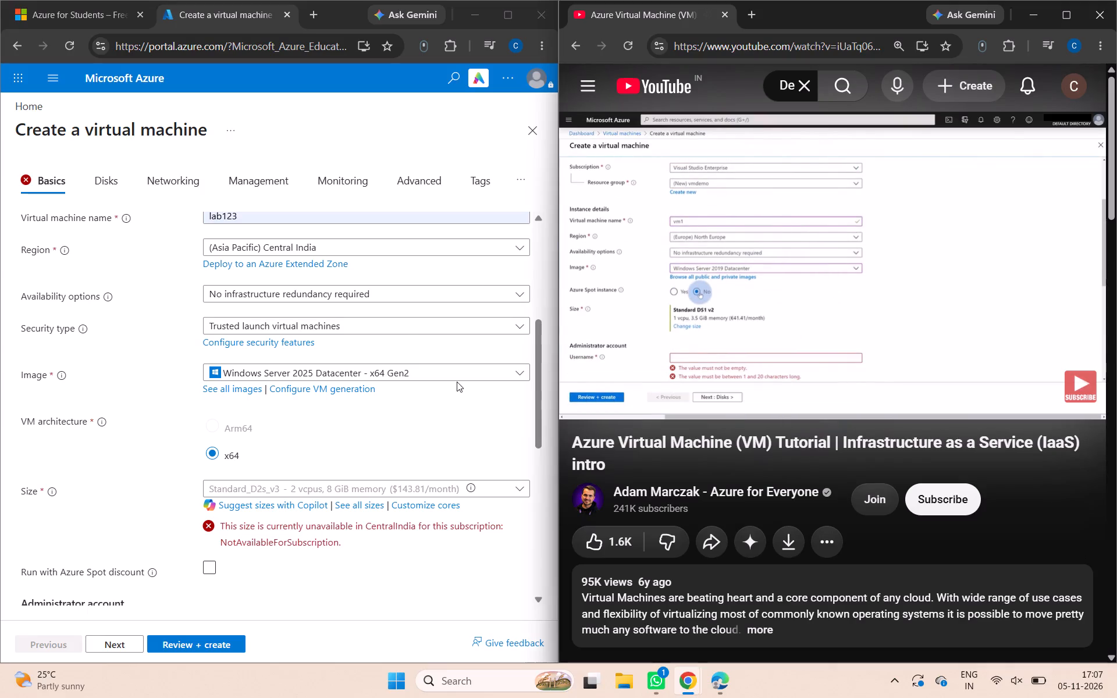
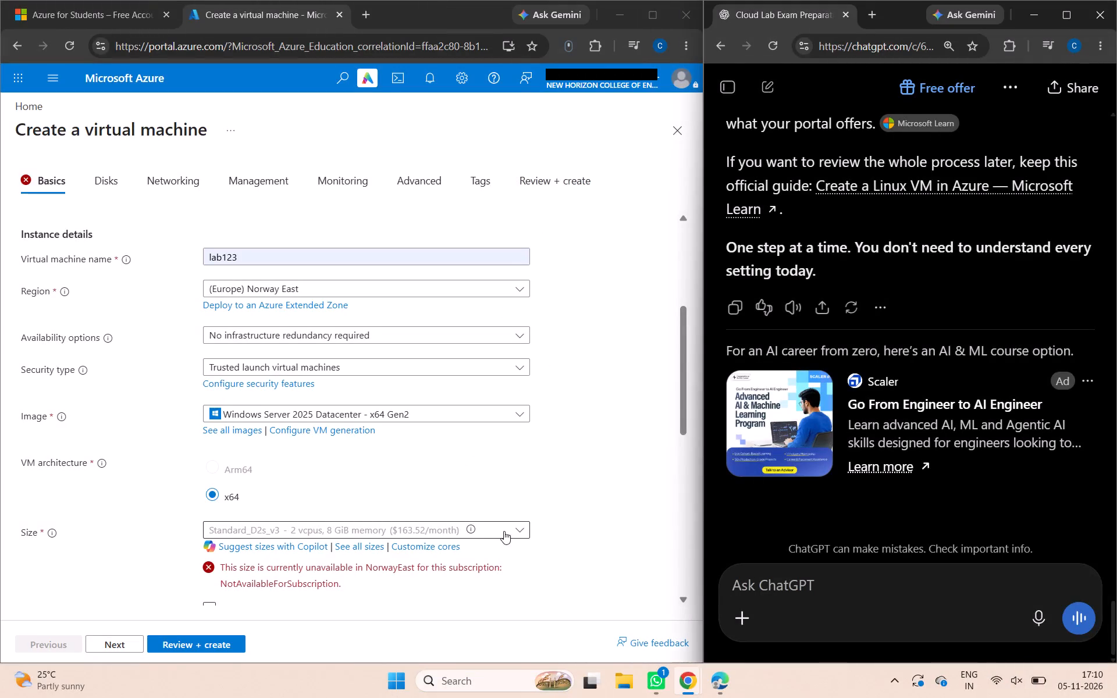
# Examine the full list of VM sizes offered for the Norway East region, and return to the virtual machine form.
pyautogui.click(518, 528)
pyautogui.click(593, 511)
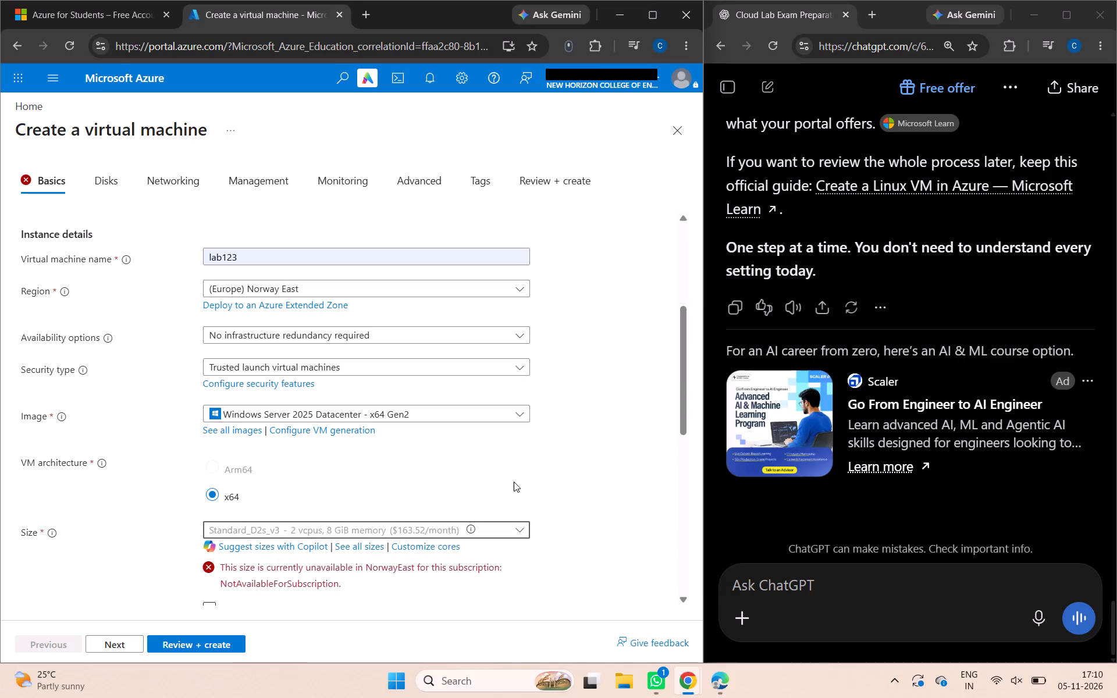
pyautogui.click(350, 551)
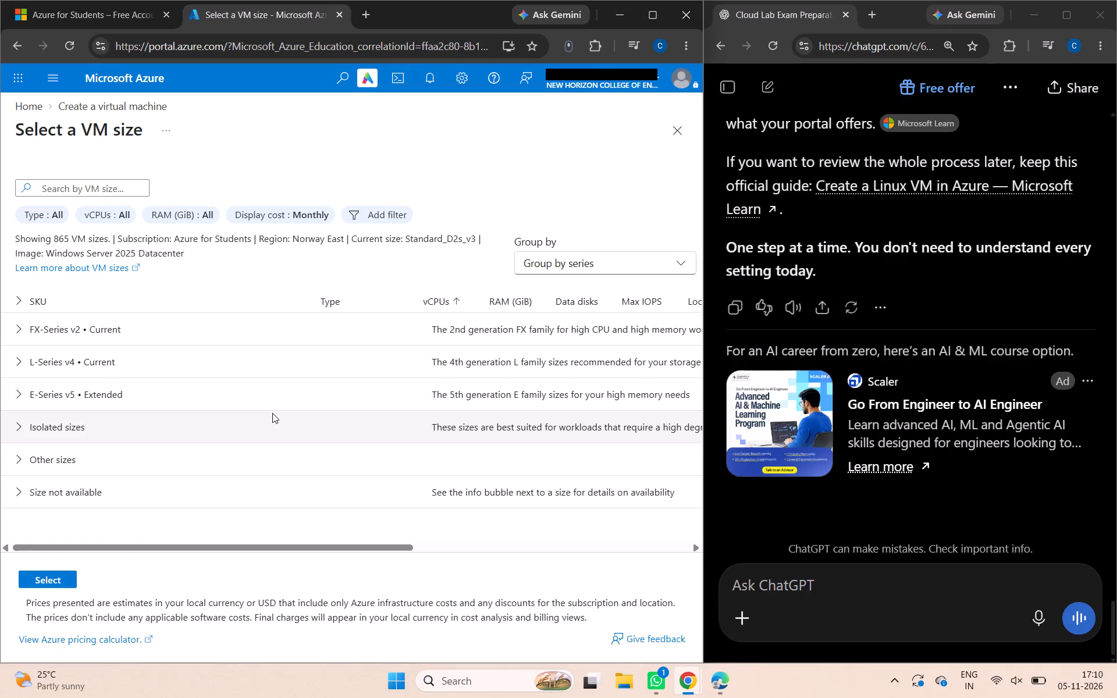
pyautogui.scroll(6, 272, 413)
pyautogui.scroll(4, 232, 469)
pyautogui.scroll(-5, 232, 469)
pyautogui.scroll(7, 232, 469)
pyautogui.scroll(-4, 232, 469)
pyautogui.scroll(7, 232, 469)
pyautogui.hscroll(8, 232, 469)
# Choose D2s_v5 from the D-Series v5 group in the full size list as the virtual machine's size.
pyautogui.scroll(-1, 319, 567)
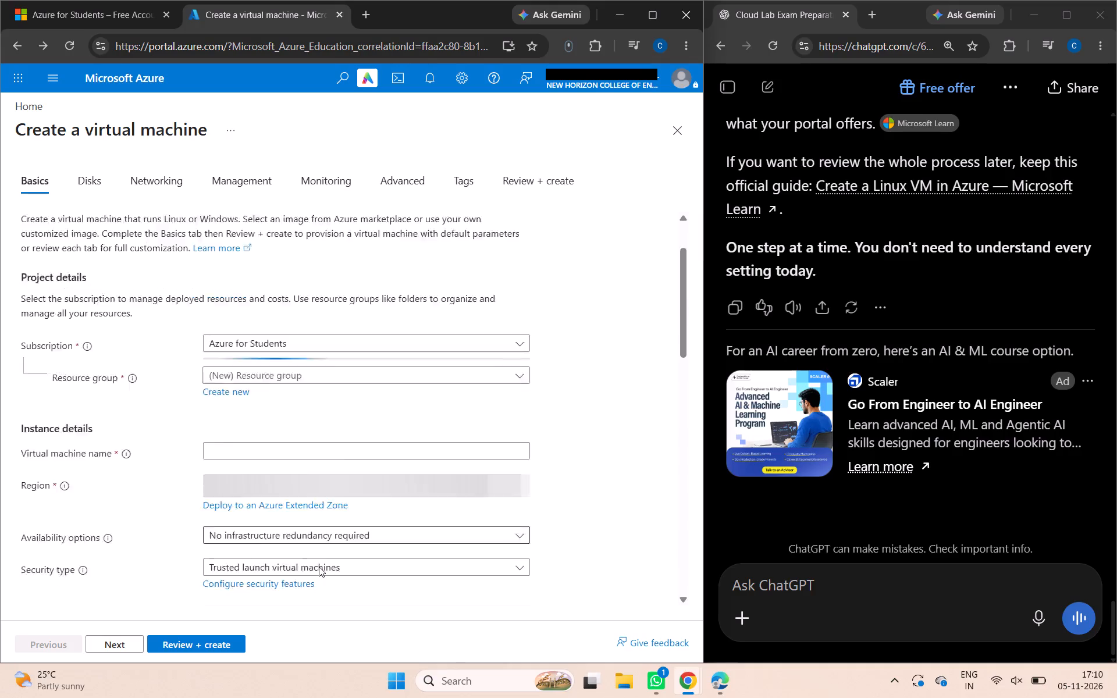
pyautogui.scroll(-2, 319, 567)
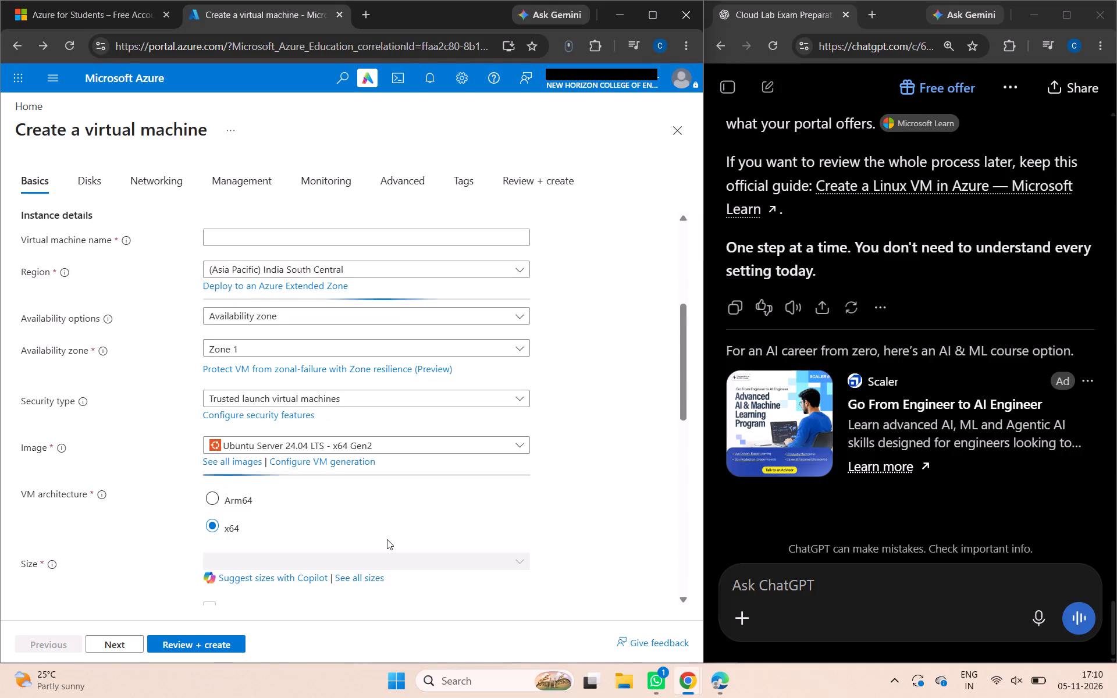
pyautogui.scroll(-2, 387, 539)
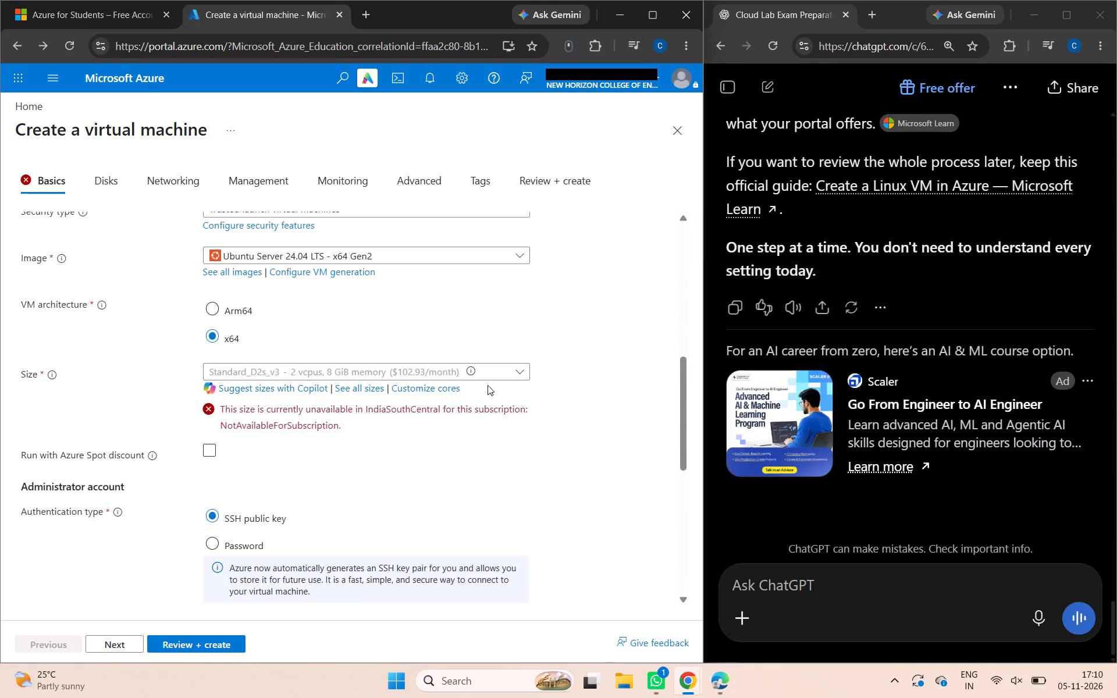
pyautogui.click(504, 372)
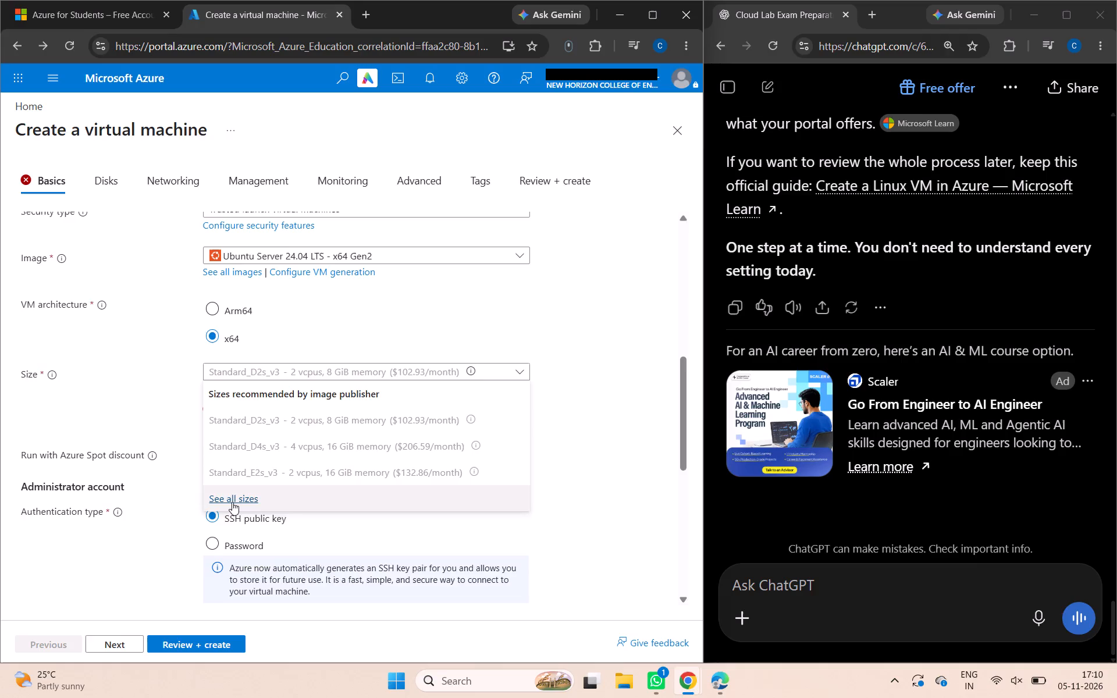
pyautogui.click(232, 502)
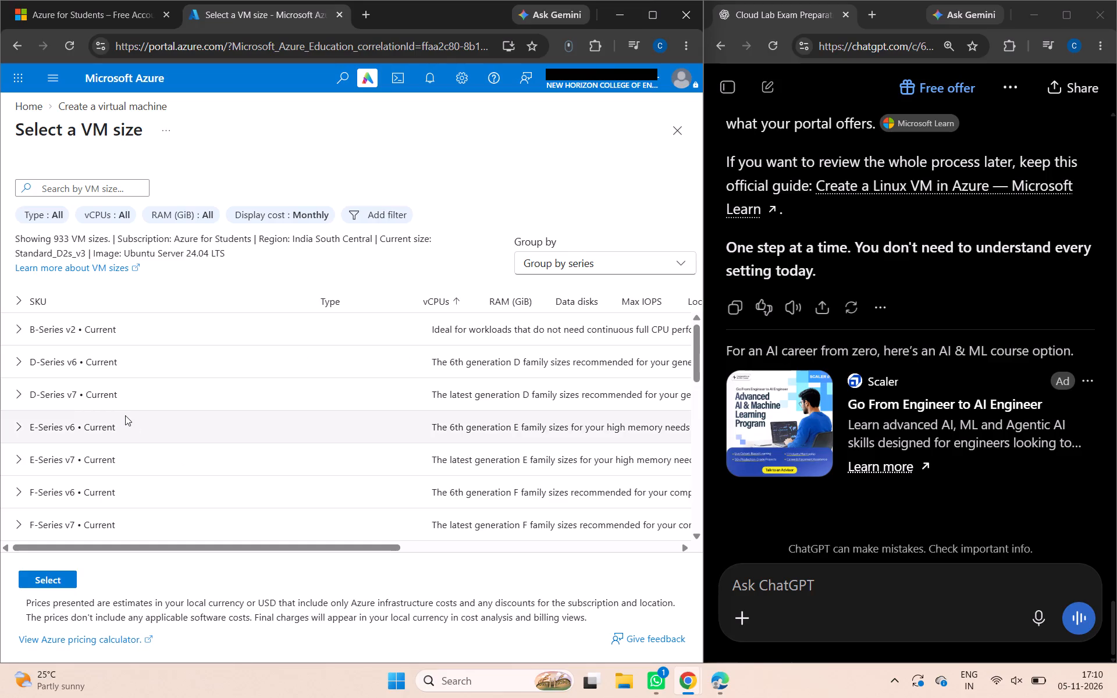
pyautogui.scroll(-1, 125, 415)
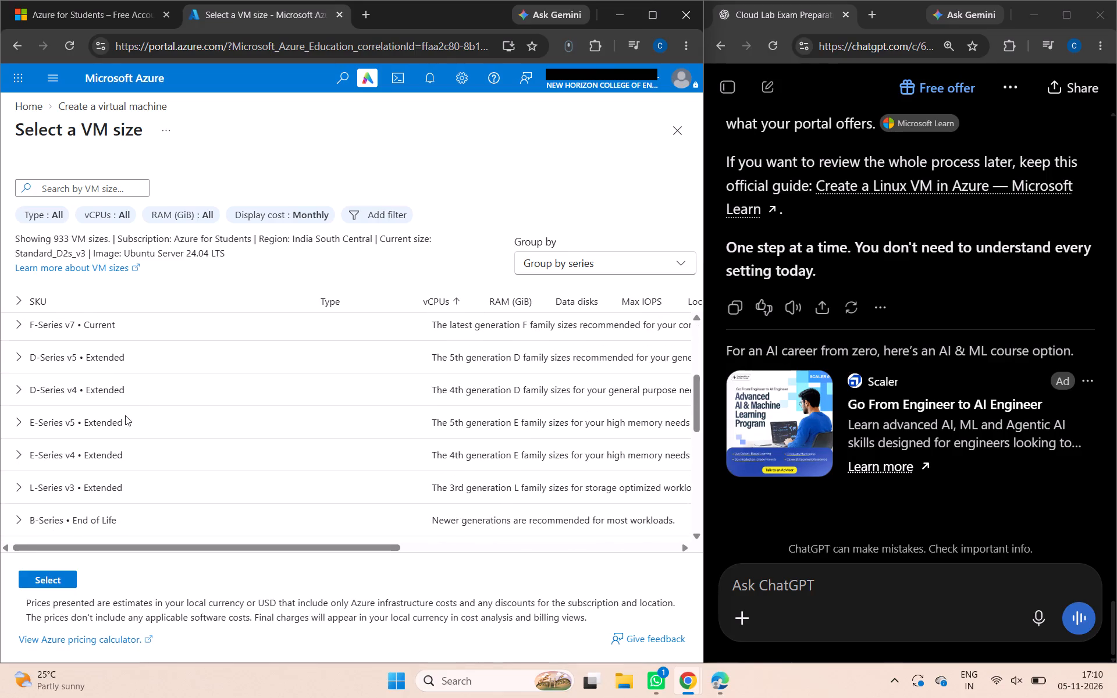
pyautogui.scroll(-1, 125, 415)
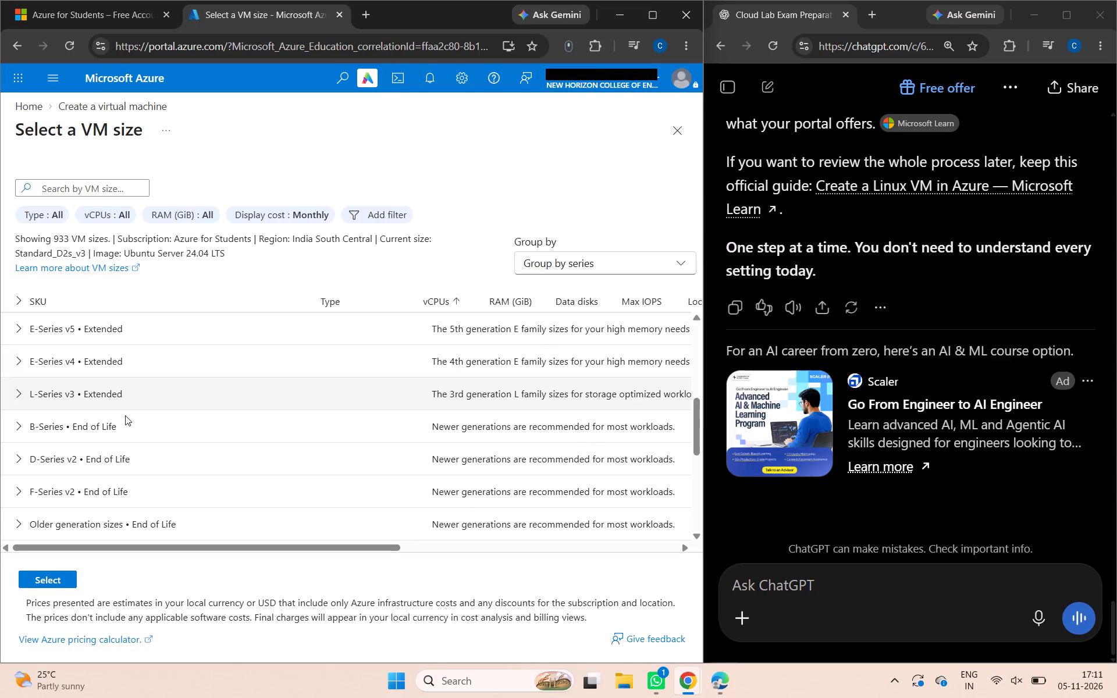
pyautogui.scroll(2, 125, 415)
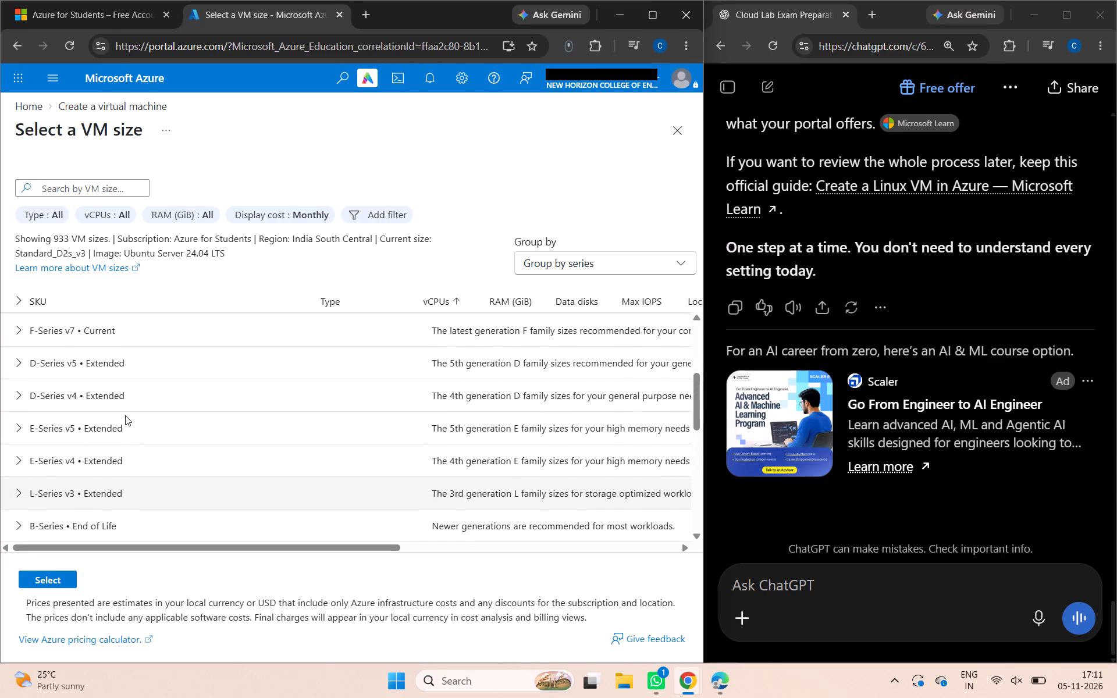
pyautogui.scroll(1, 125, 415)
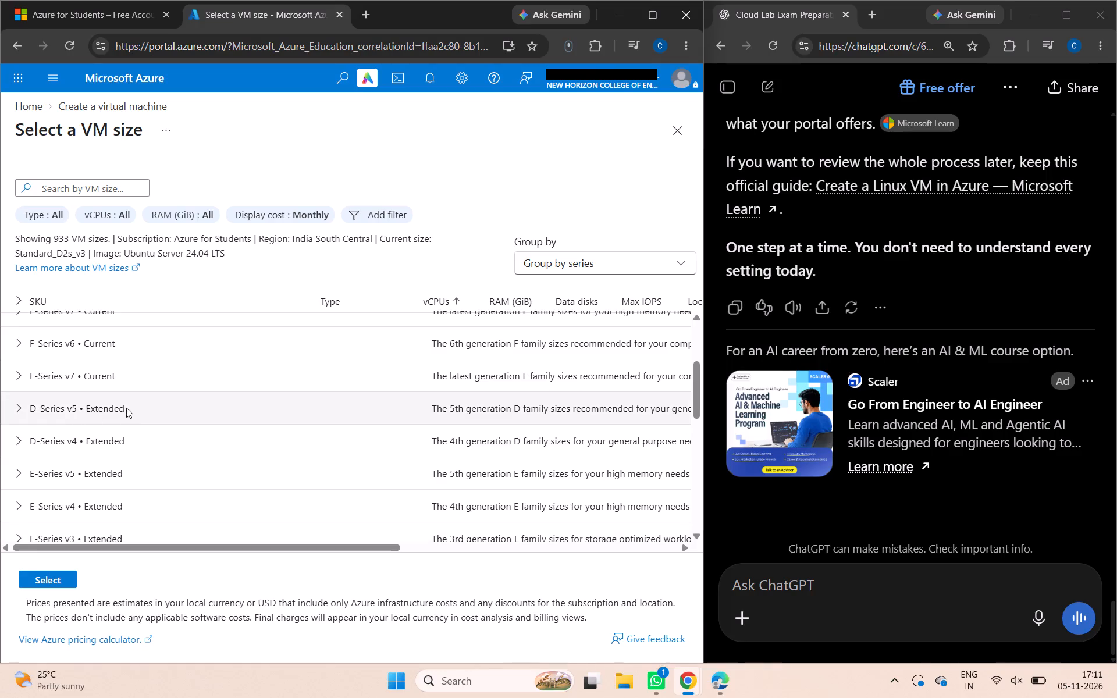
pyautogui.click(126, 408)
pyautogui.click(16, 406)
pyautogui.scroll(-2, 170, 490)
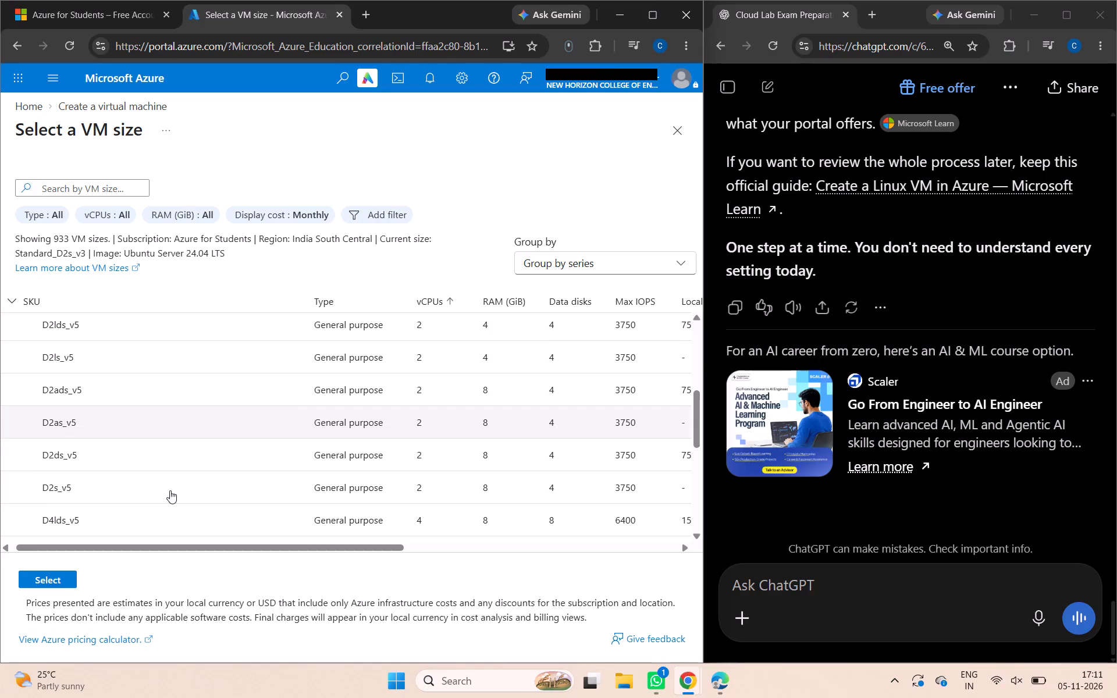
pyautogui.click(185, 485)
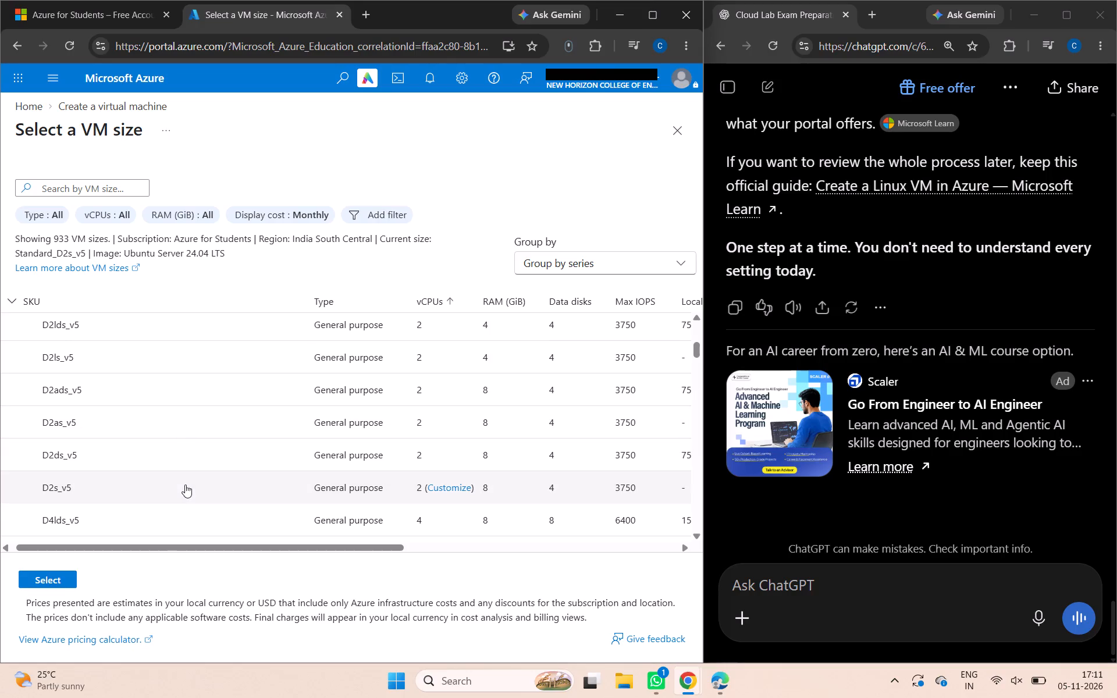
pyautogui.click(70, 572)
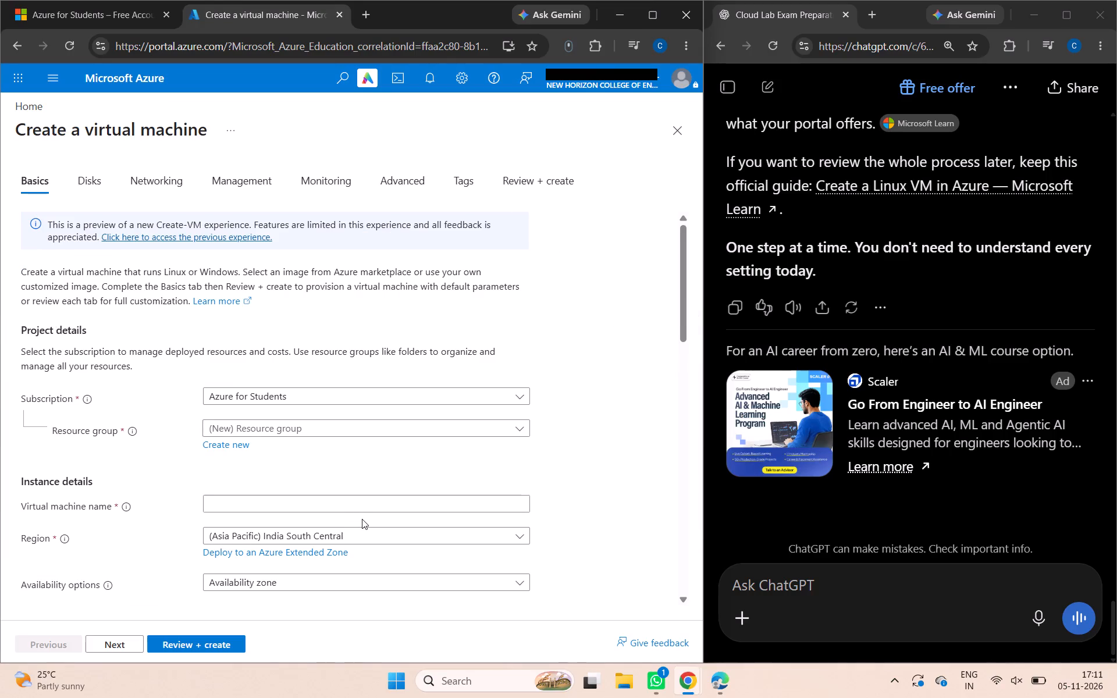
pyautogui.scroll(-2, 362, 519)
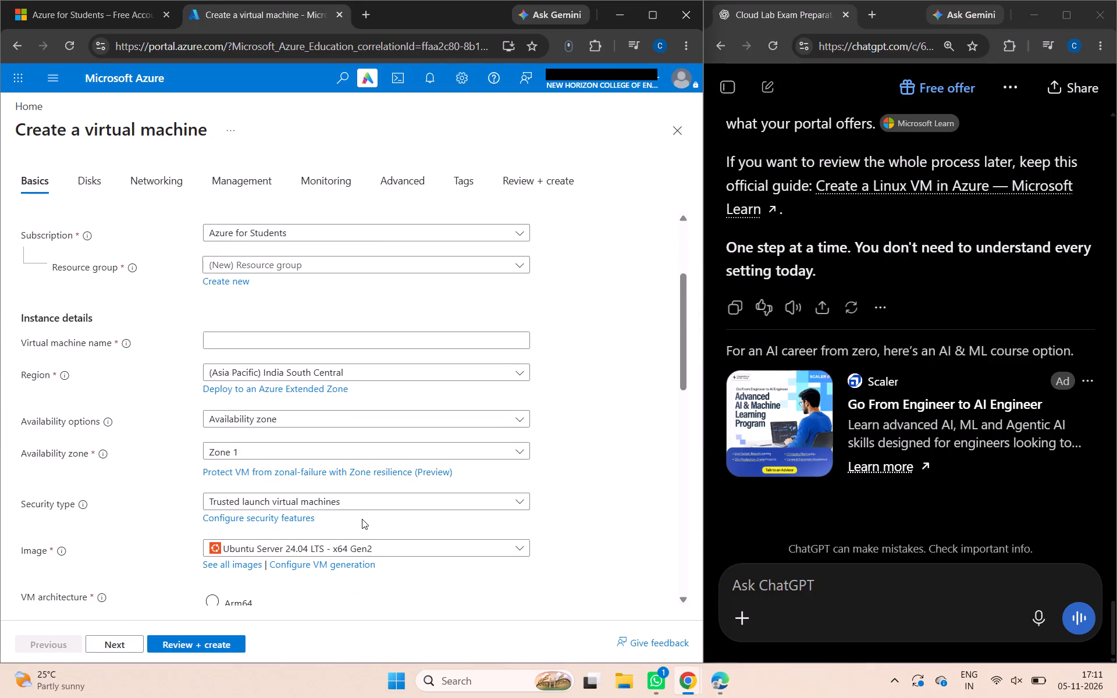
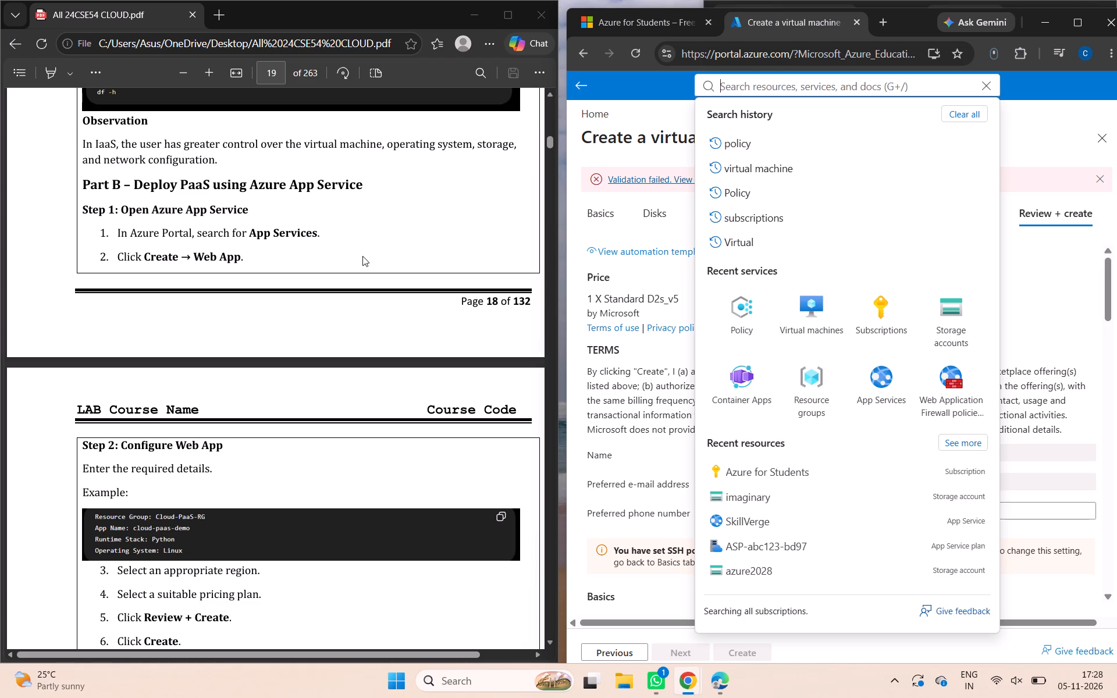
# Look back through the lab manual from Part B to the Part A IaaS steps and the PaaS and SaaS descriptions.
pyautogui.scroll(1, 362, 256)
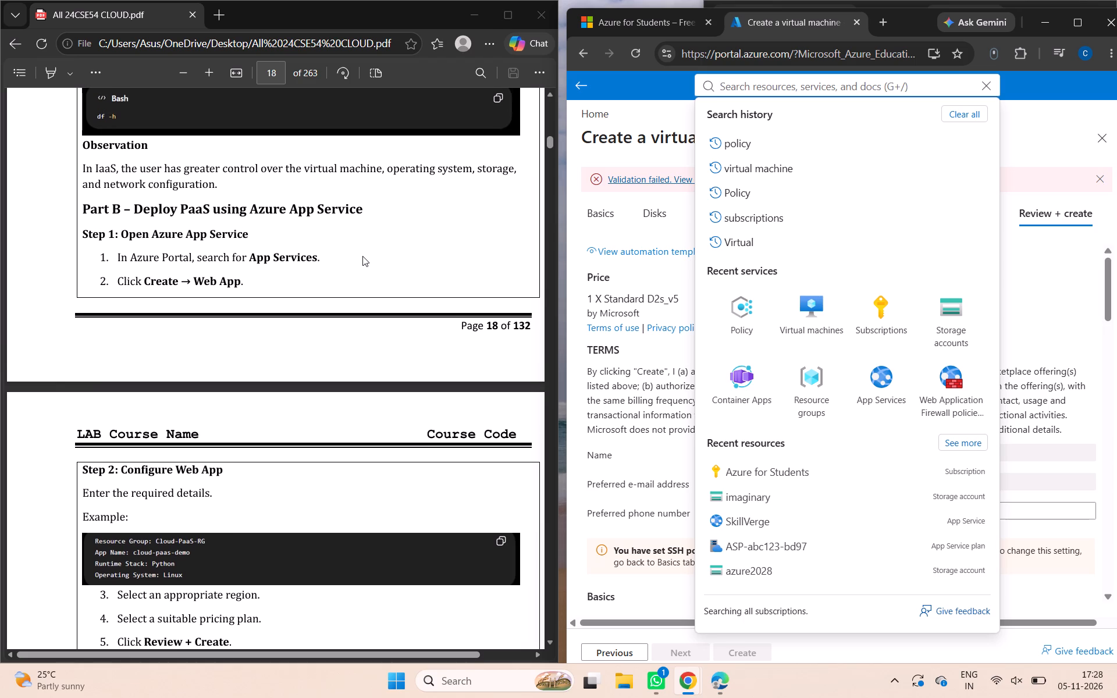
pyautogui.scroll(2, 362, 256)
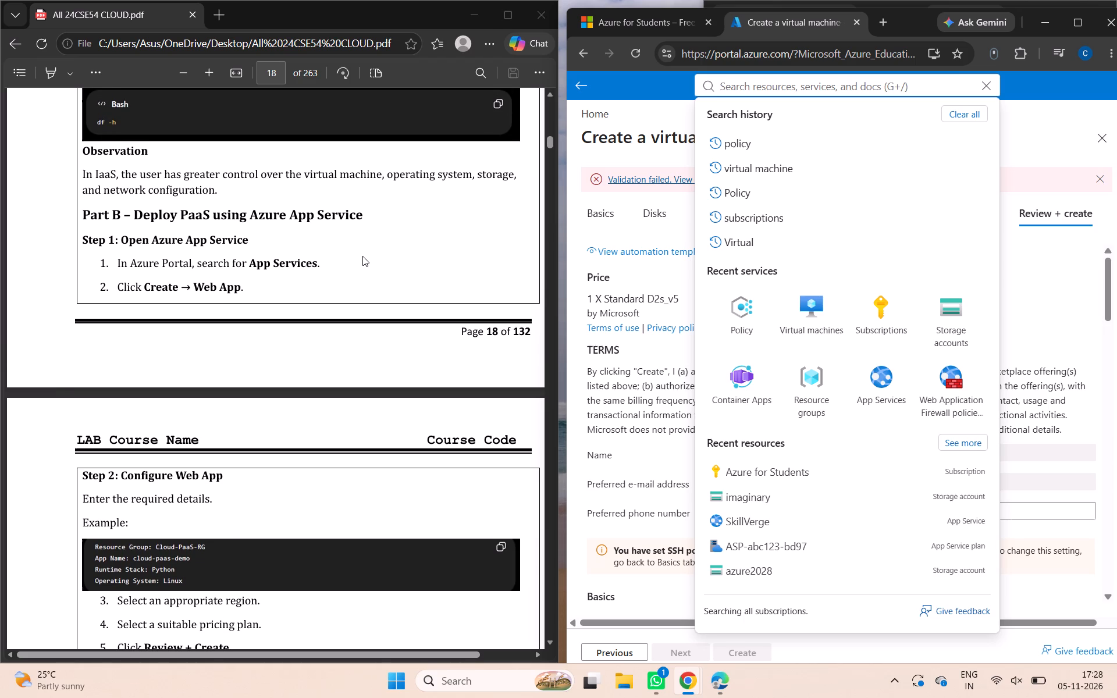
pyautogui.scroll(2, 362, 256)
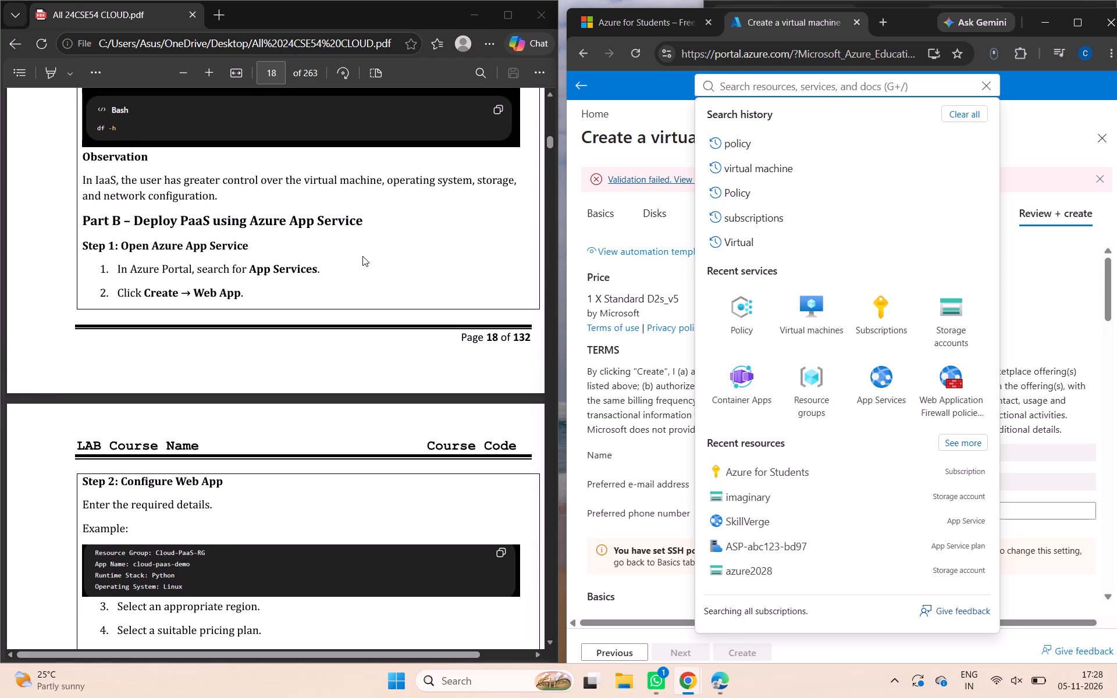
pyautogui.scroll(1, 362, 256)
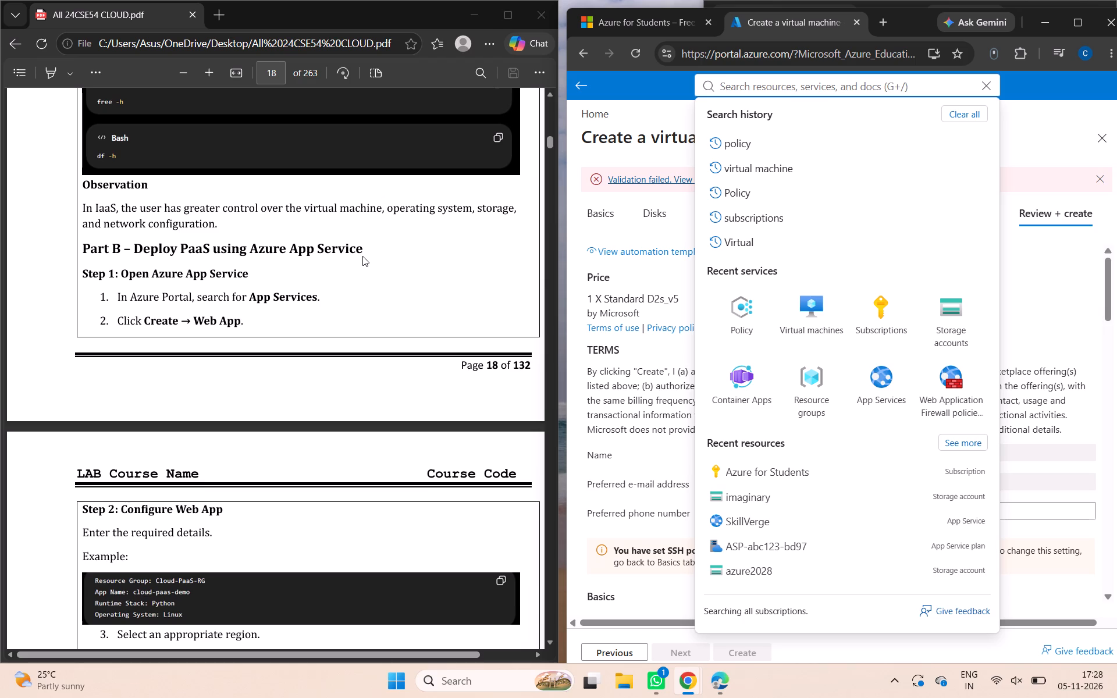
pyautogui.scroll(5, 362, 256)
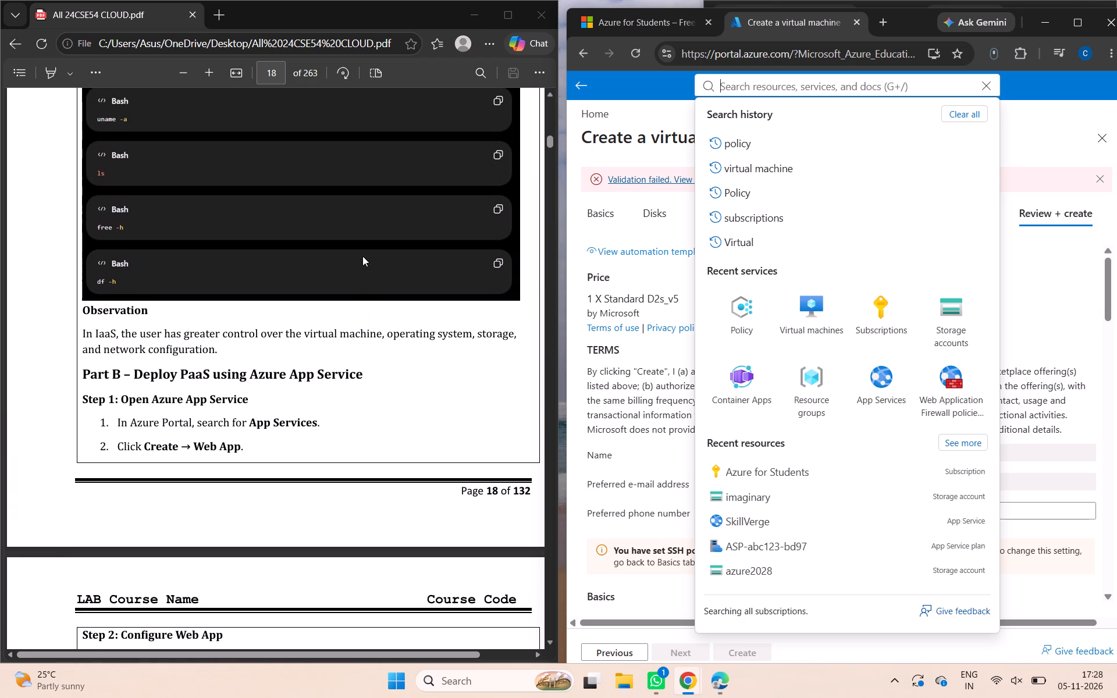
pyautogui.scroll(2, 362, 256)
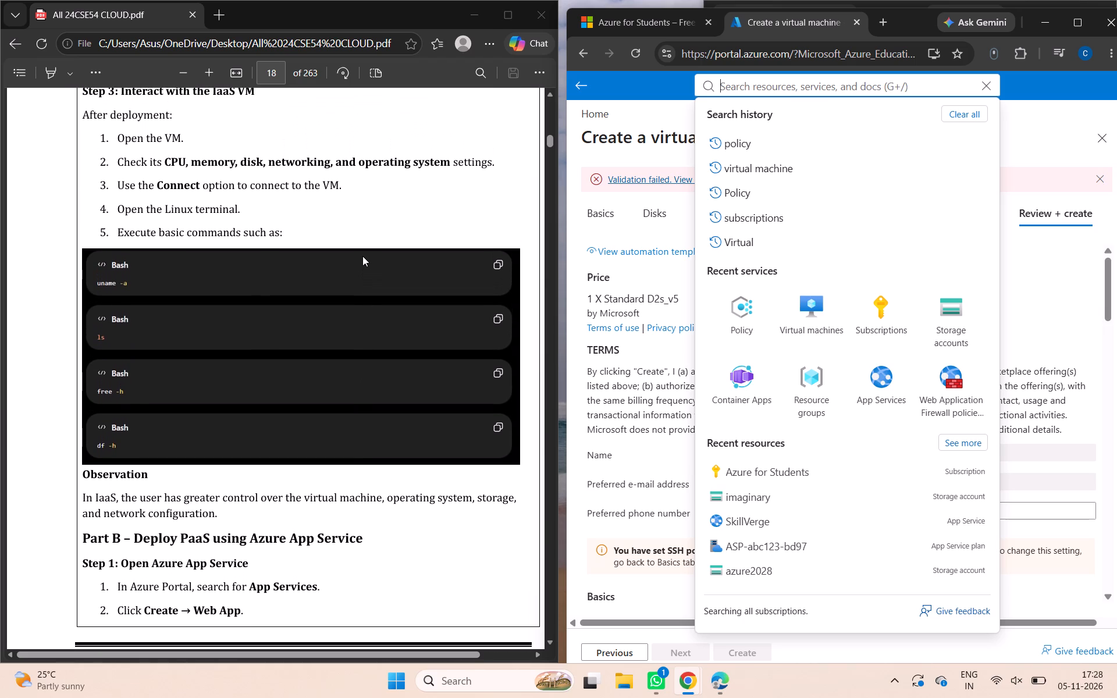
pyautogui.scroll(1, 362, 256)
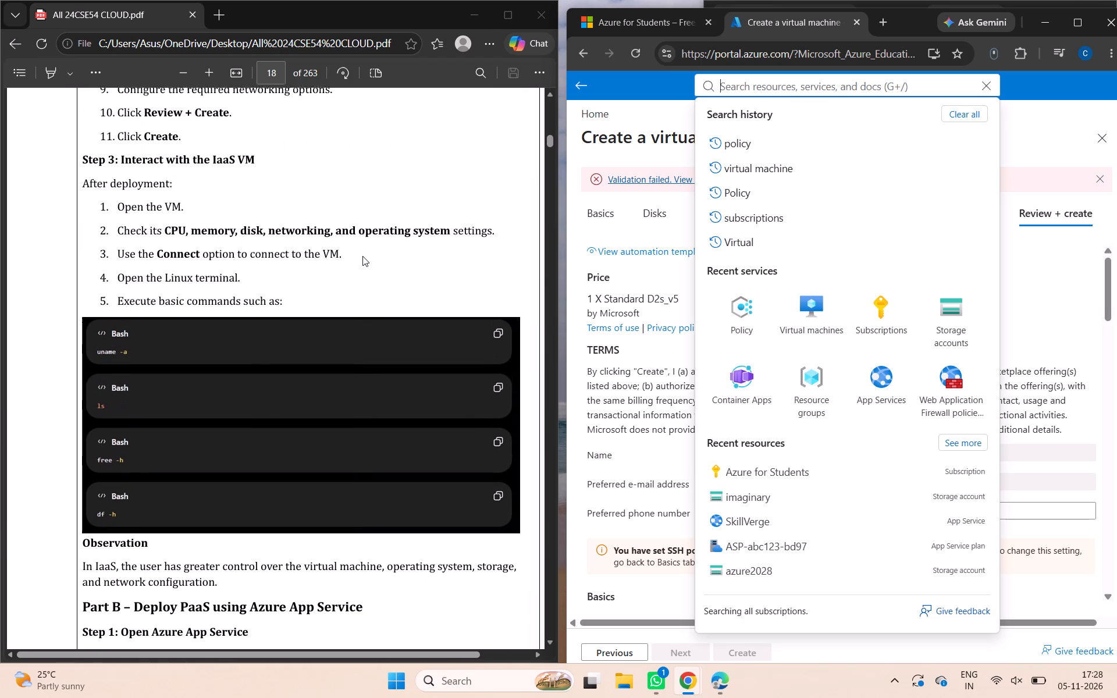
pyautogui.scroll(4, 362, 256)
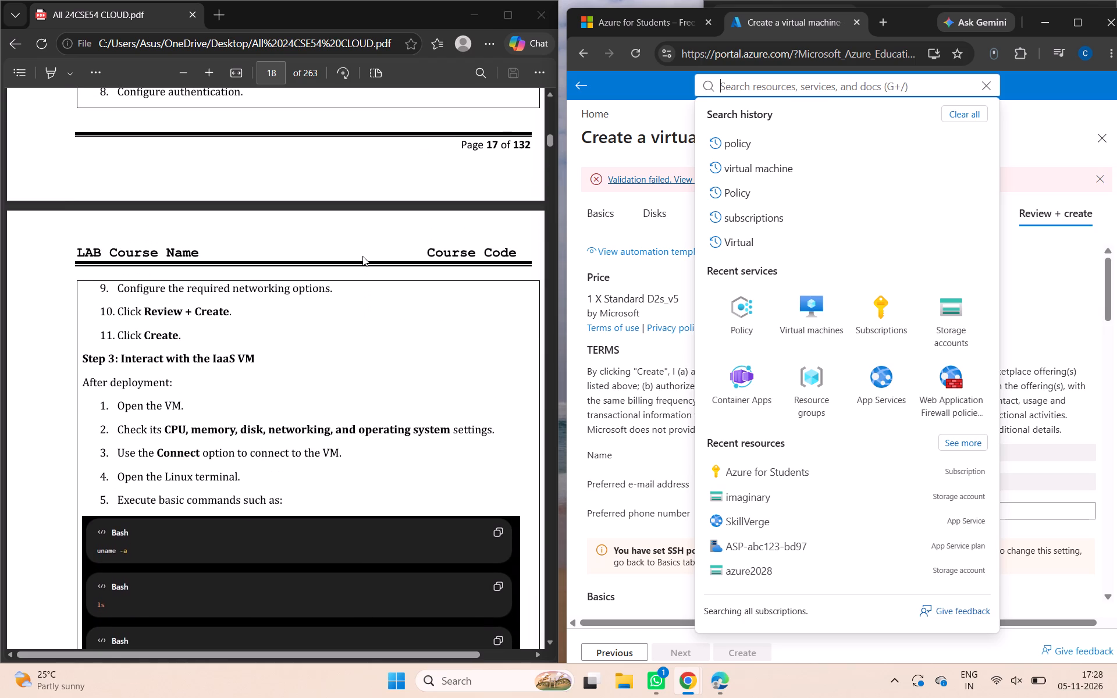
pyautogui.scroll(2, 362, 256)
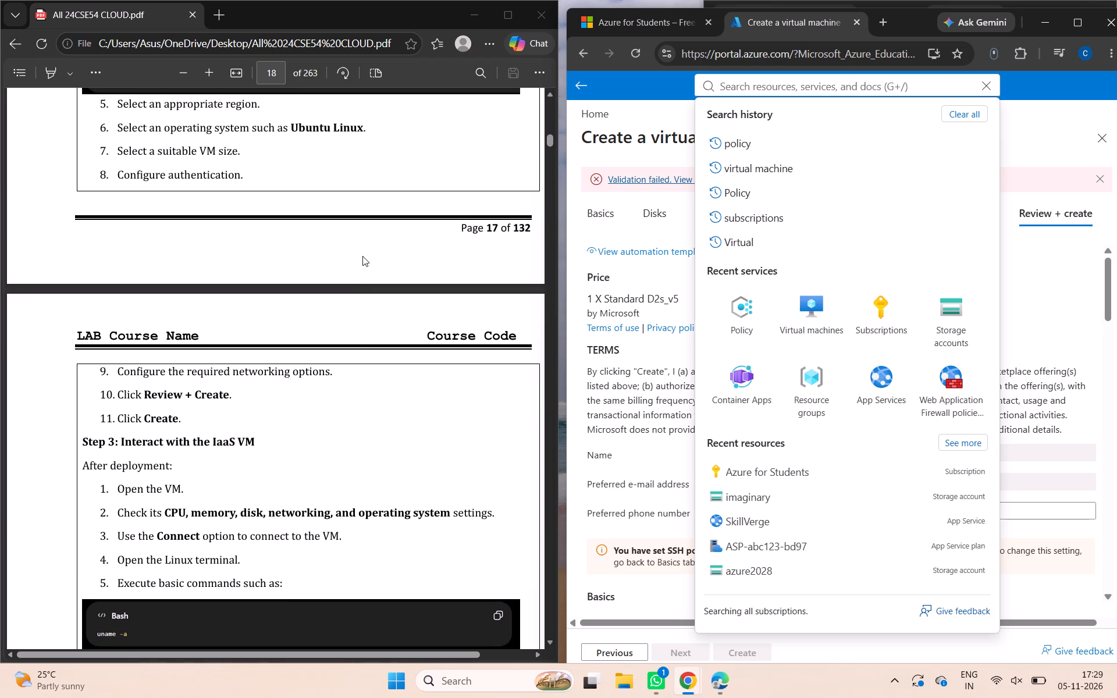
pyautogui.scroll(6, 362, 256)
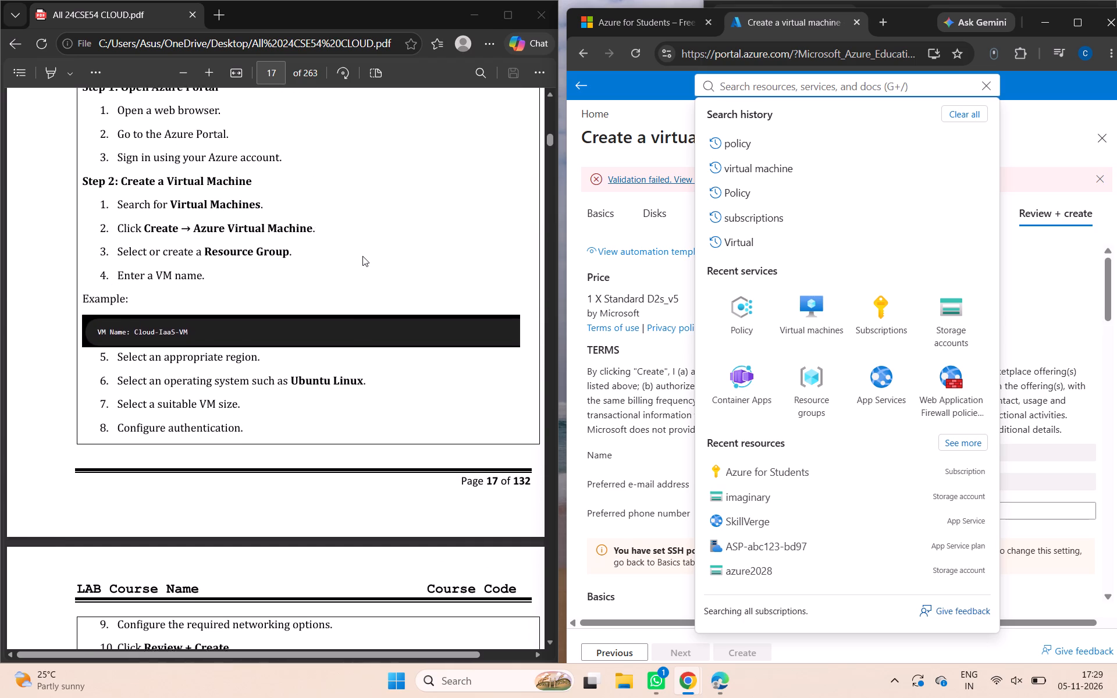
pyautogui.scroll(3, 362, 256)
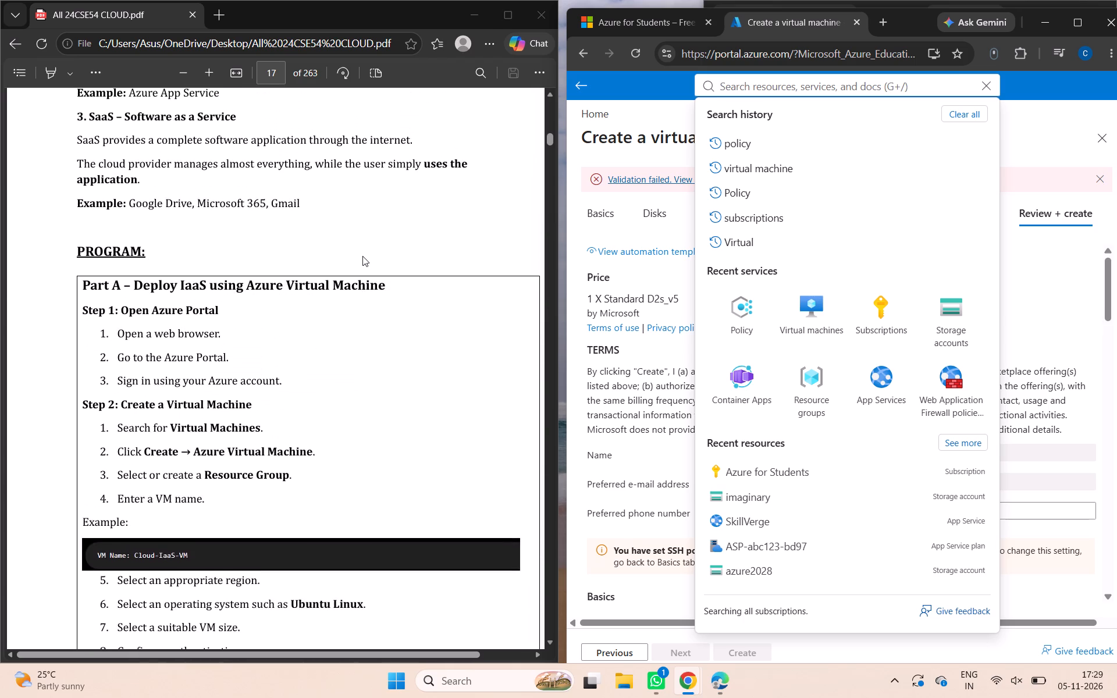
pyautogui.scroll(3, 362, 256)
pyautogui.hscroll(-1, 362, 256)
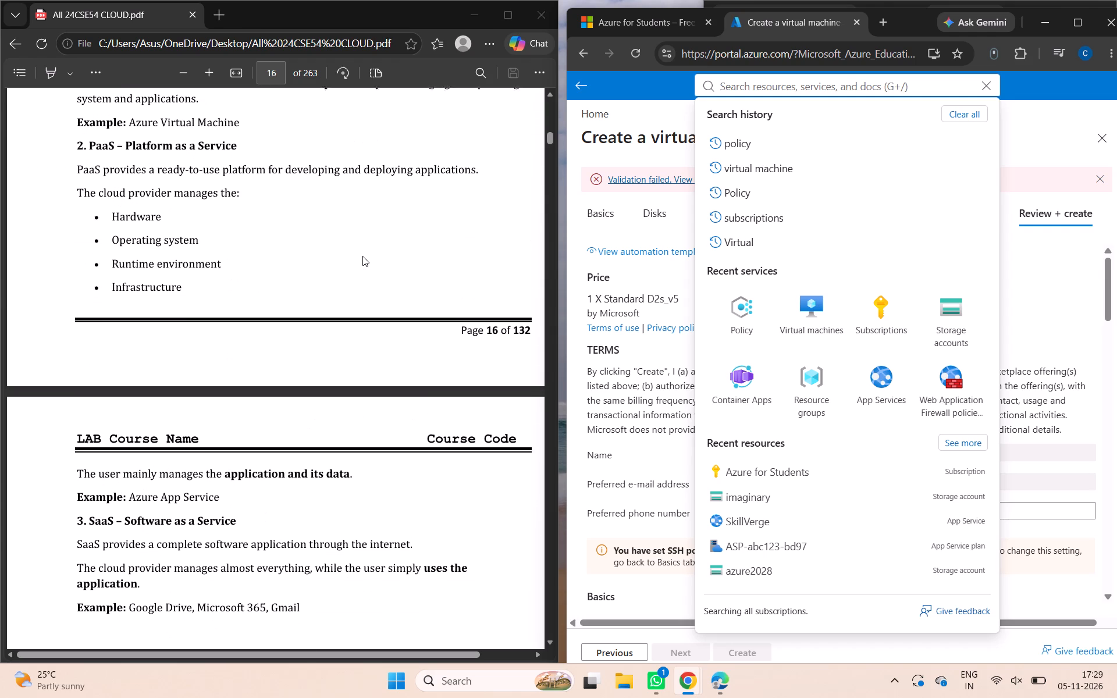
pyautogui.hscroll(-1, 362, 256)
# Read the manual's Part A instructions on creating and interacting with the virtual machine, through to the start of Part B.
pyautogui.scroll(-1, 362, 256)
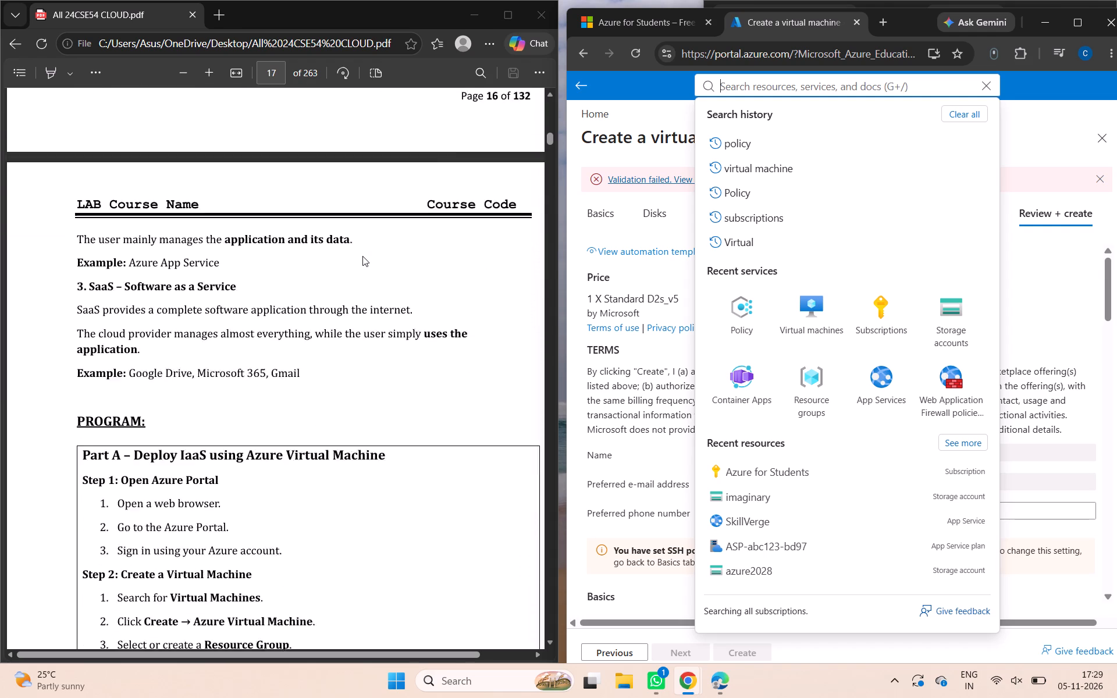
pyautogui.scroll(-3, 362, 256)
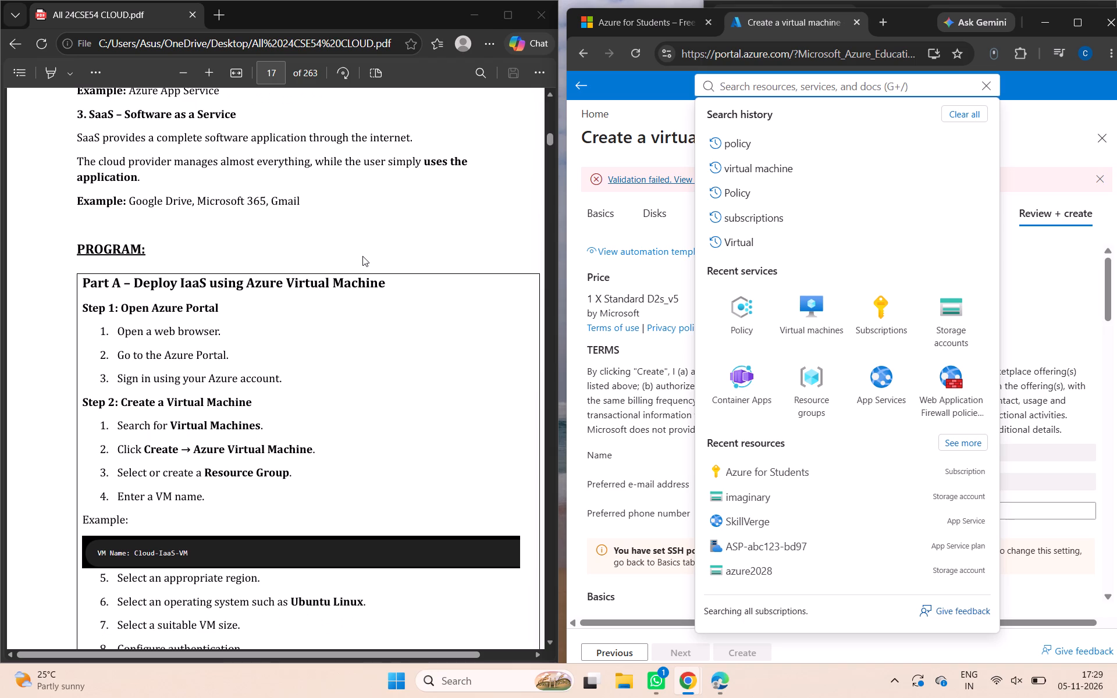
pyautogui.scroll(-2, 362, 256)
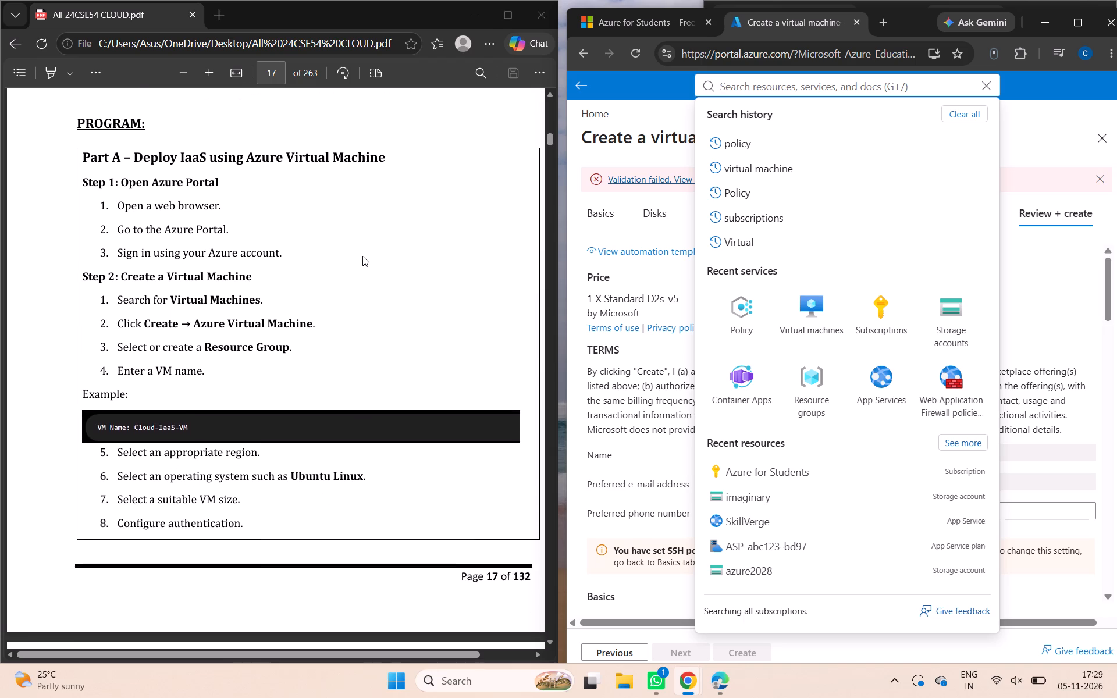
pyautogui.scroll(-5, 362, 256)
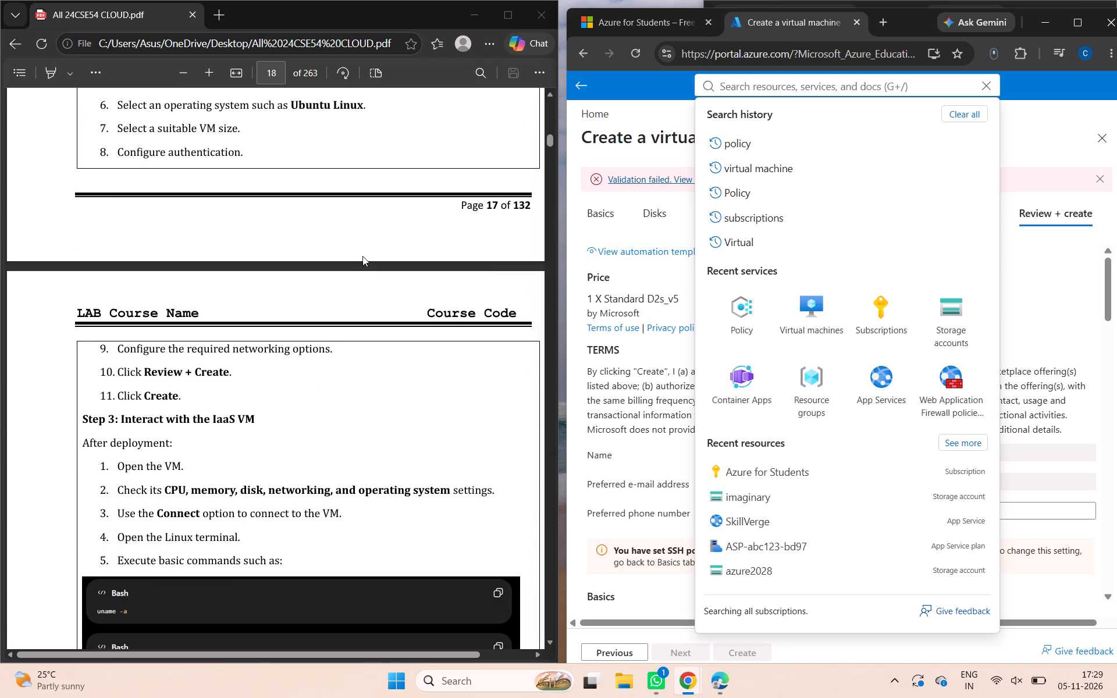
pyautogui.scroll(-4, 362, 256)
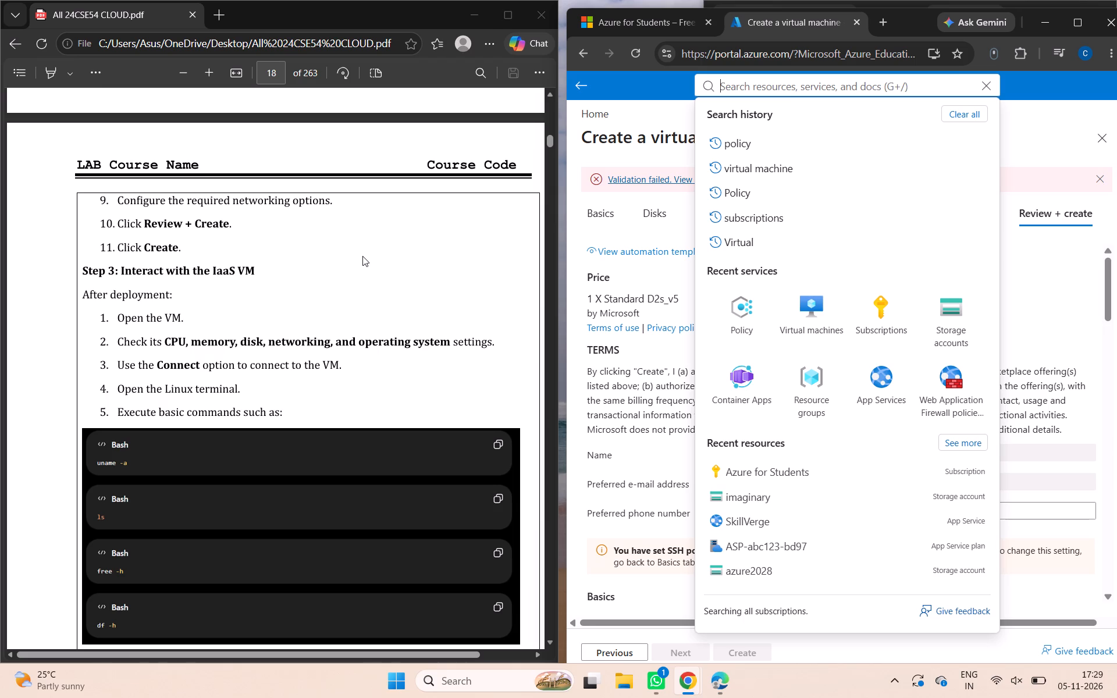
pyautogui.scroll(4, 362, 256)
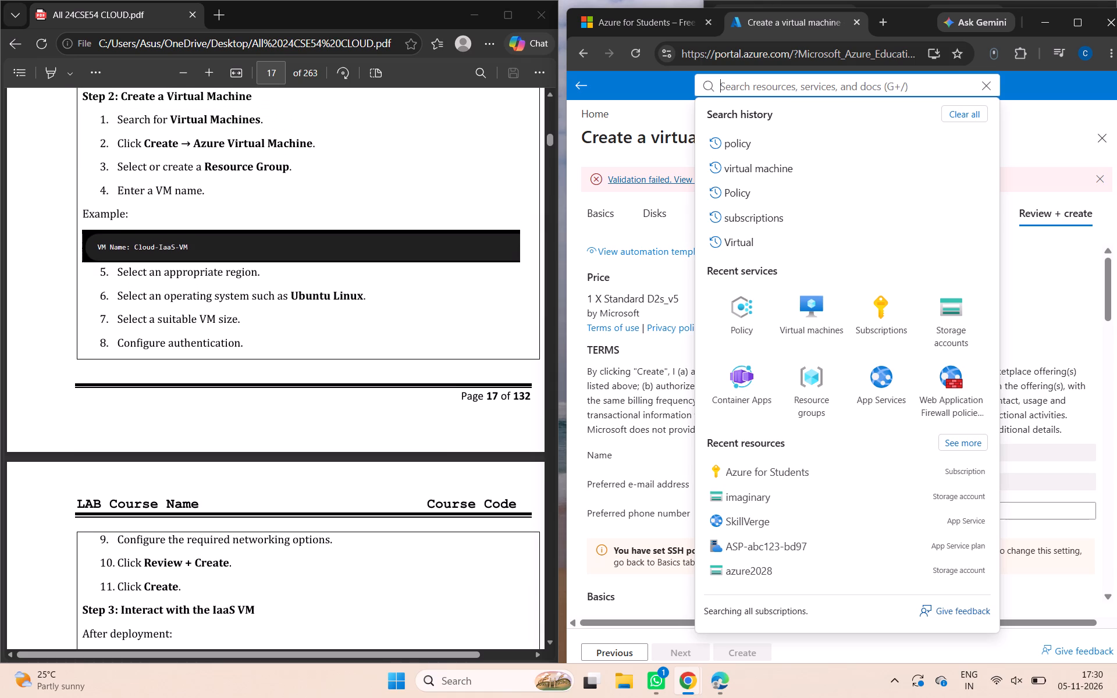
pyautogui.scroll(-2, 290, 396)
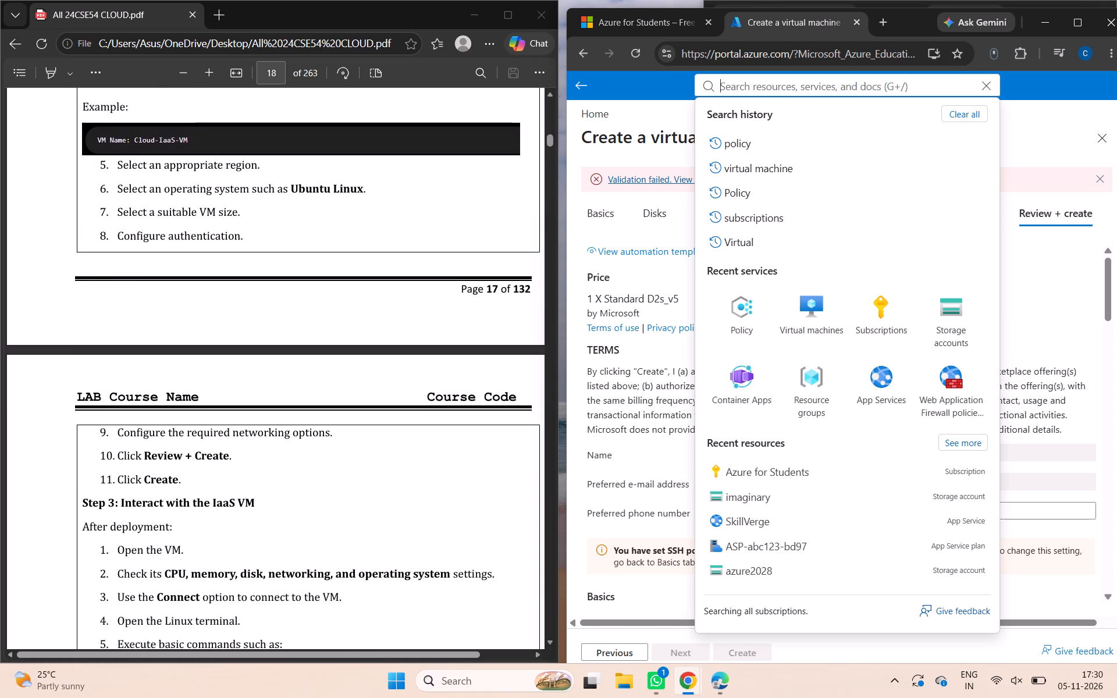
pyautogui.scroll(-2, 290, 396)
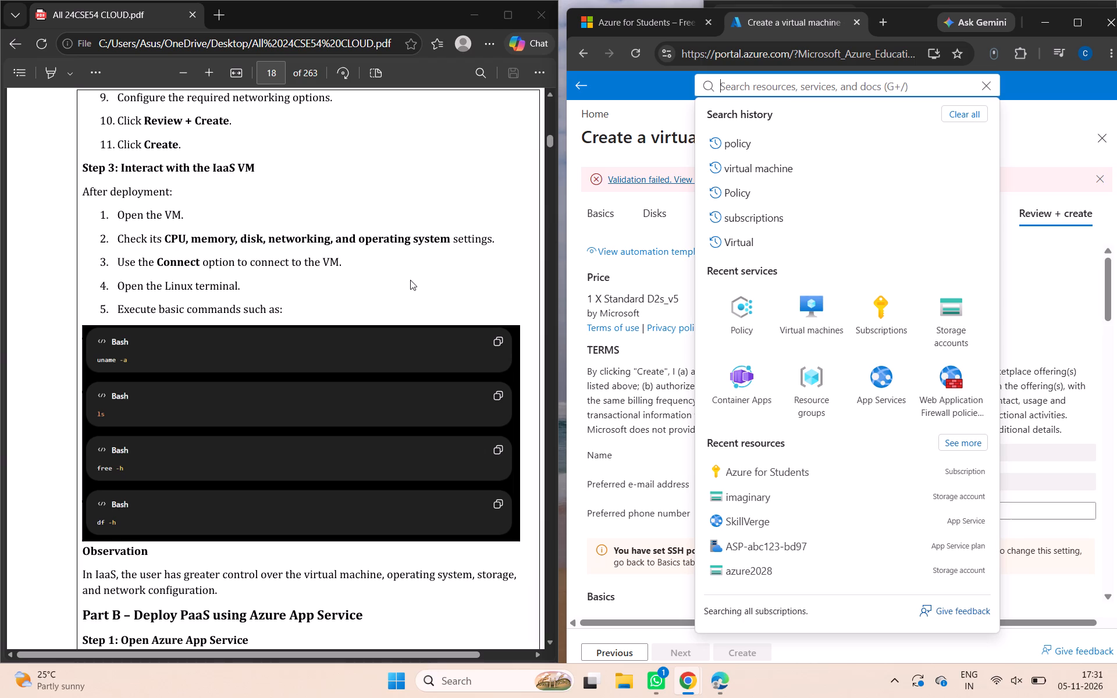
pyautogui.scroll(-3, 410, 280)
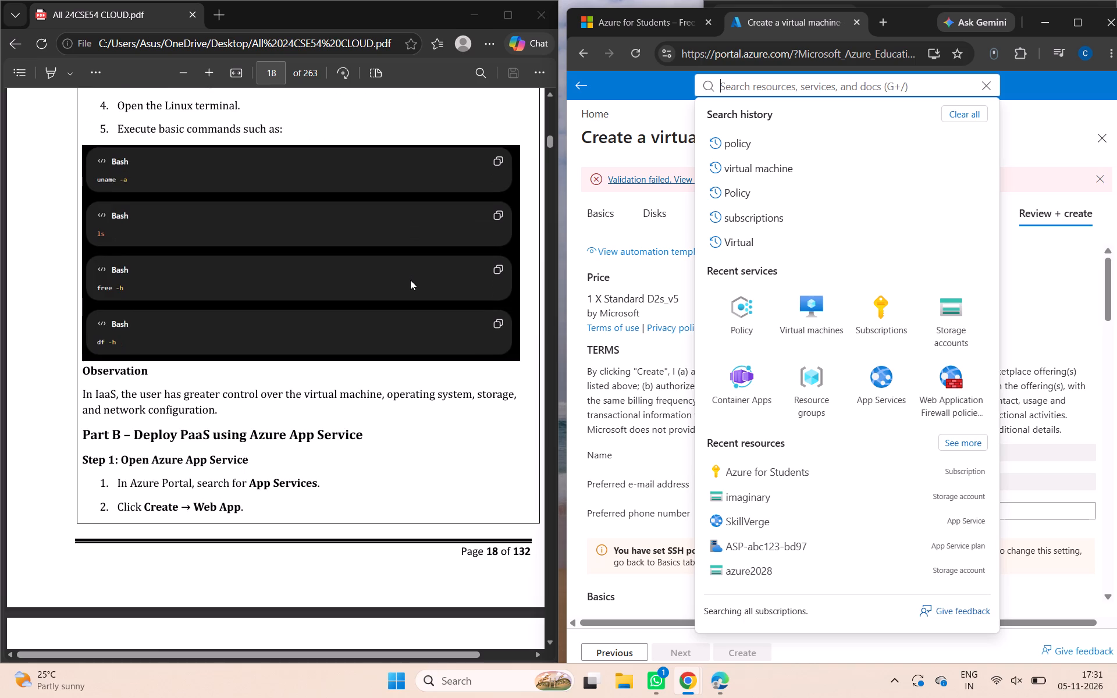
# Read the lab manual from the Part B web app configuration through Part C on SaaS and the output screenshots.
pyautogui.scroll(-6, 410, 280)
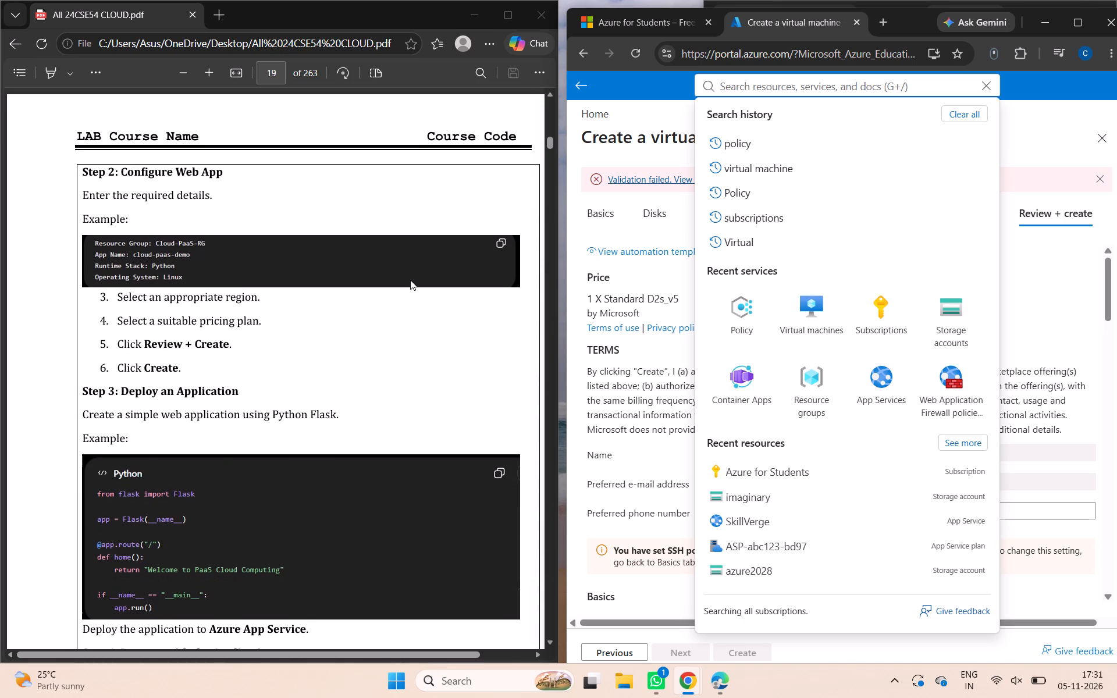
pyautogui.scroll(-7, 410, 280)
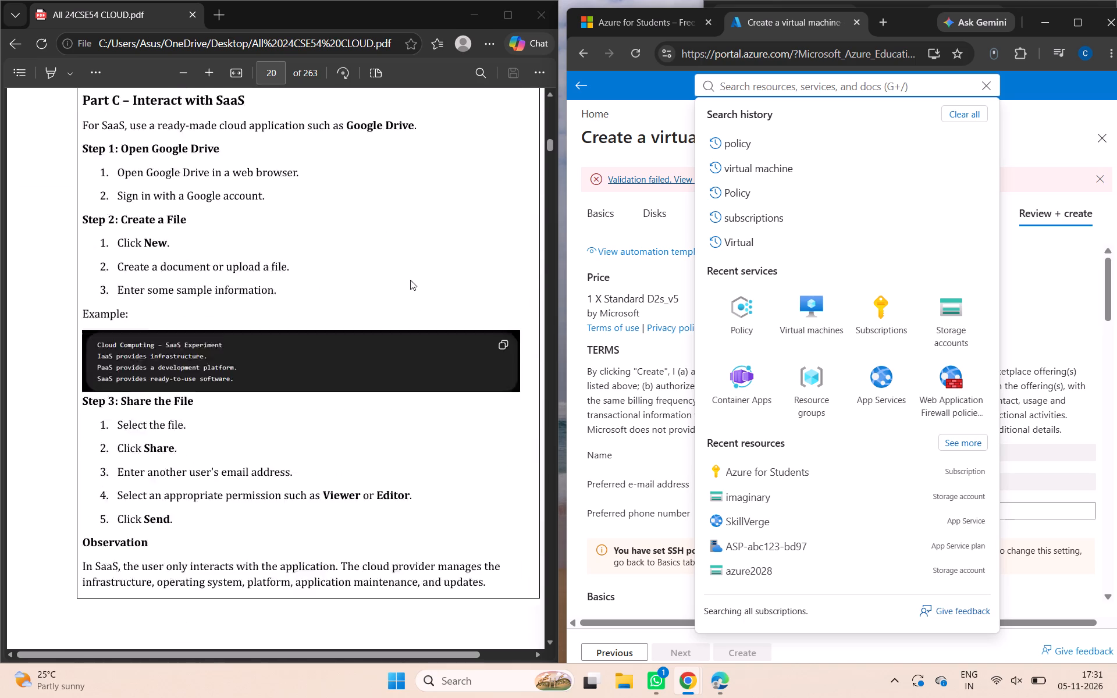
pyautogui.scroll(-6, 410, 280)
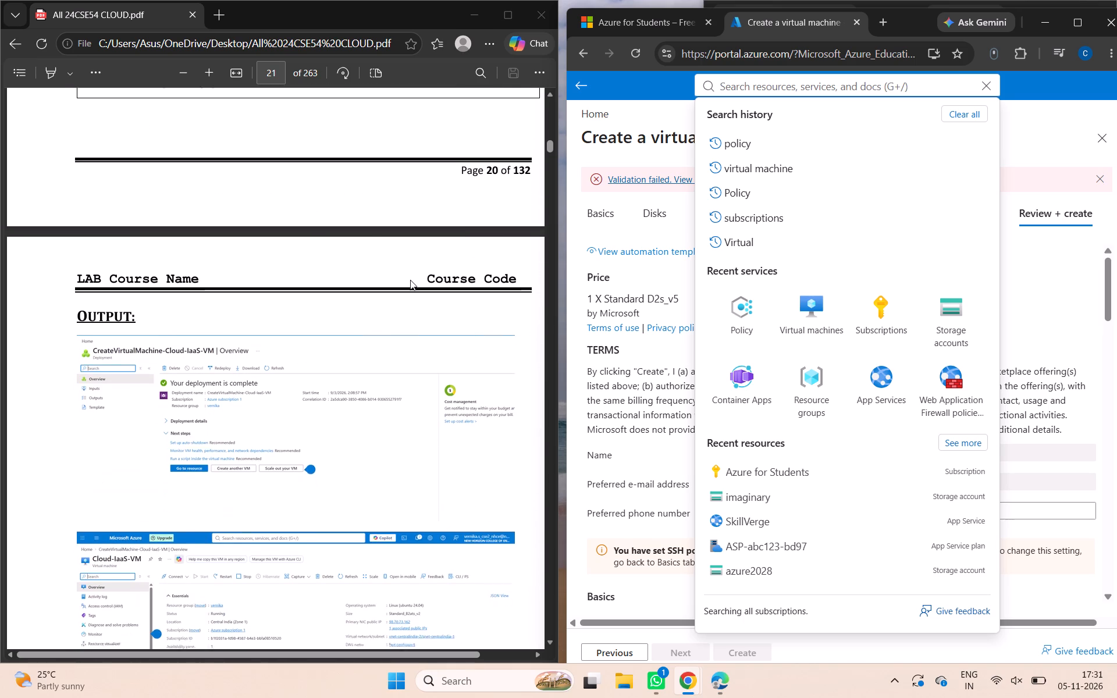
pyautogui.scroll(-4, 410, 280)
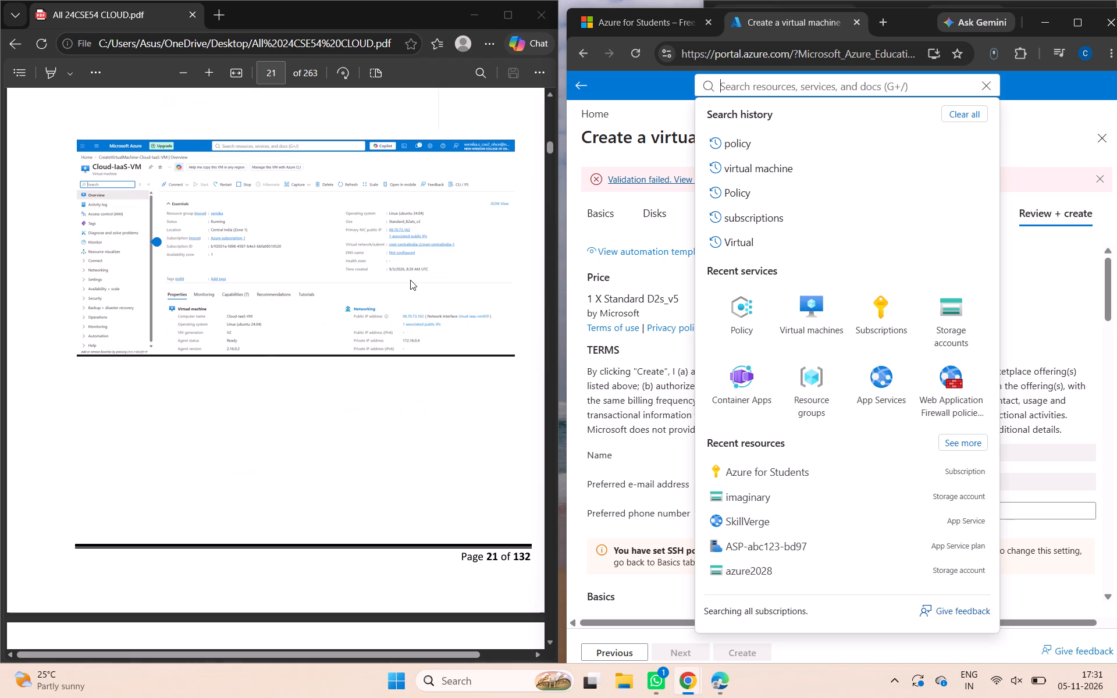
# Skim ahead in the lab manual to Pgm. No 1.3 and read its aim and theory on Google Drive and OneDrive.
pyautogui.scroll(-20, 410, 280)
pyautogui.scroll(-1, 410, 280)
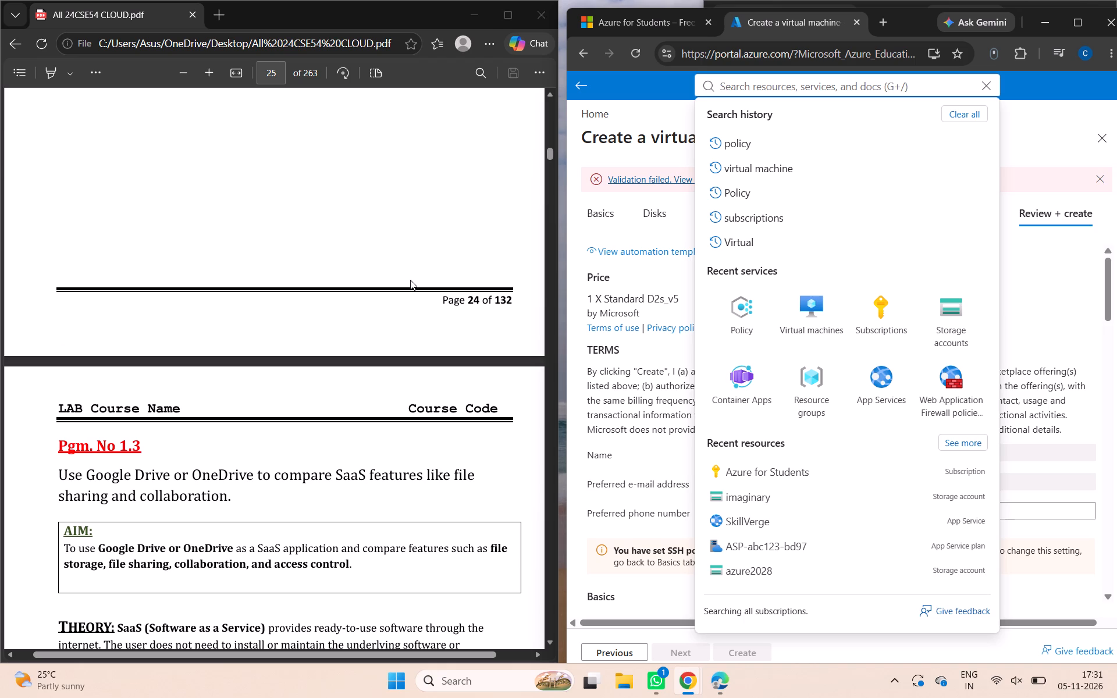
pyautogui.scroll(-1, 410, 280)
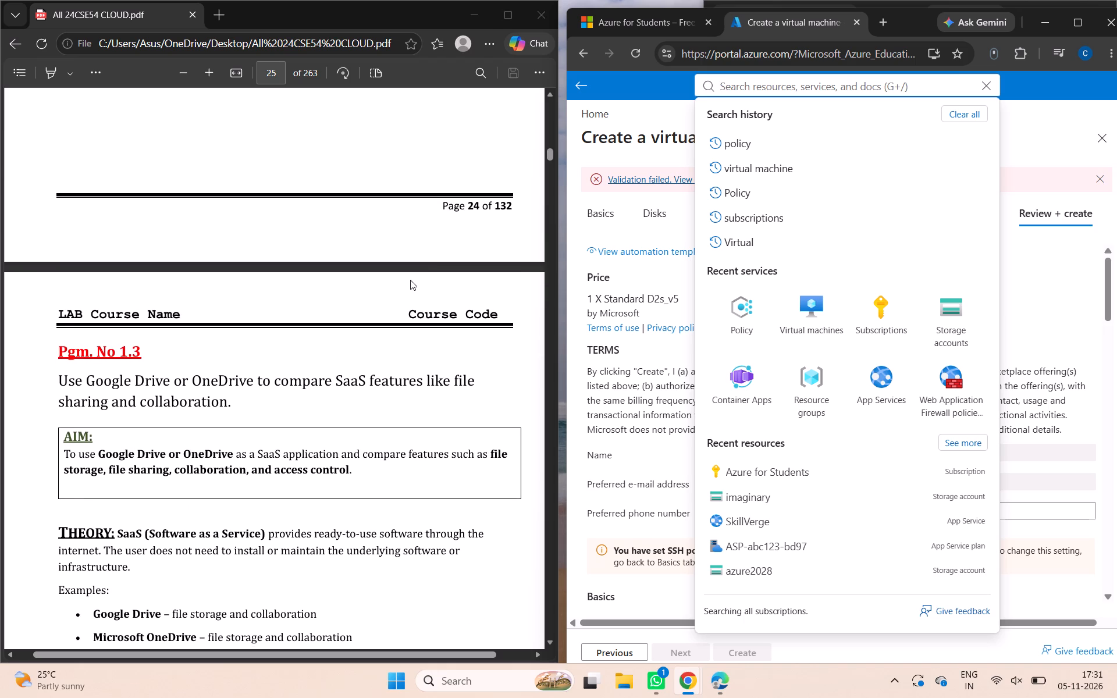
pyautogui.scroll(-2, 410, 280)
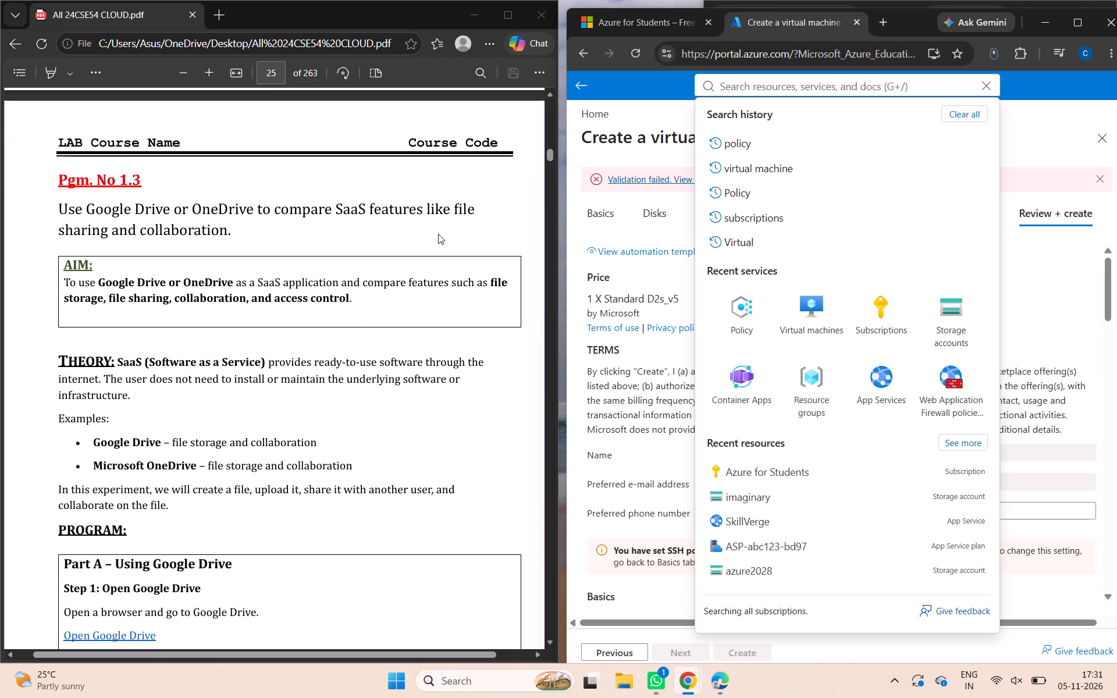
# Minimise the lab manual PDF, the Azure portal window and the ChatGPT window to clear the desktop.
pyautogui.click(469, 15)
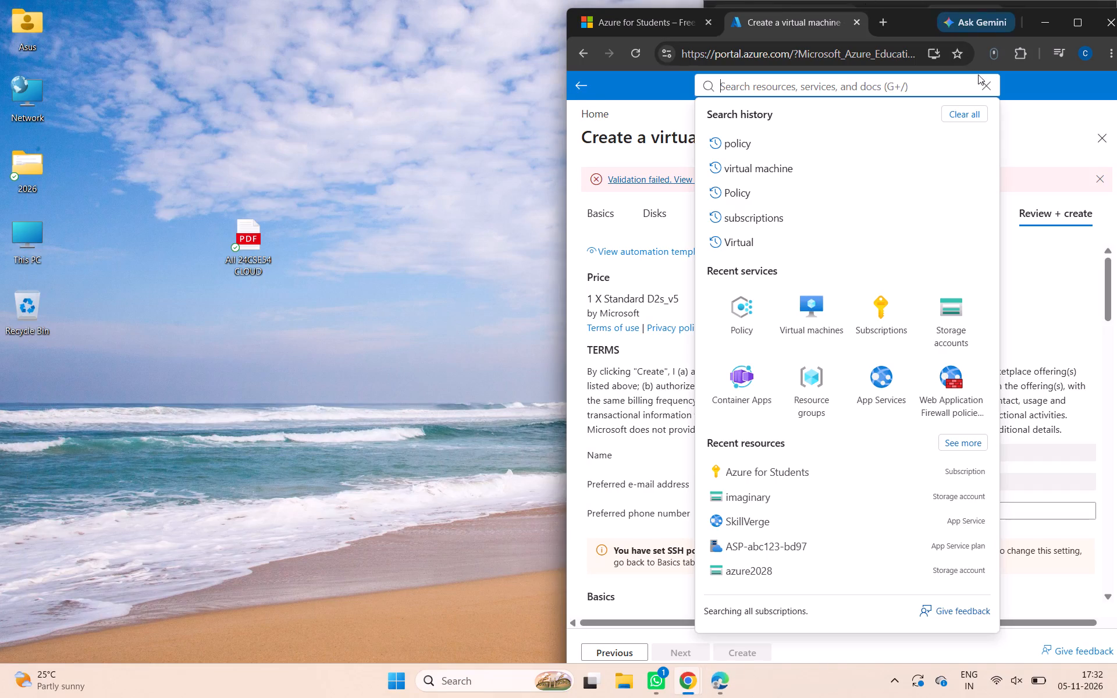
pyautogui.click(980, 79)
pyautogui.click(991, 85)
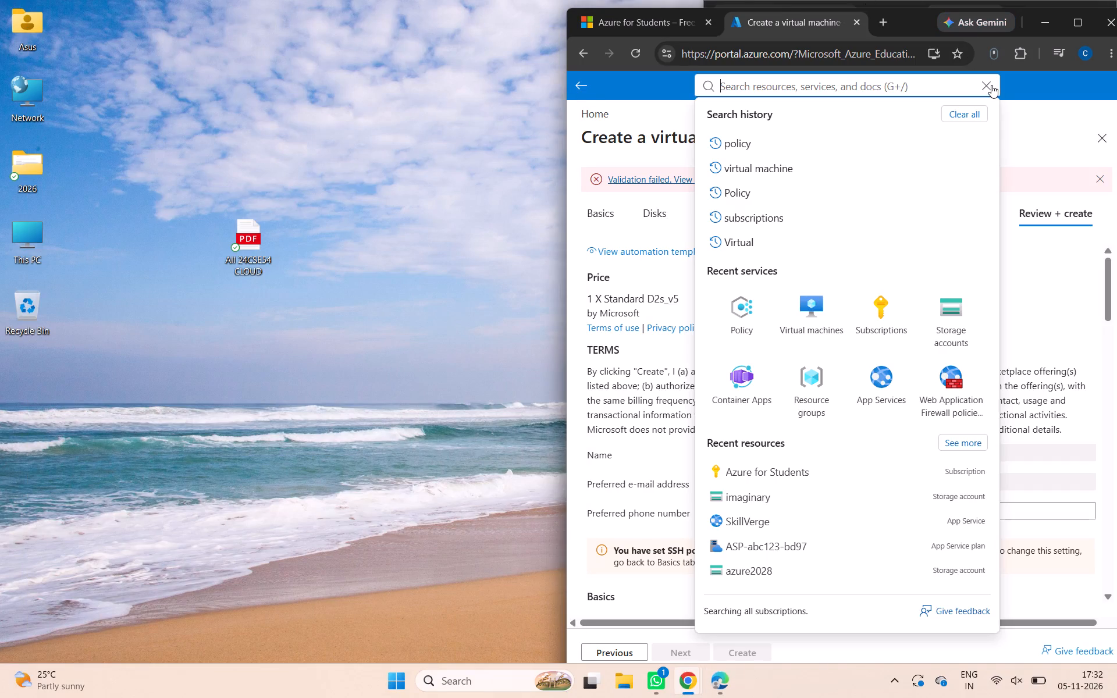
pyautogui.click(983, 88)
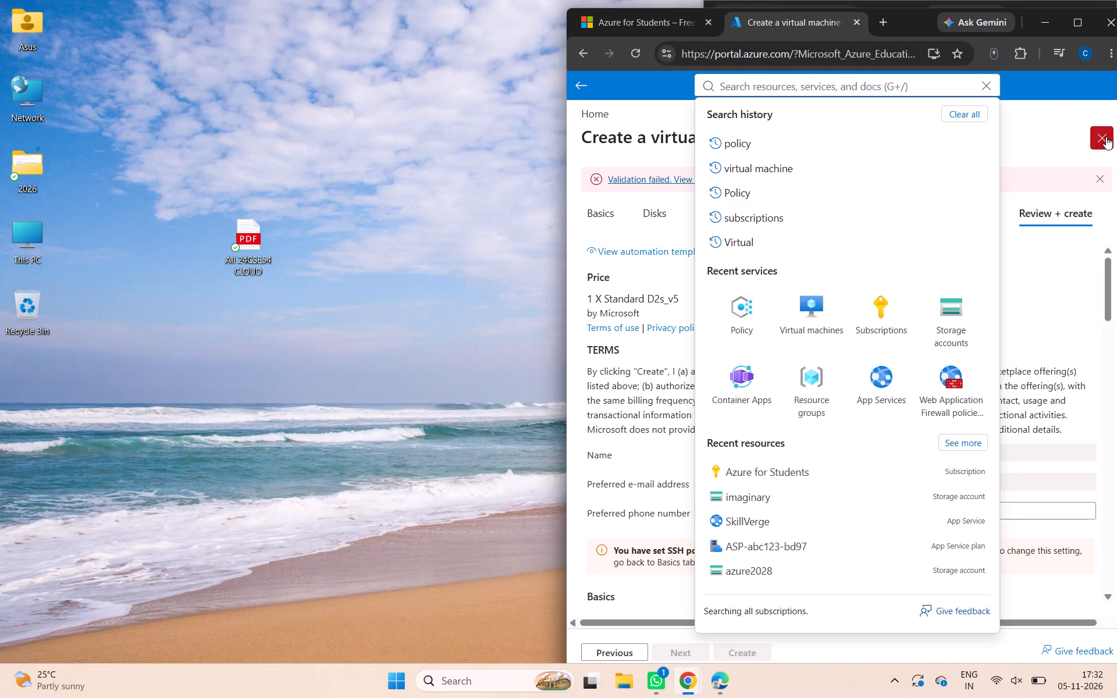
pyautogui.click(1106, 137)
pyautogui.click(1047, 16)
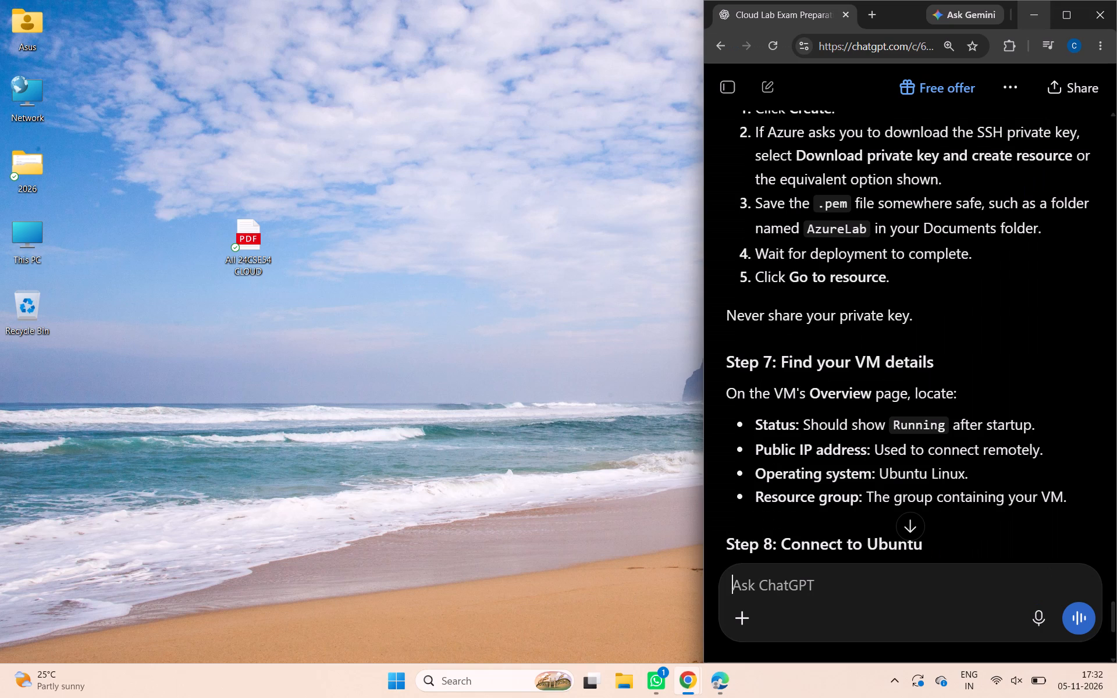
pyautogui.click(1034, 13)
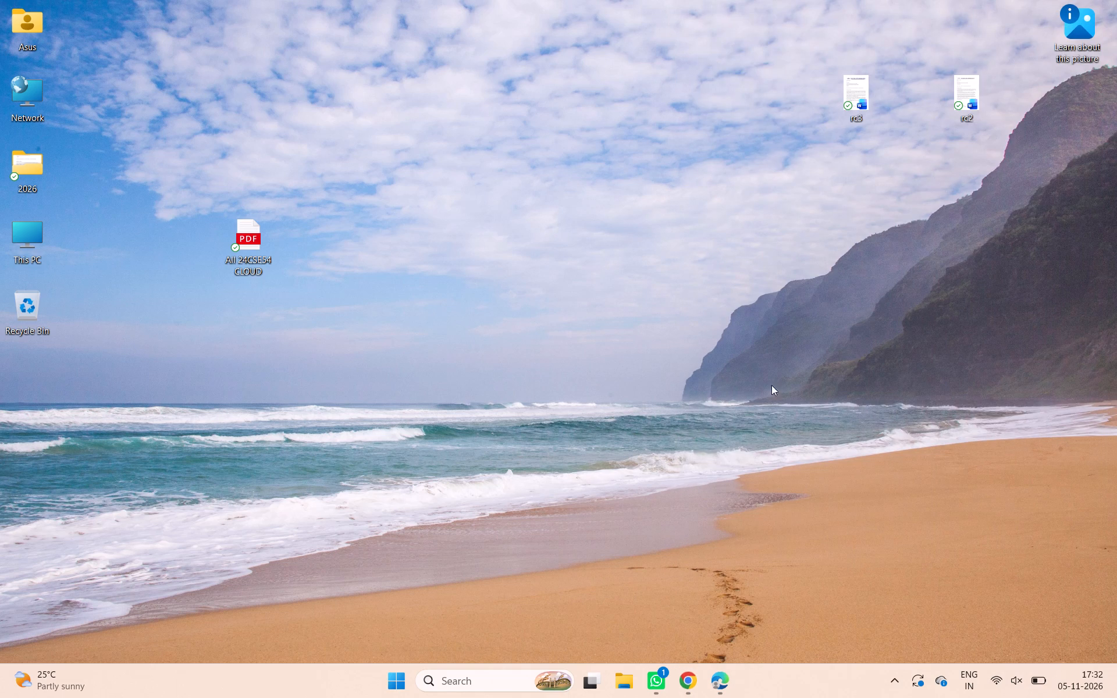
# Put the computer to sleep.
pyautogui.click(401, 682)
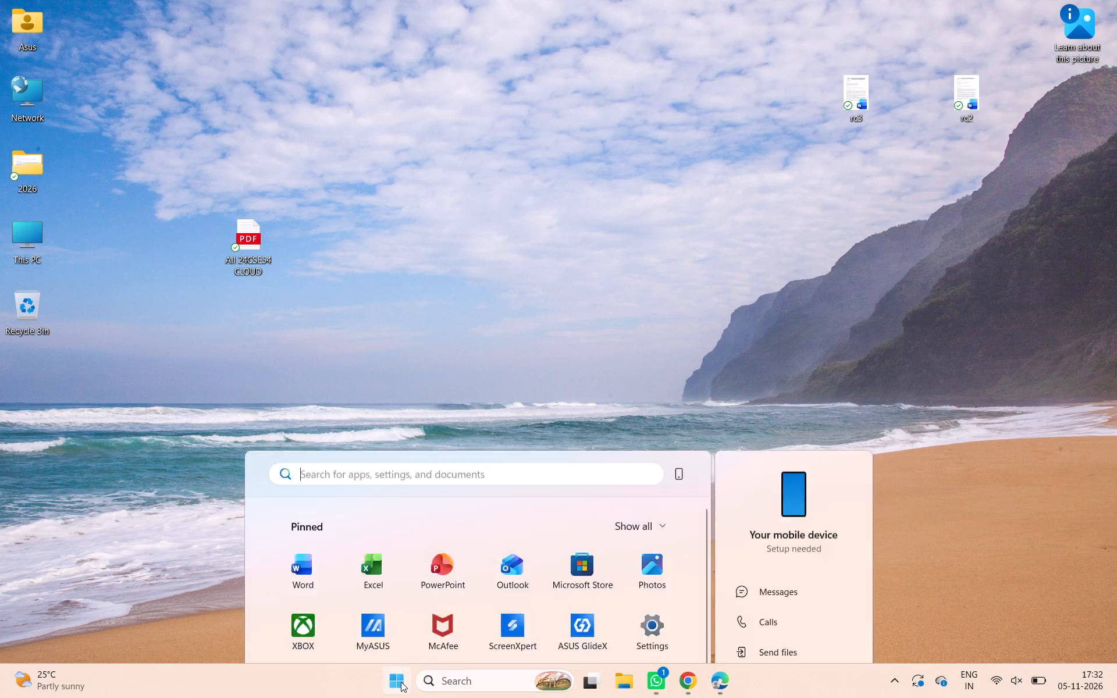
pyautogui.click(652, 637)
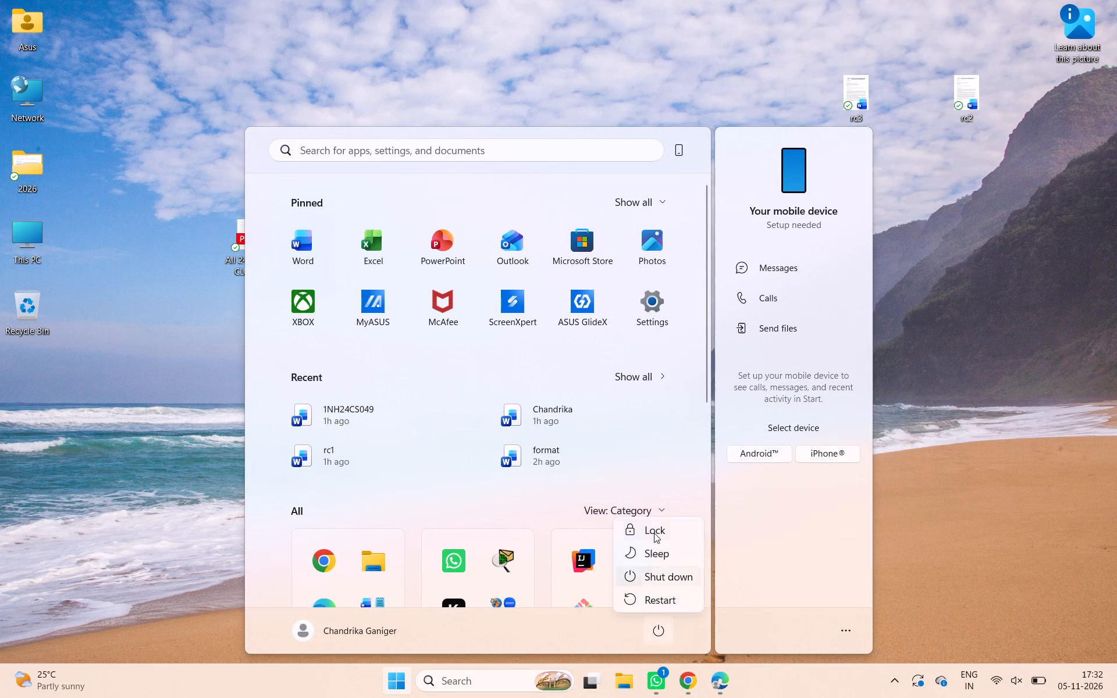
pyautogui.click(652, 550)
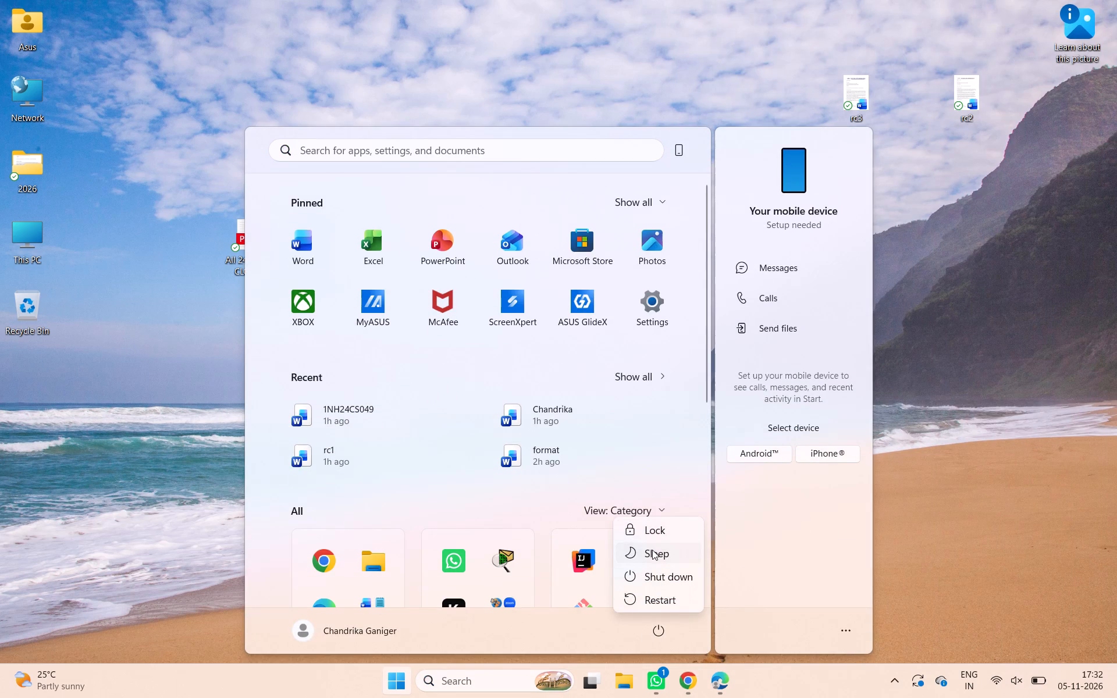
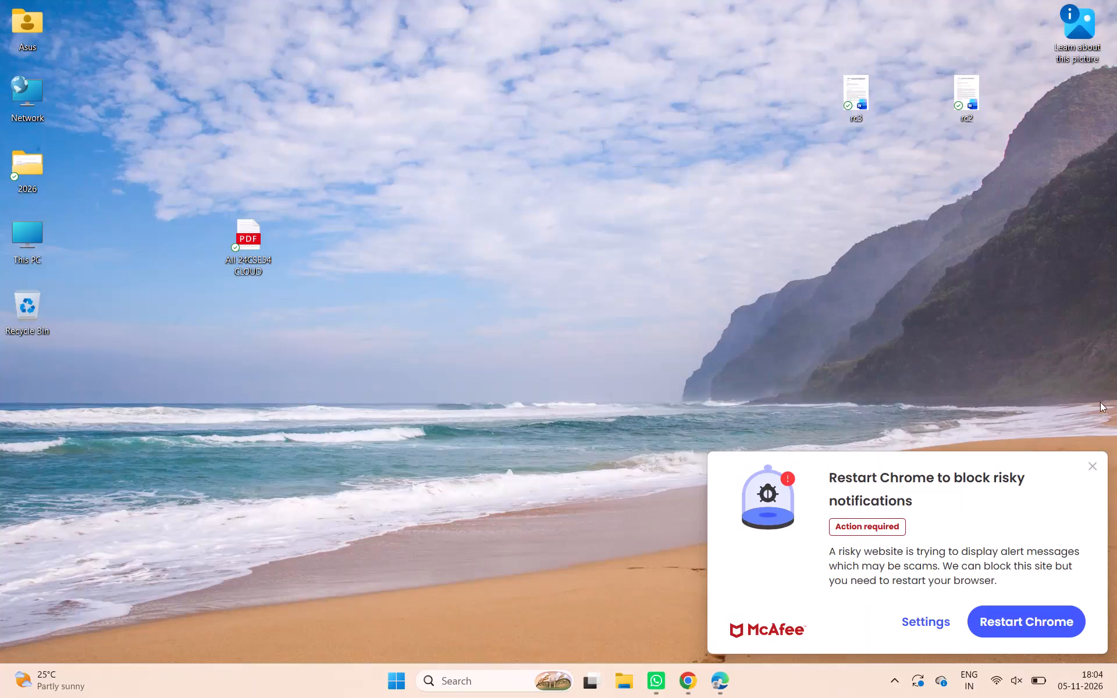
# Dismiss the McAfee notification about restarting Chrome.
pyautogui.click(1096, 465)
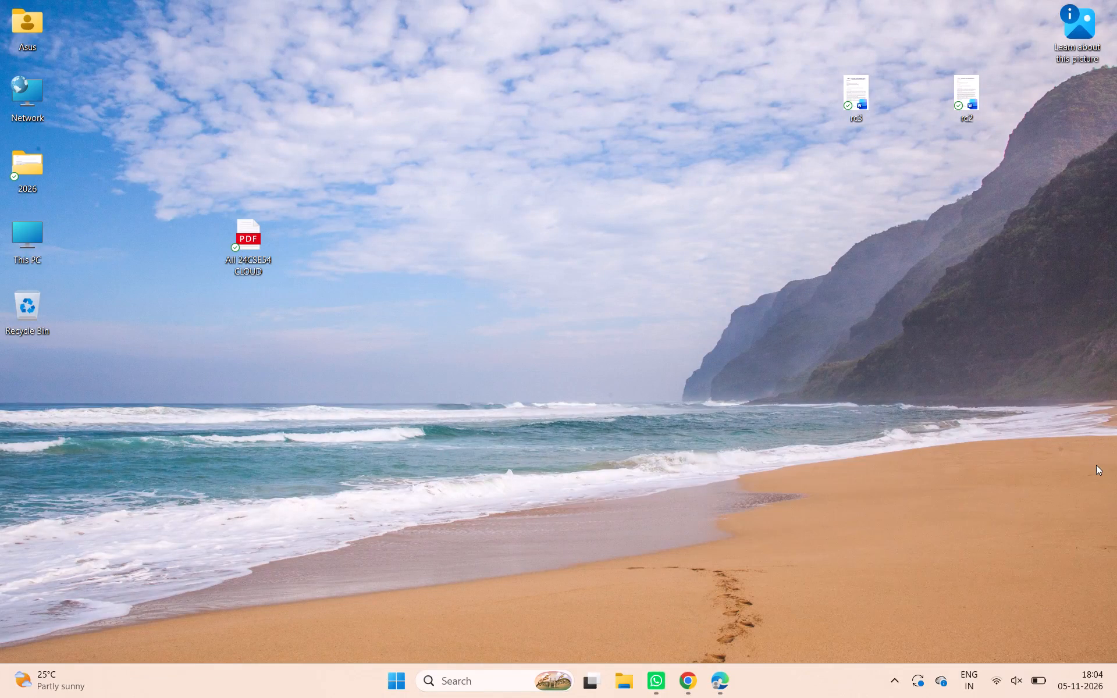
# Restore the lab manual PDF and skim past Pgm. No 1.3 to the aim and theory of Pgm. No 2.1 on Azure Storage static websites.
pyautogui.click(723, 687)
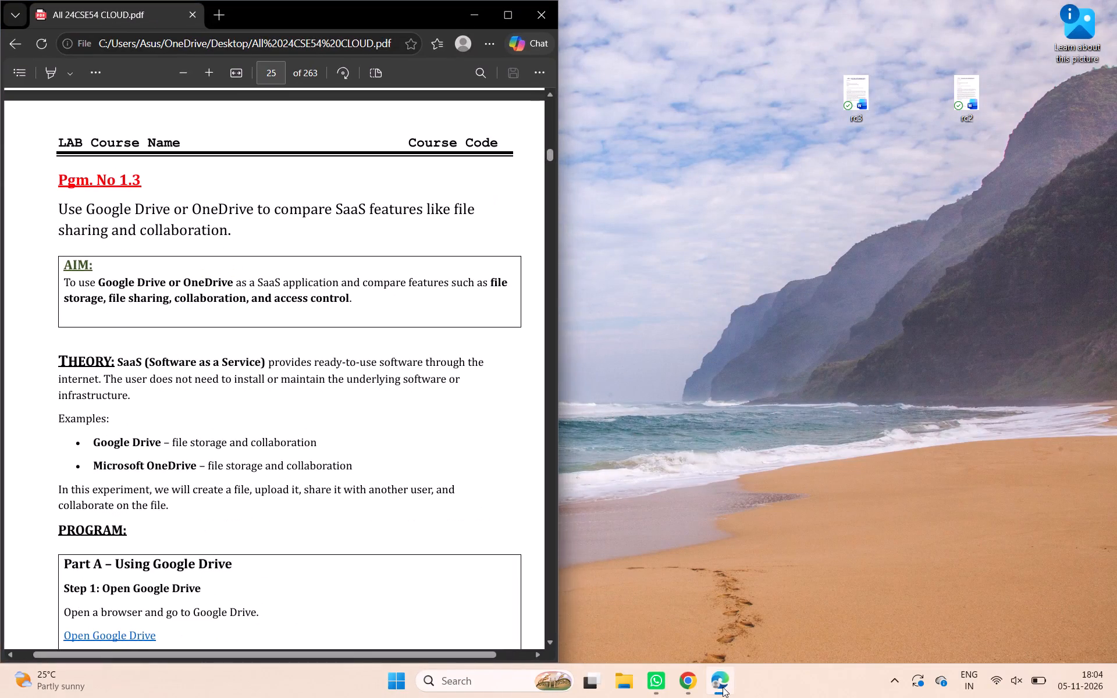
pyautogui.scroll(-11, 386, 372)
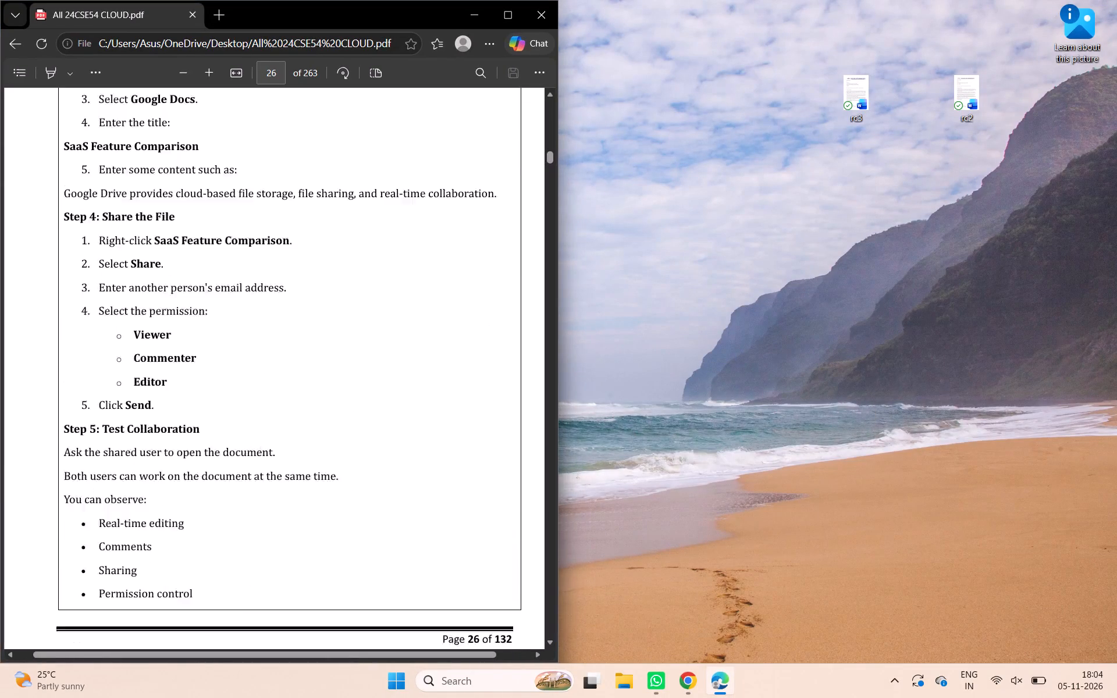
pyautogui.scroll(-17, 386, 372)
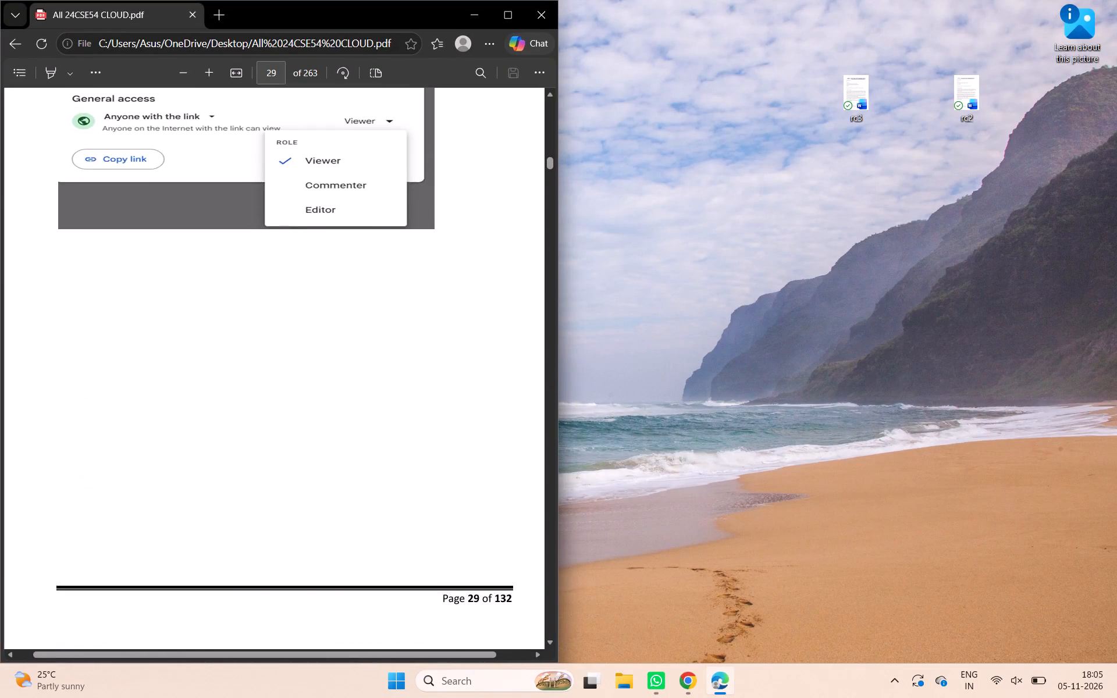
pyautogui.scroll(-3, 386, 372)
pyautogui.scroll(6, 386, 372)
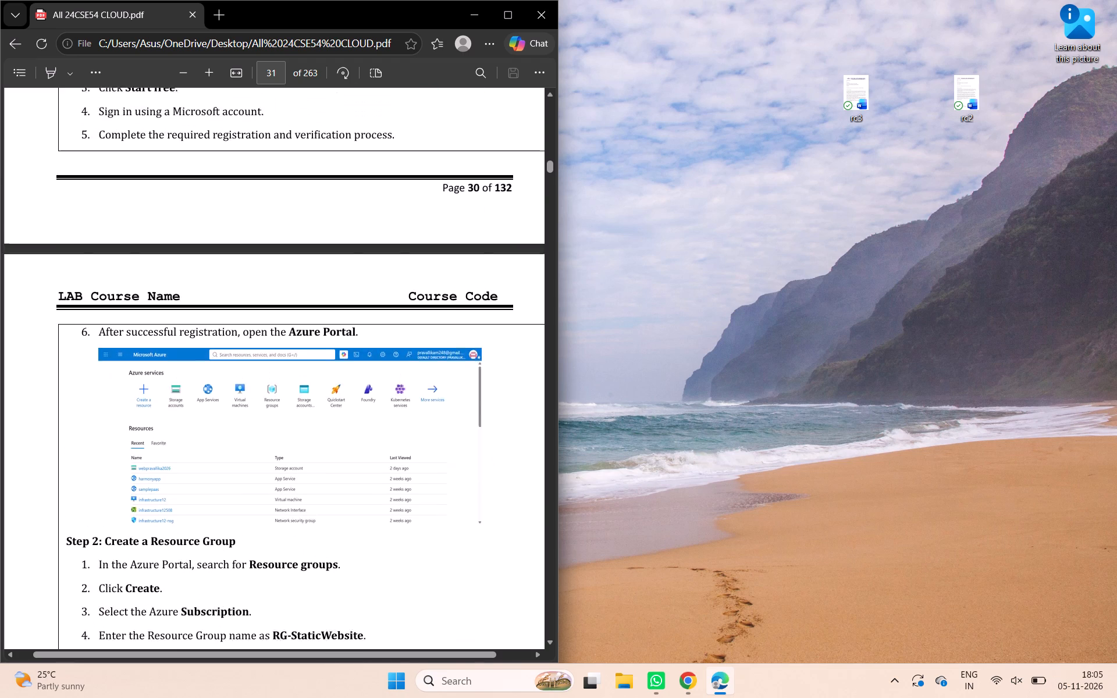
pyautogui.scroll(6, 386, 372)
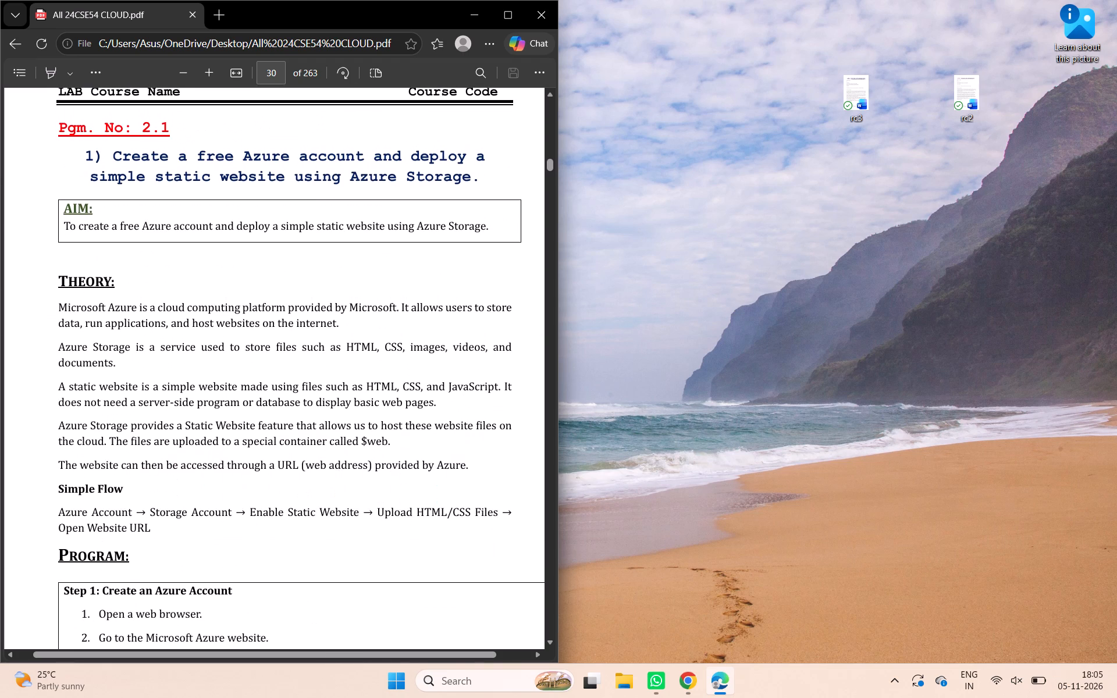
pyautogui.scroll(-1, 386, 372)
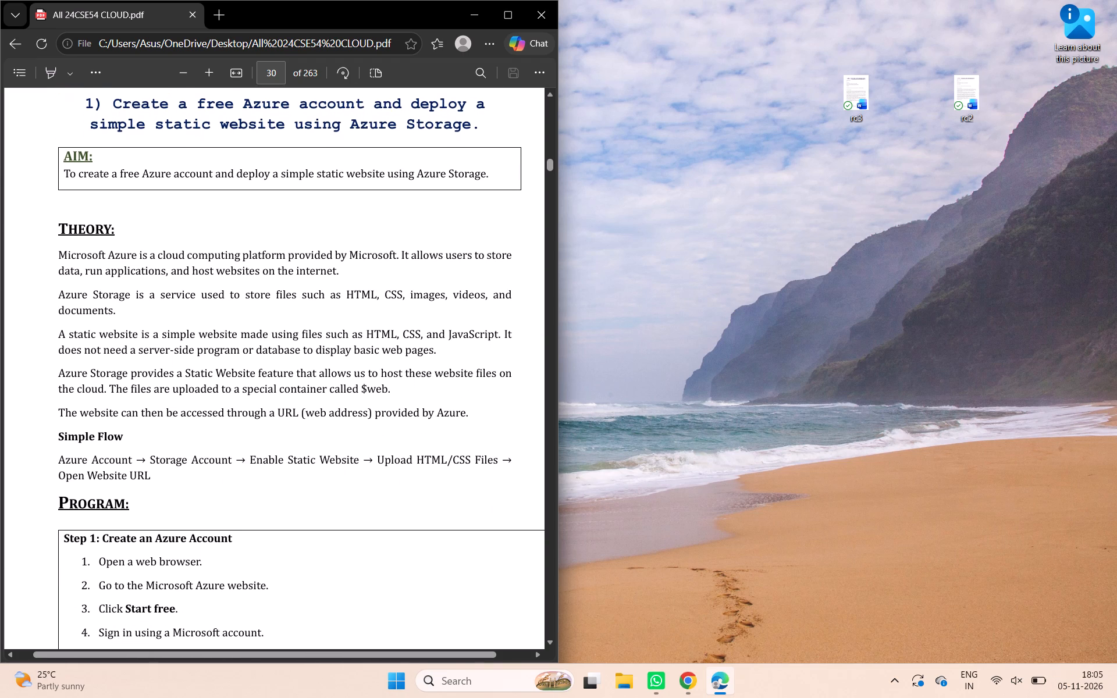
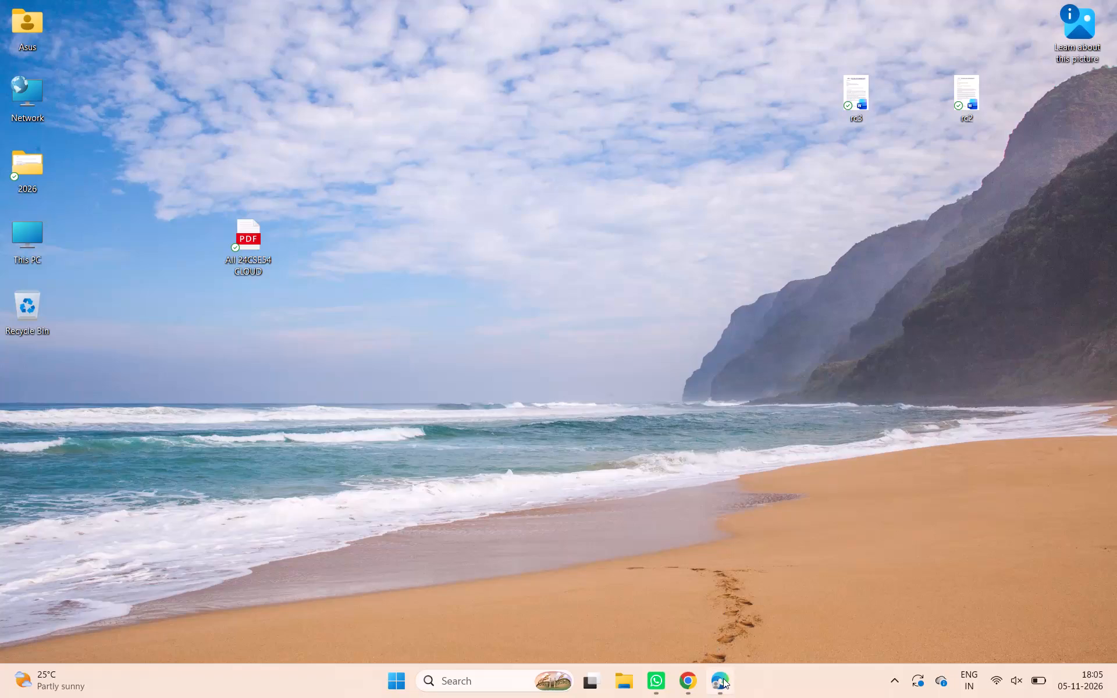
# Restore the lab manual PDF window in Edge.
pyautogui.click(723, 678)
# Move Chrome after Edge among the pinned apps and bring up the Chrome window showing the Azure portal home page.
pyautogui.moveTo(680, 683); pyautogui.dragTo(746, 685)
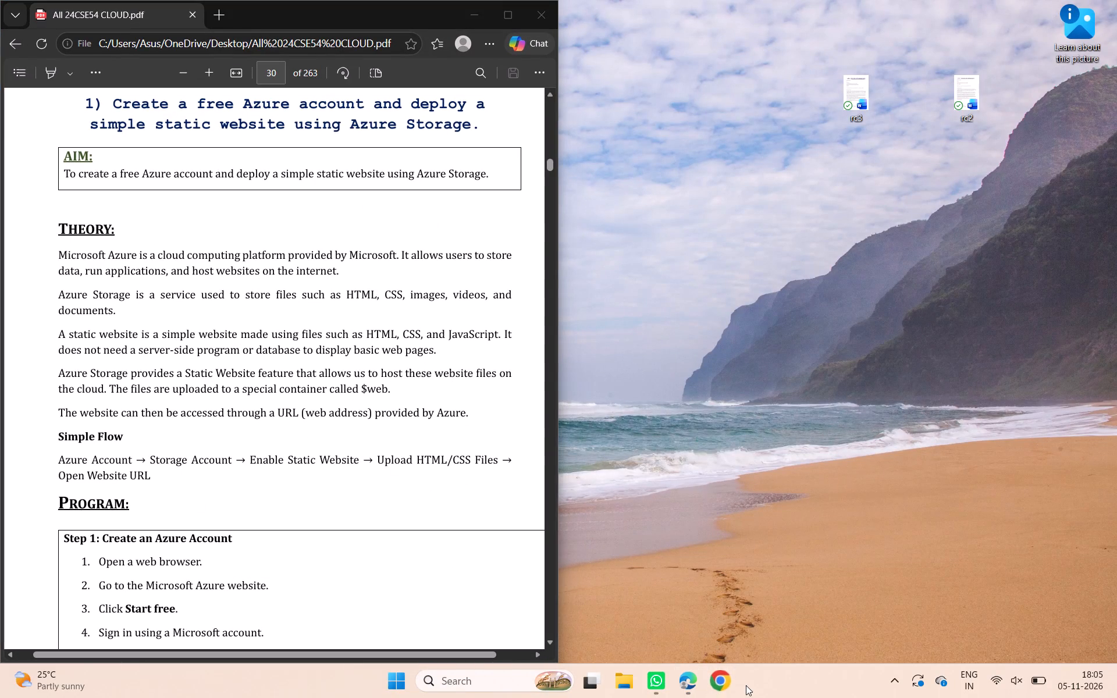
pyautogui.click(716, 686)
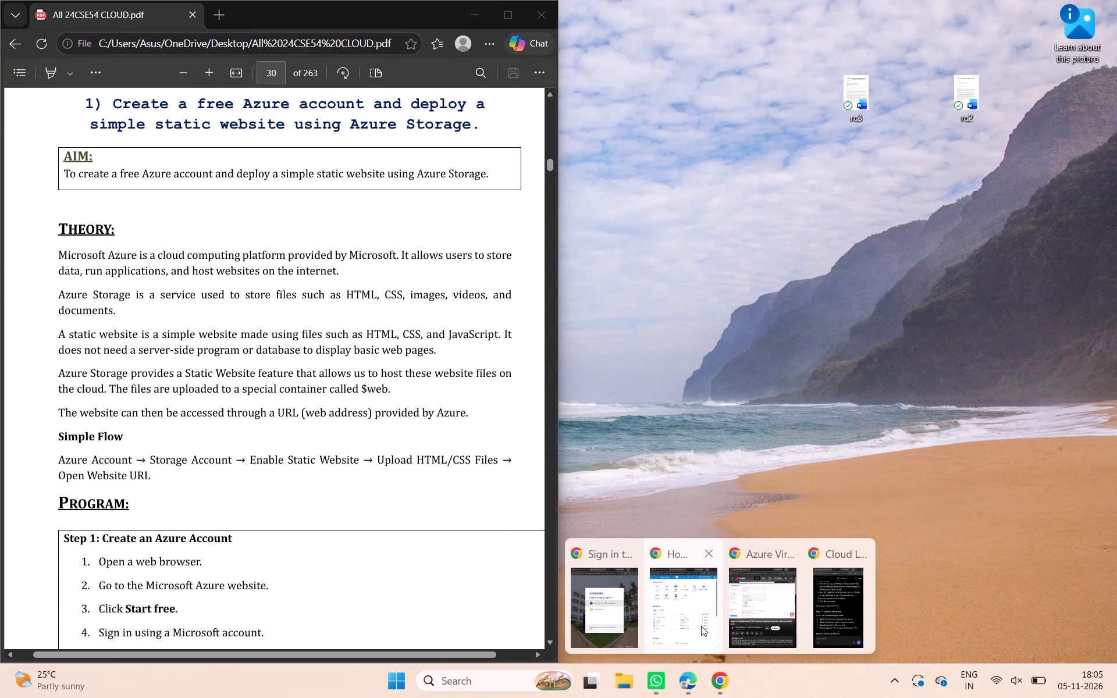
pyautogui.click(701, 624)
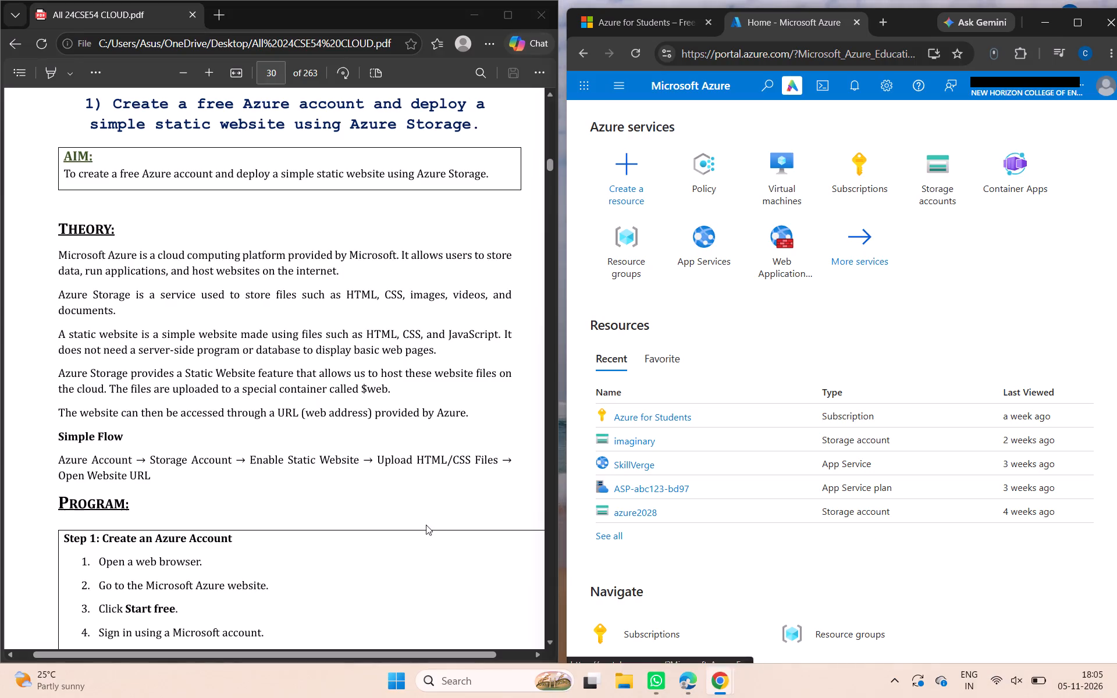
# Follow Pgm. No 2.1 in the manual to Step 2: Create a Resource Group, and open the portal's Create a resource page.
pyautogui.scroll(-1, 413, 526)
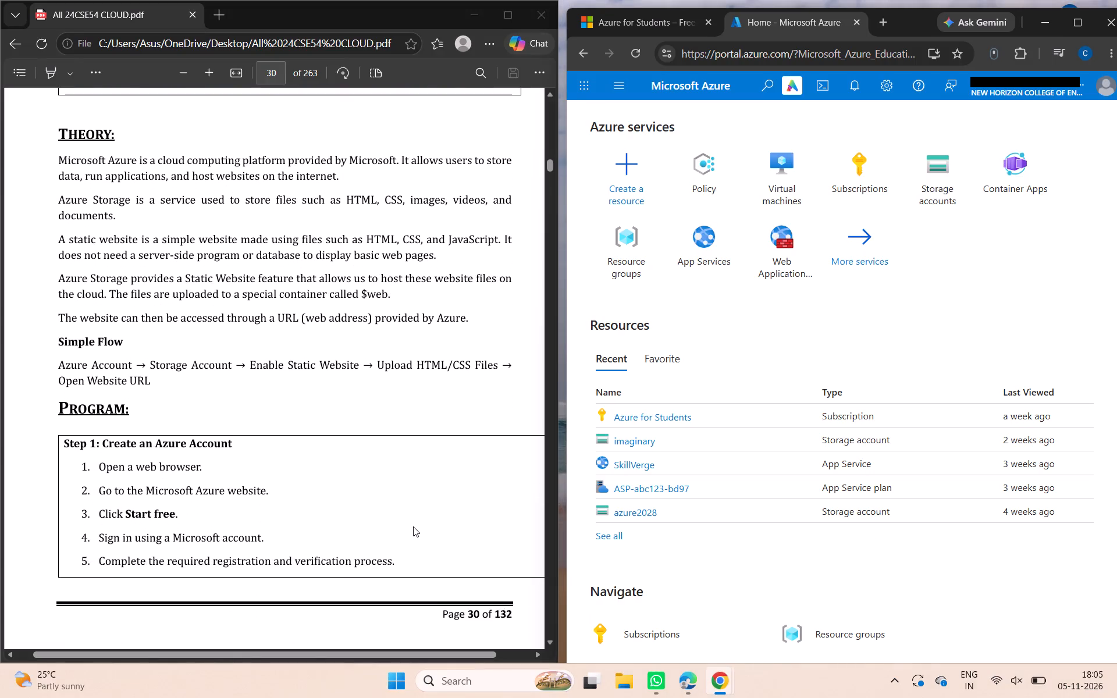
pyautogui.scroll(-4, 413, 526)
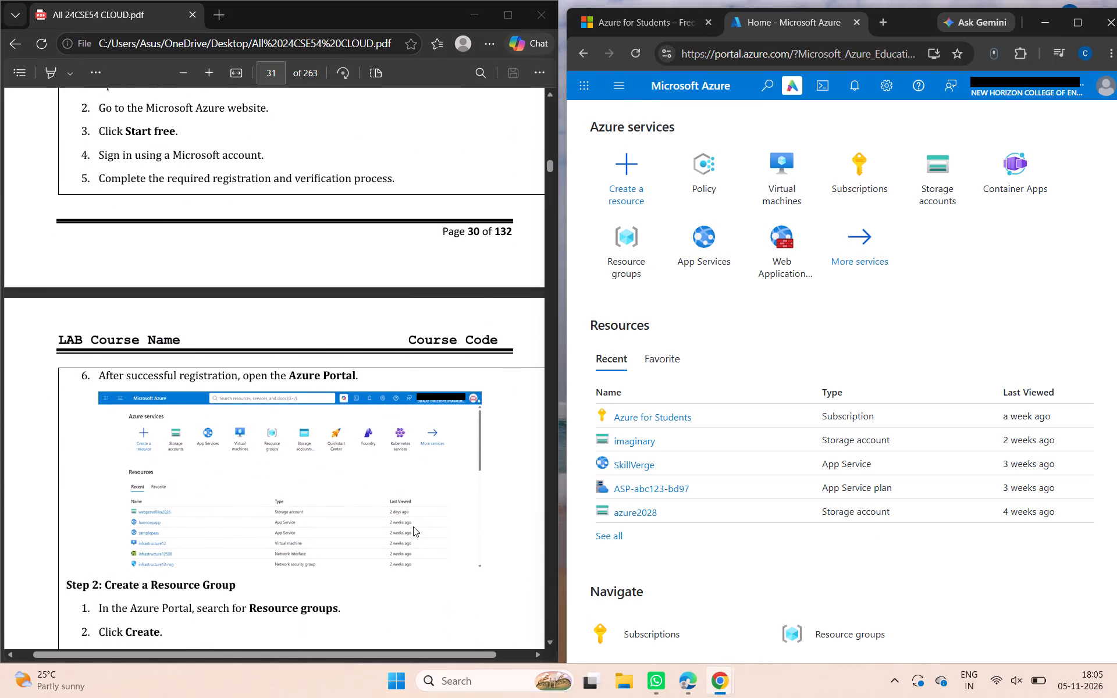
pyautogui.scroll(-5, 413, 526)
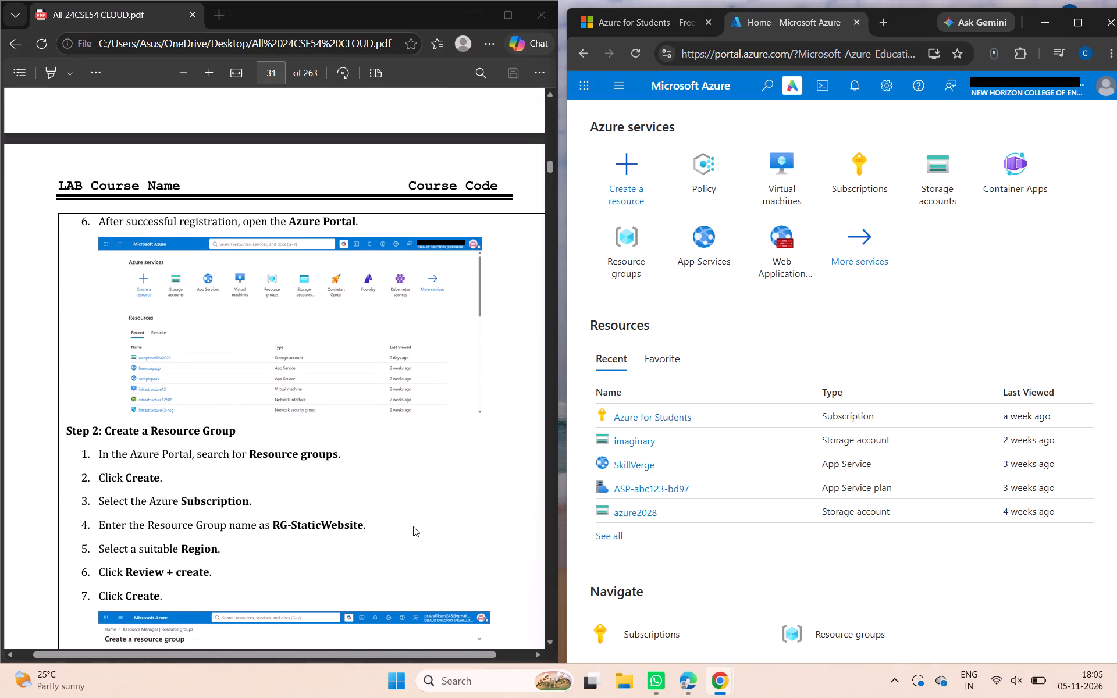
pyautogui.click(638, 193)
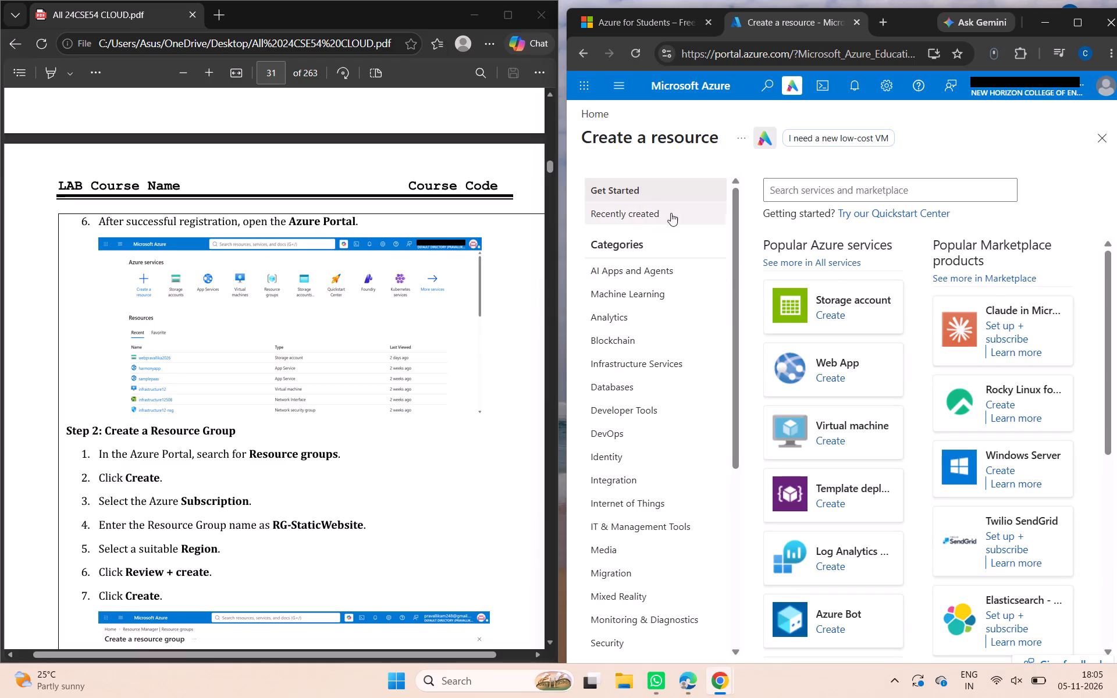
# Review the manual's Pgm. No 2.1 from its aim and theory through the instructions of Step 2: Create a Resource Group.
pyautogui.scroll(1, 343, 415)
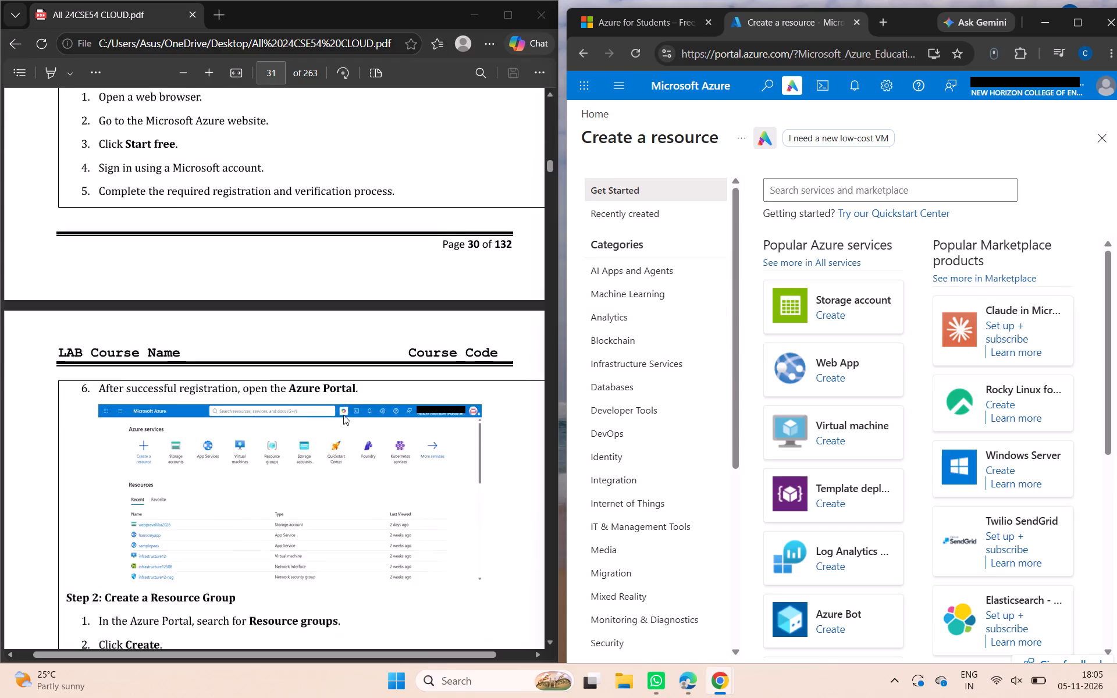
pyautogui.scroll(5, 343, 415)
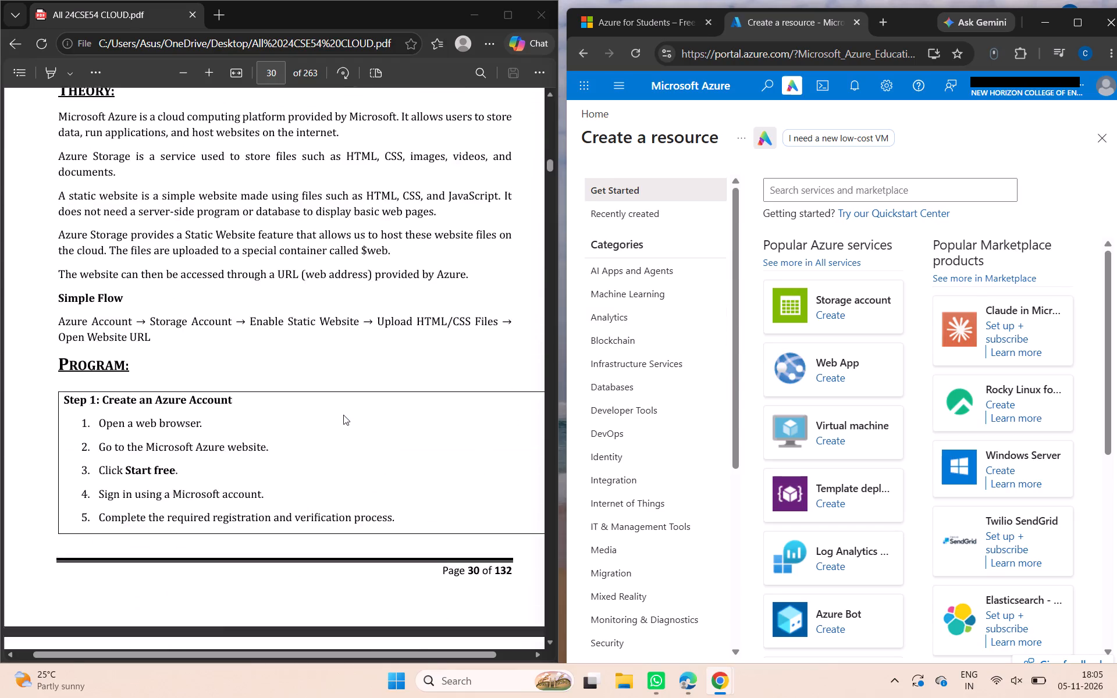
pyautogui.scroll(2, 343, 415)
pyautogui.scroll(-1, 343, 415)
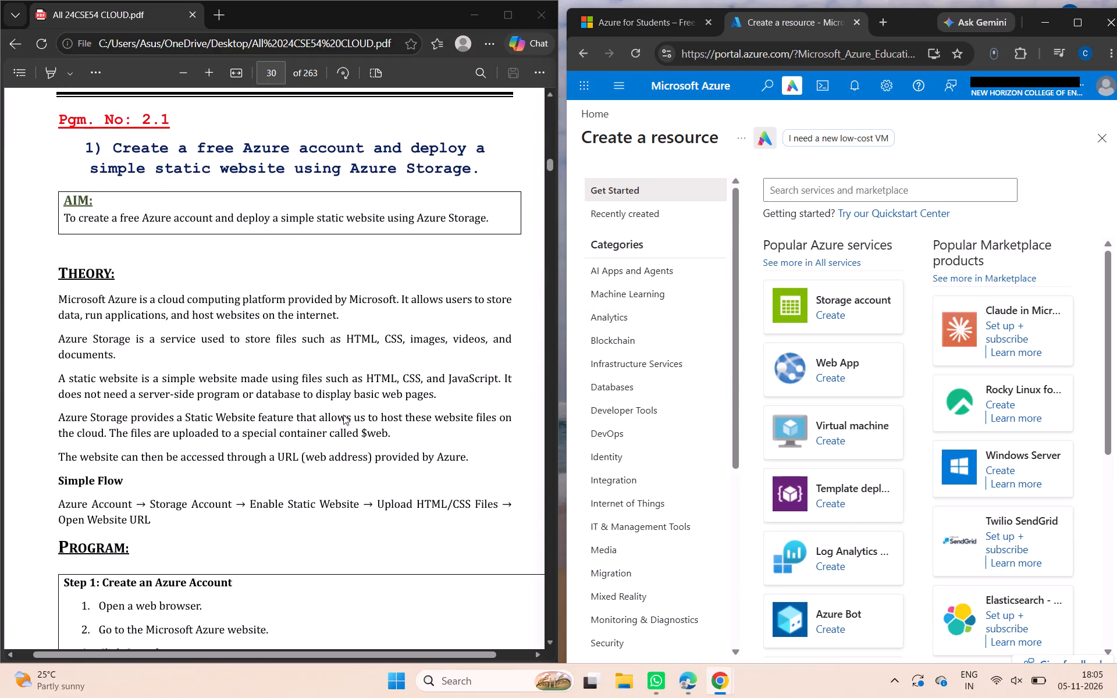
pyautogui.scroll(-2, 343, 415)
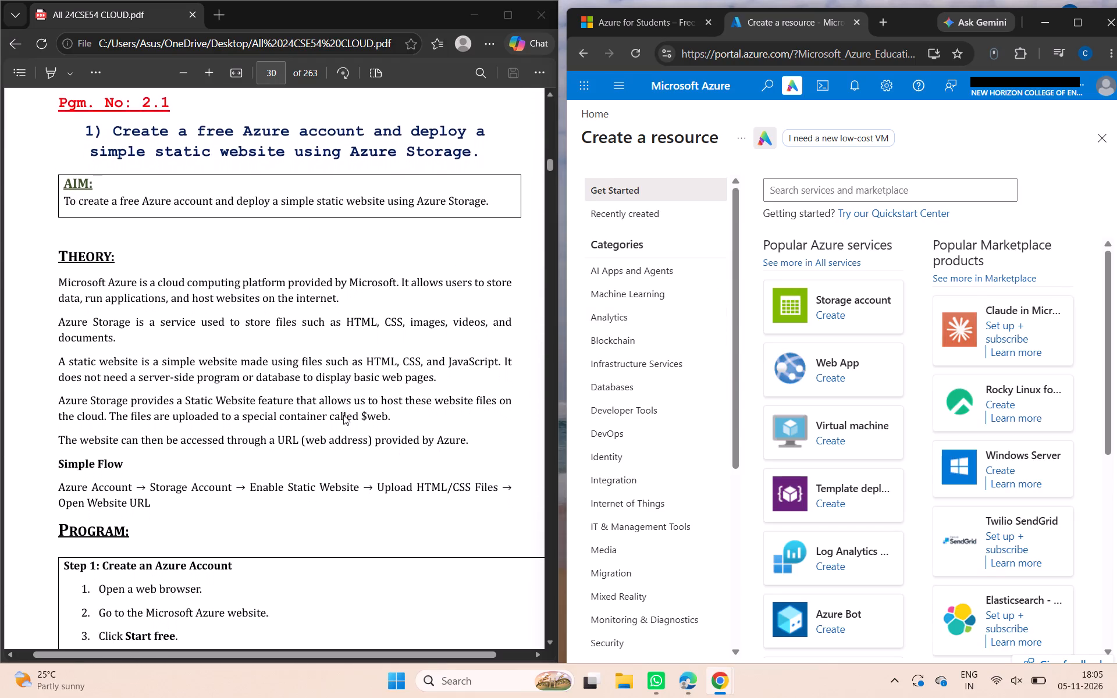
pyautogui.scroll(-2, 343, 415)
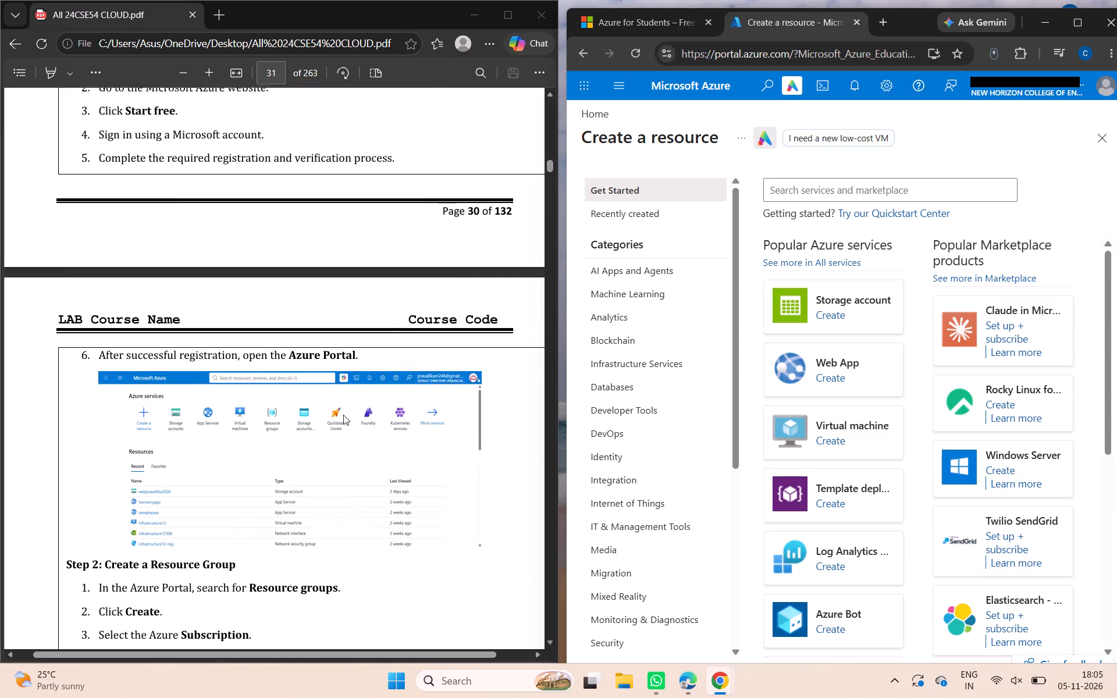
pyautogui.scroll(-1, 343, 415)
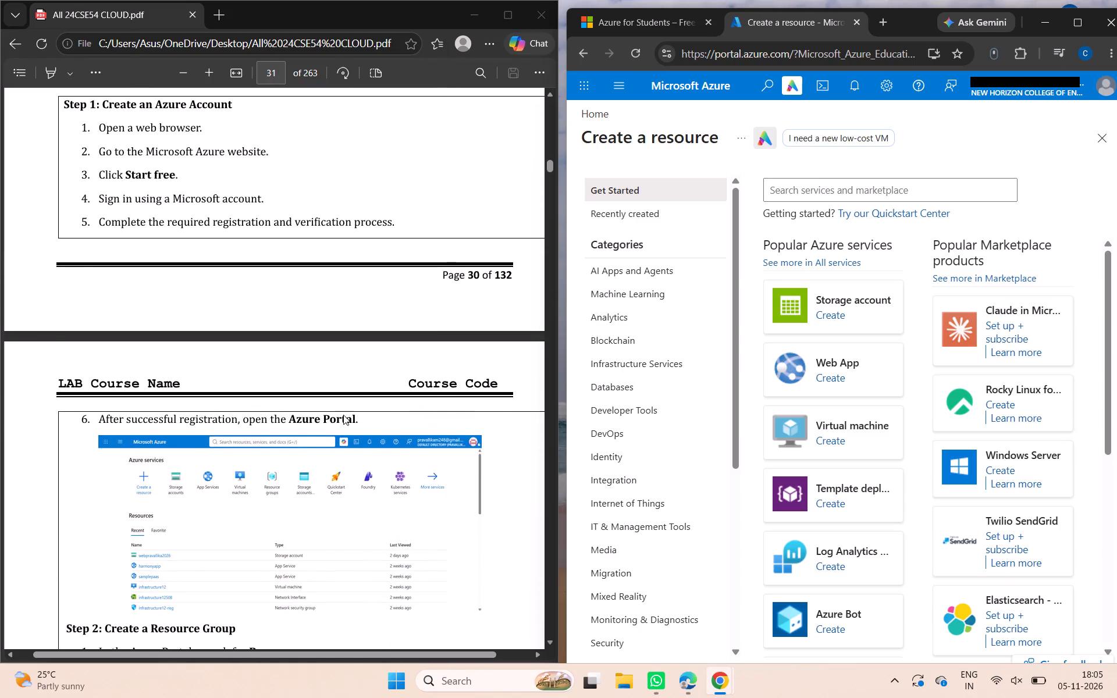
pyautogui.scroll(-3, 343, 415)
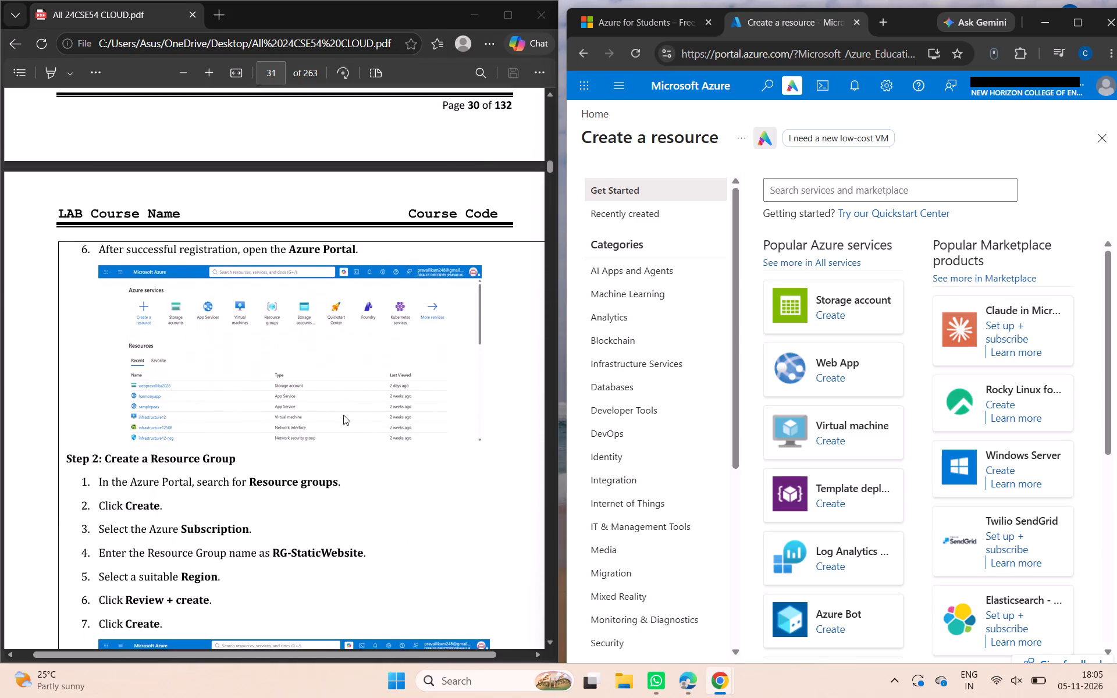
pyautogui.scroll(-1, 343, 415)
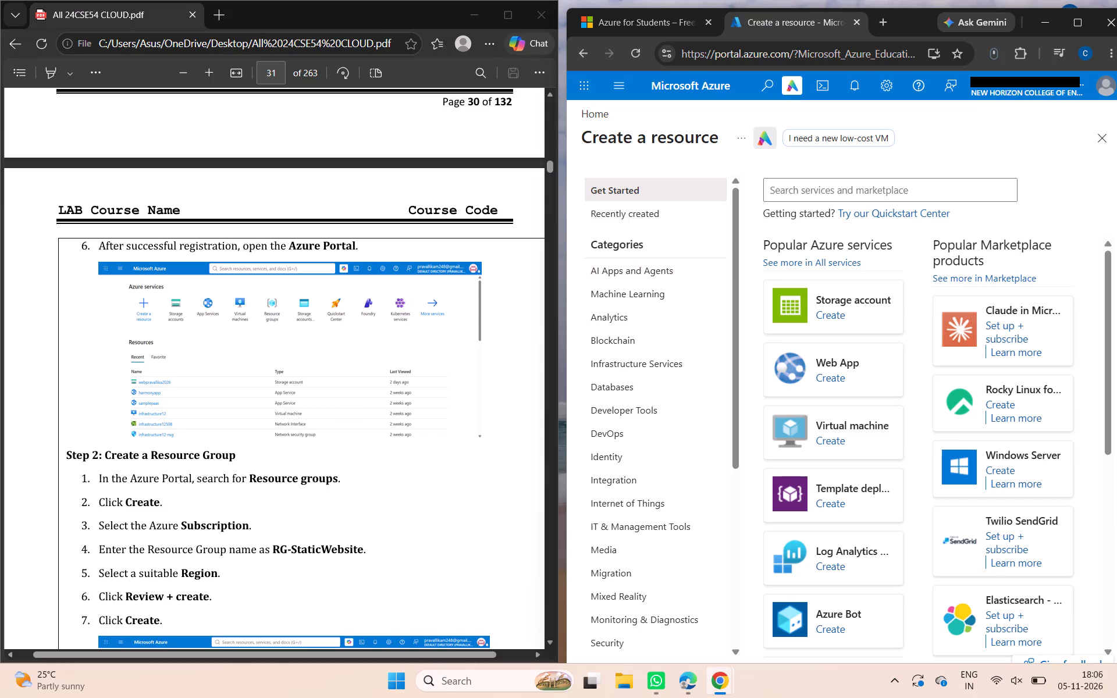
# Search Azure services and marketplace for "resource group".
pyautogui.click(801, 195)
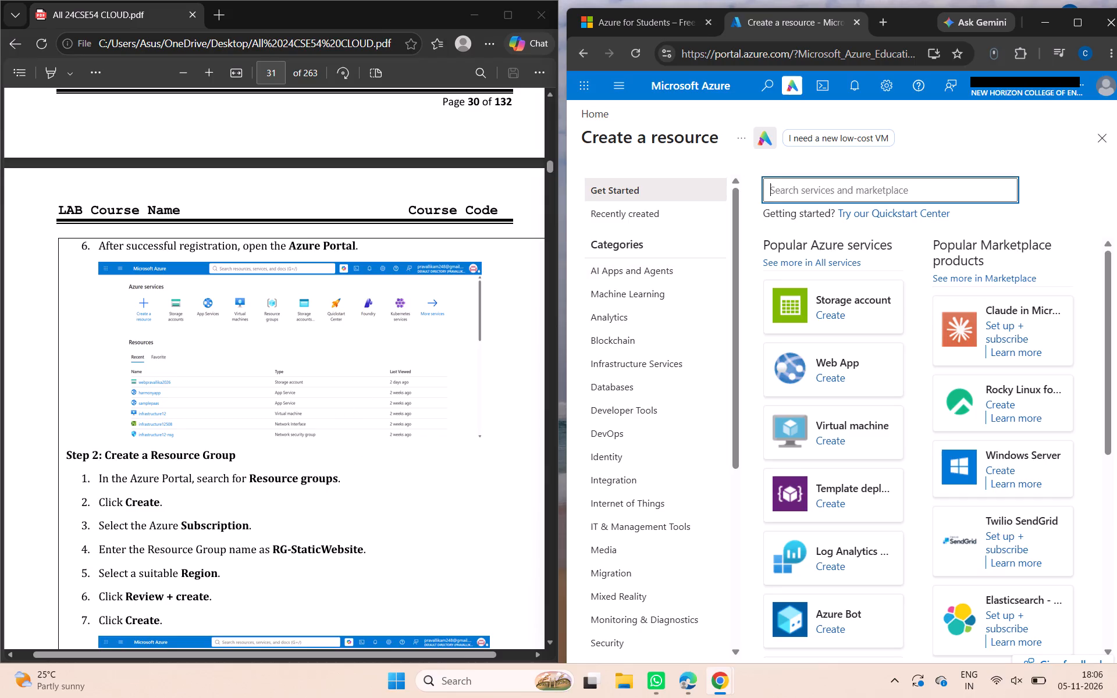
pyautogui.write('resourc')
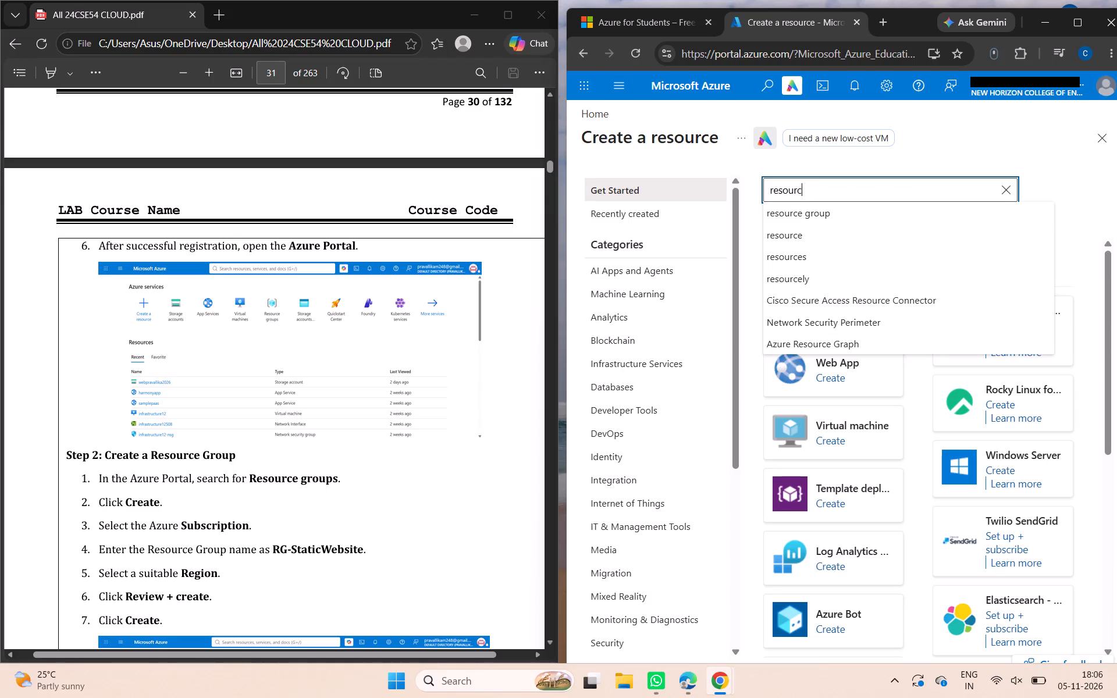
pyautogui.click(818, 214)
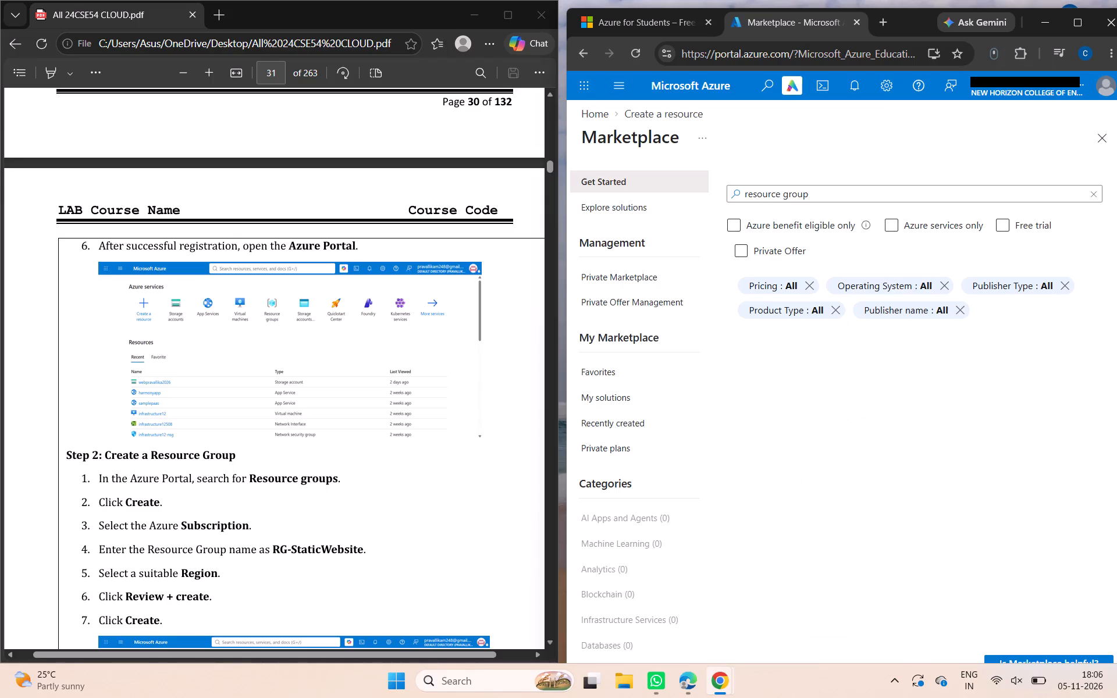
# Reread Pgm. No 2.1 in the manual down to Step 2's resource group name, region and sample creation form.
pyautogui.scroll(7, 240, 273)
pyautogui.scroll(-1, 240, 273)
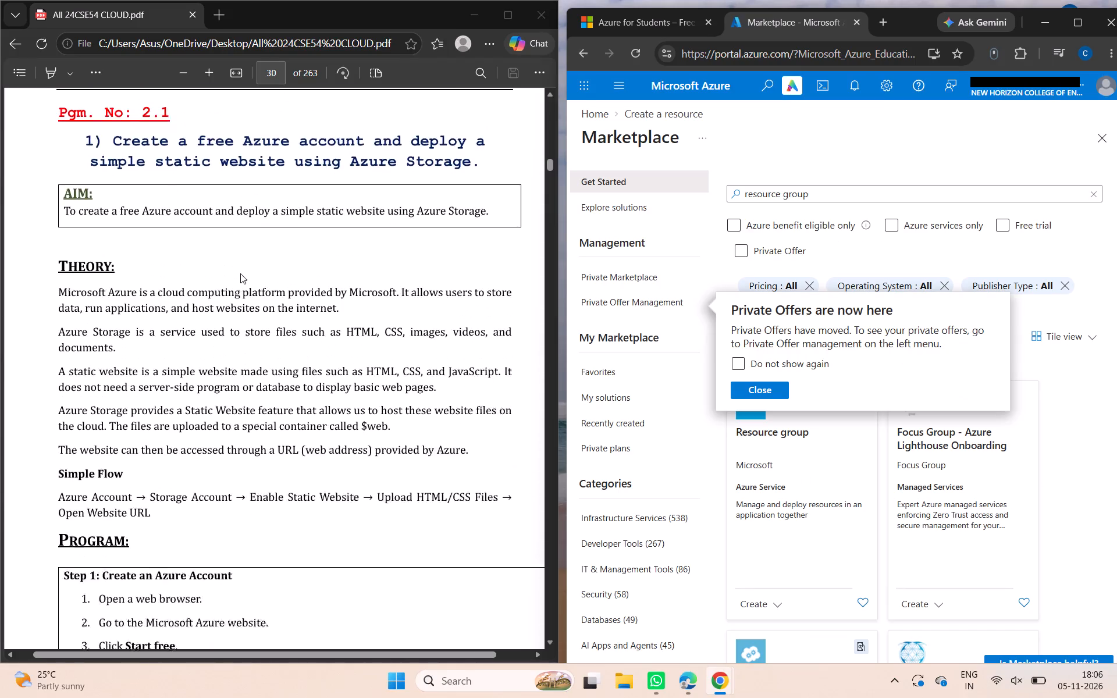
pyautogui.scroll(-1, 240, 273)
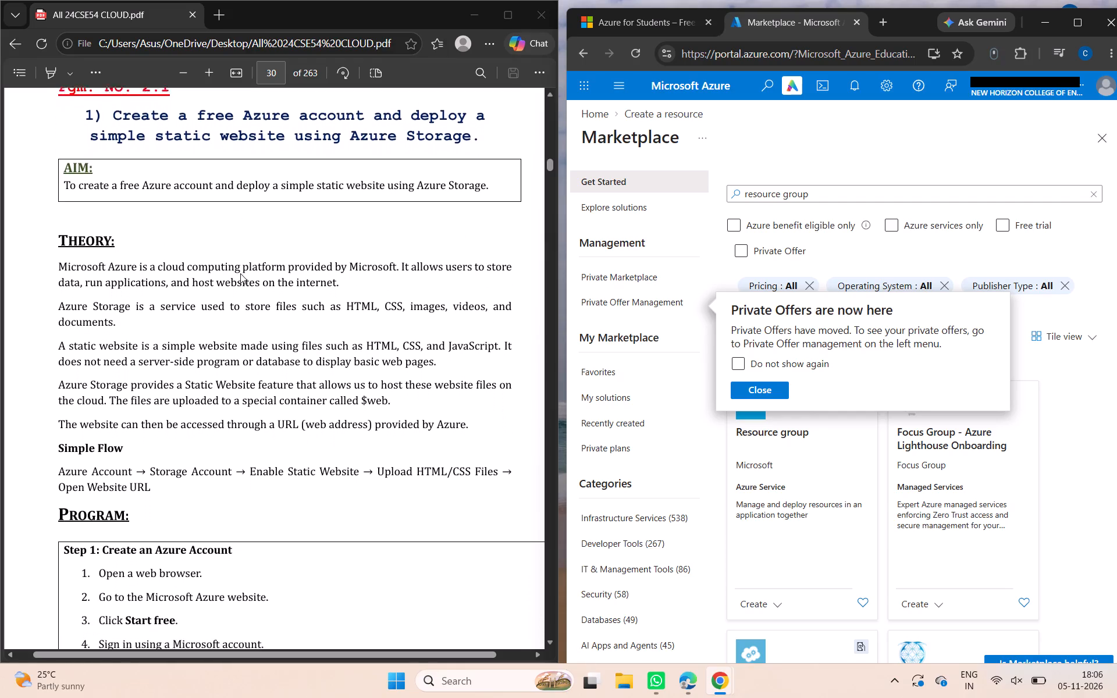
pyautogui.scroll(-2, 240, 273)
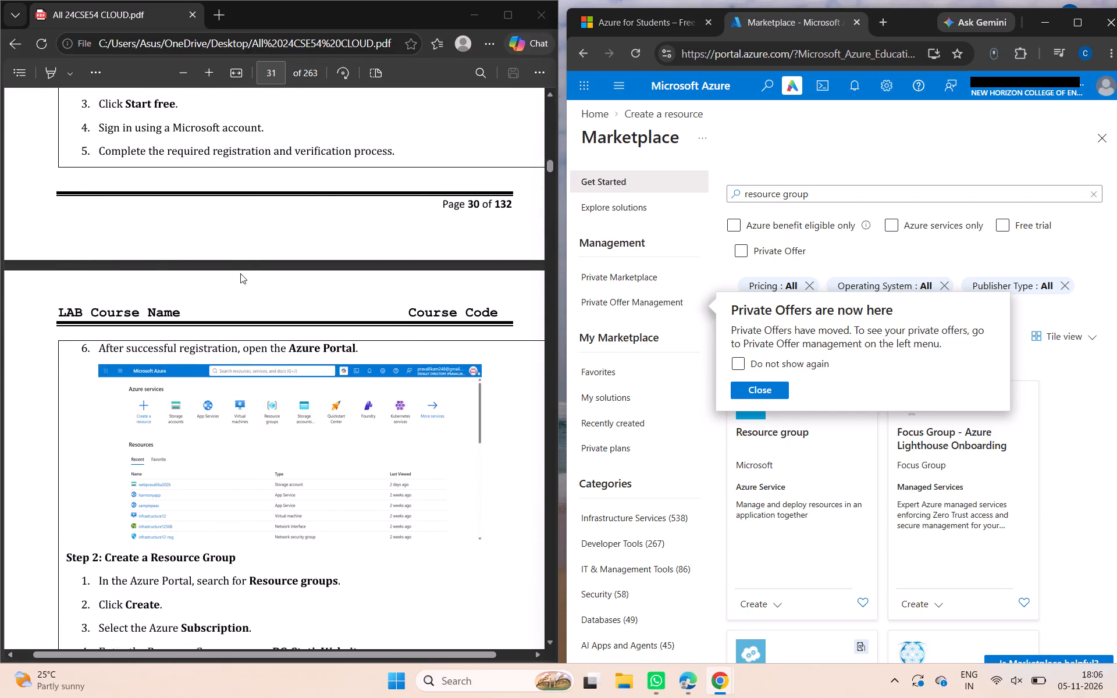
pyautogui.scroll(-1, 240, 273)
pyautogui.scroll(-1, 279, 453)
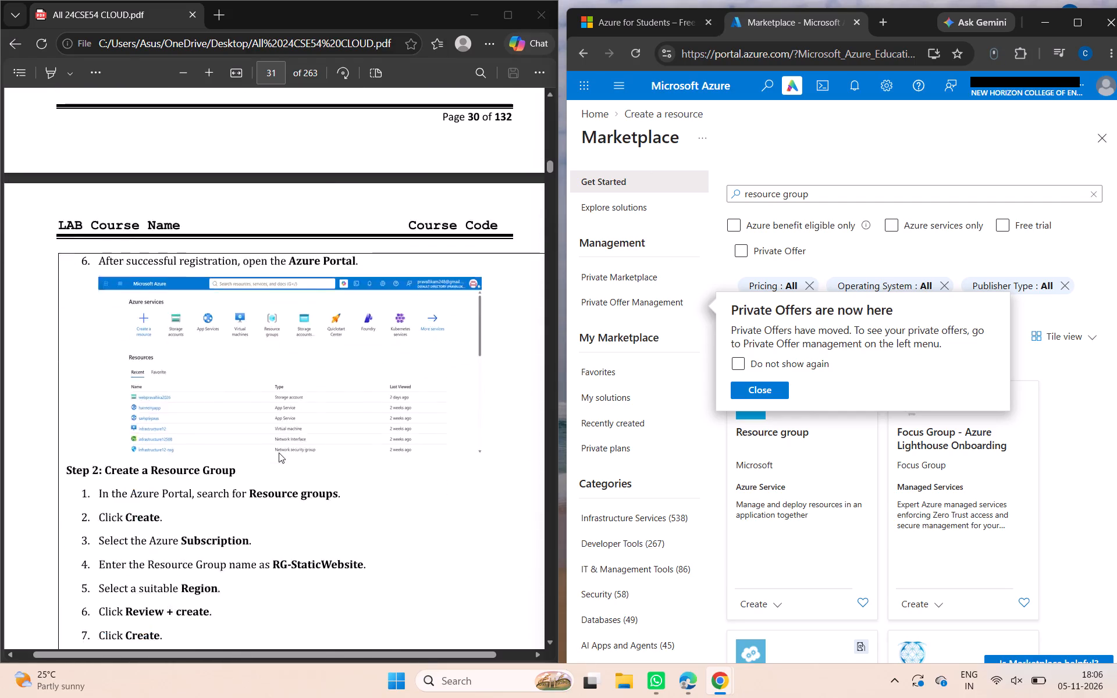
pyautogui.scroll(-2, 279, 453)
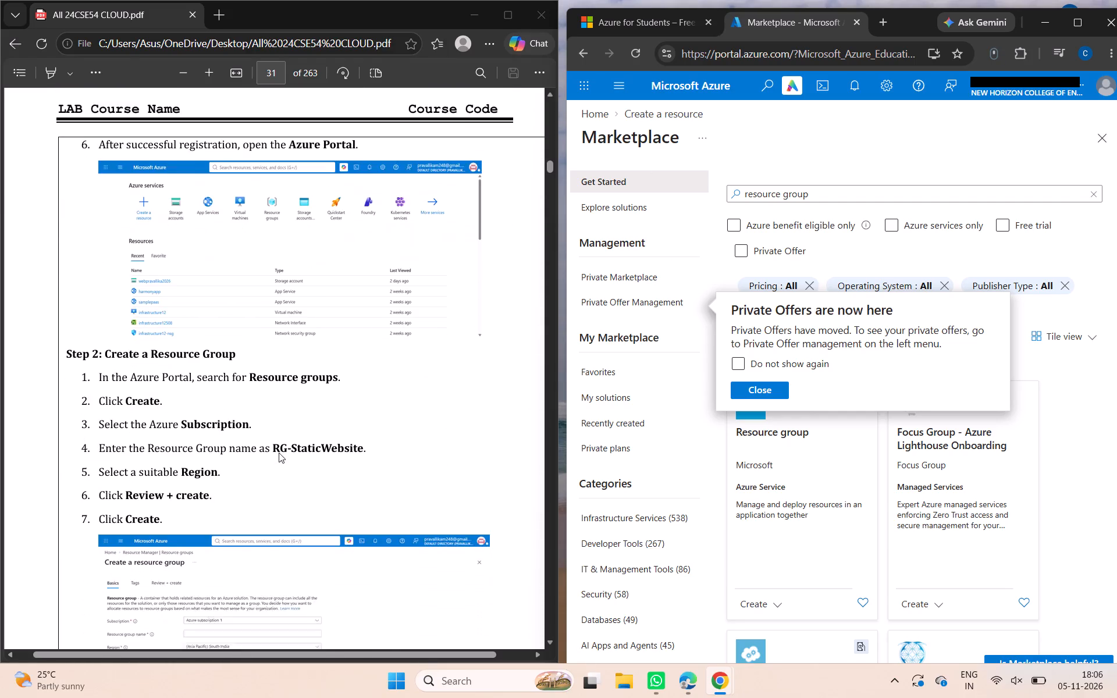
pyautogui.scroll(-1, 279, 453)
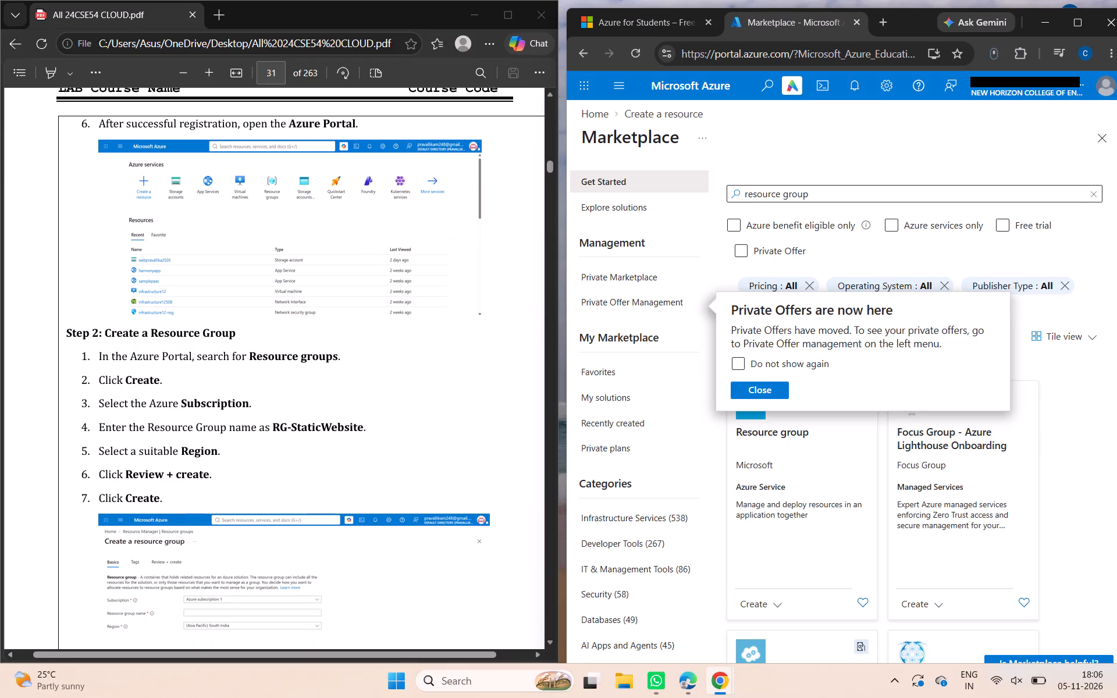
# Dismiss the Private Offers notice and rerun the Marketplace search for "resource group".
pyautogui.click(827, 198)
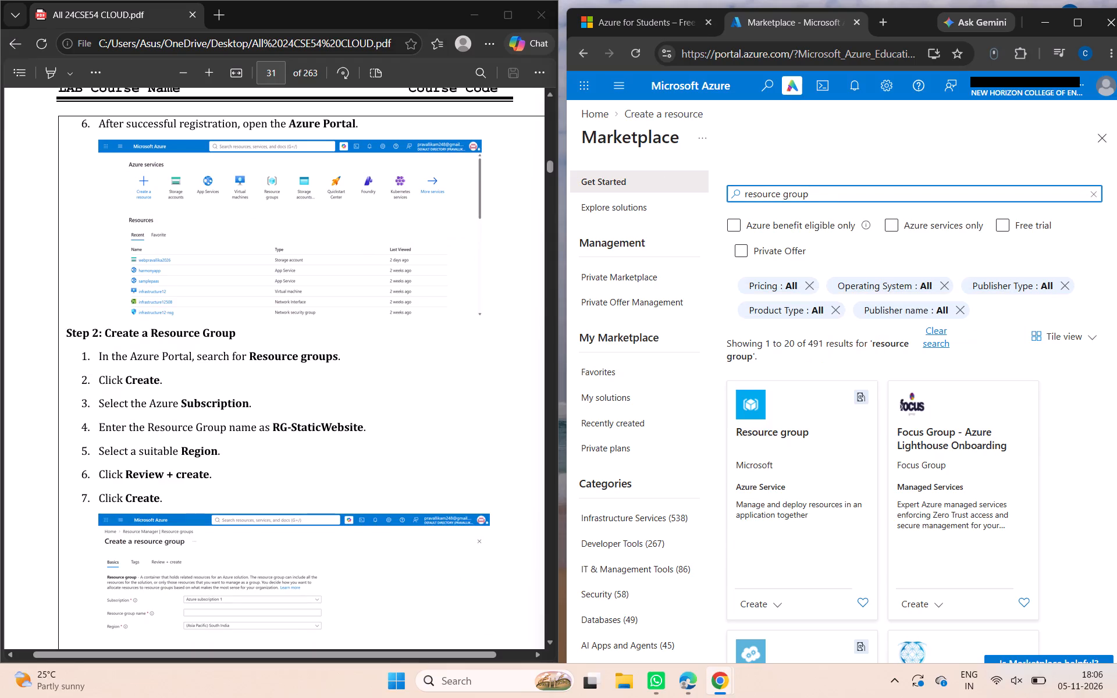
pyautogui.press('Return')
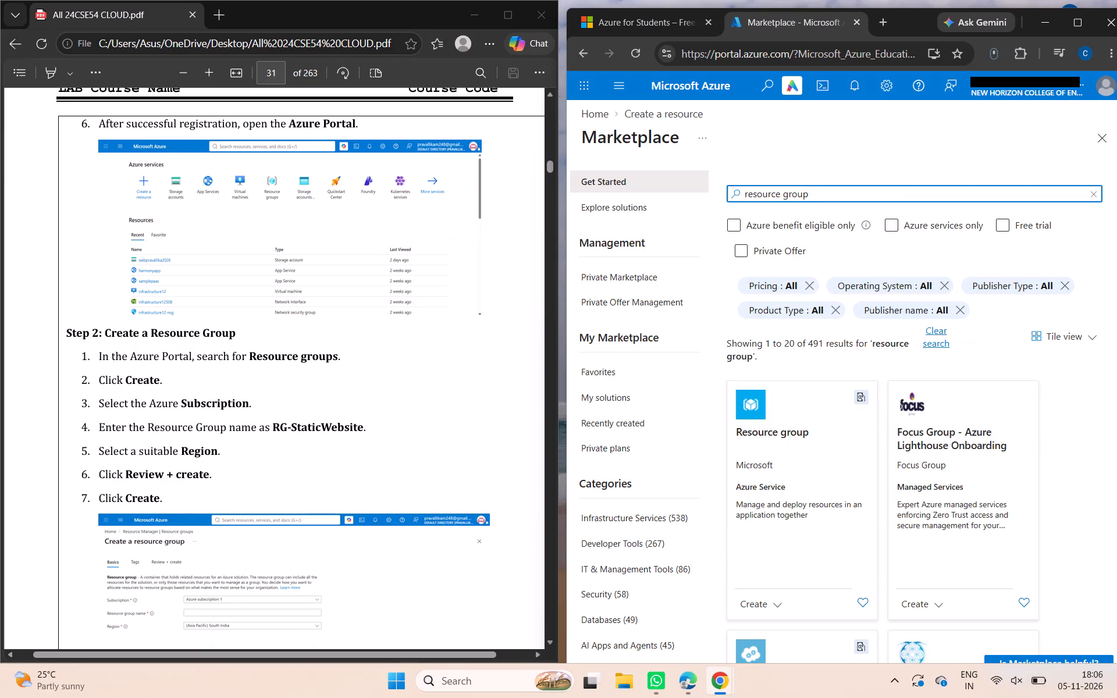
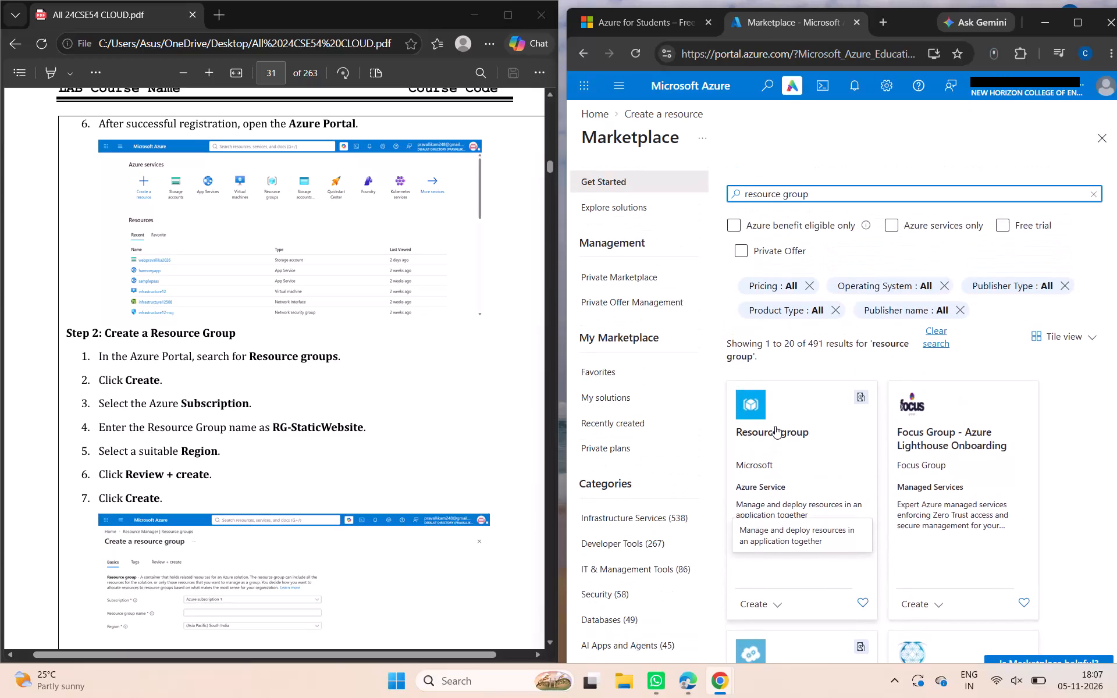
# Reread Pgm. No 2.1 in the manual from its aim and theory through Step 1: Create an Azure Account.
pyautogui.scroll(4, 308, 451)
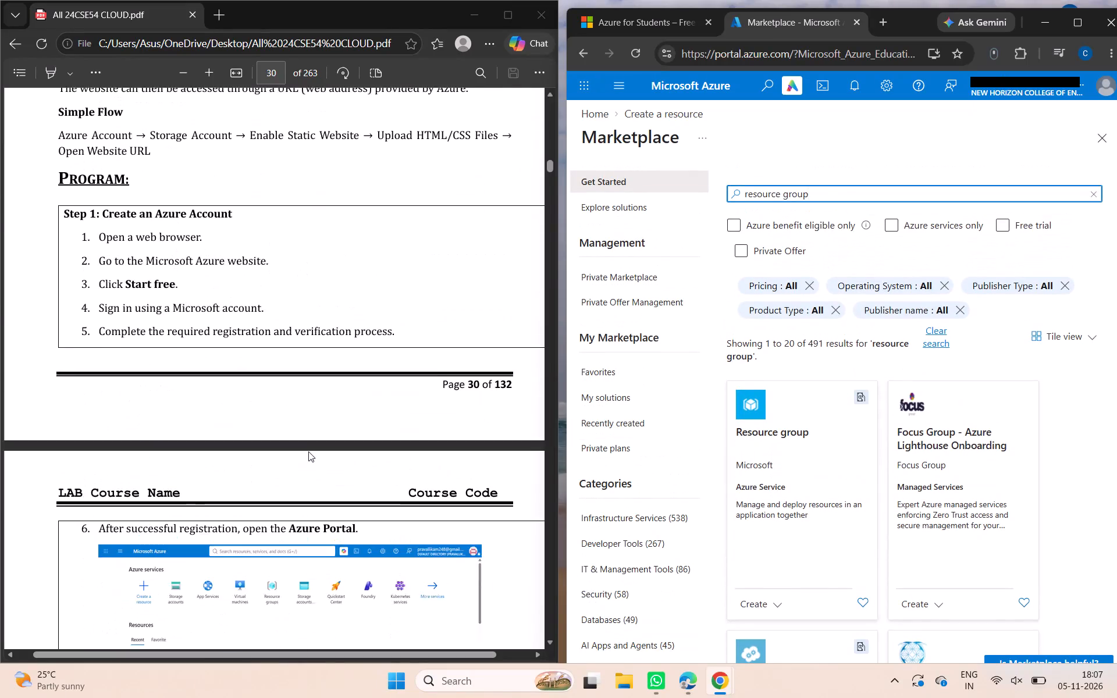
pyautogui.scroll(9, 308, 451)
pyautogui.scroll(-1, 308, 451)
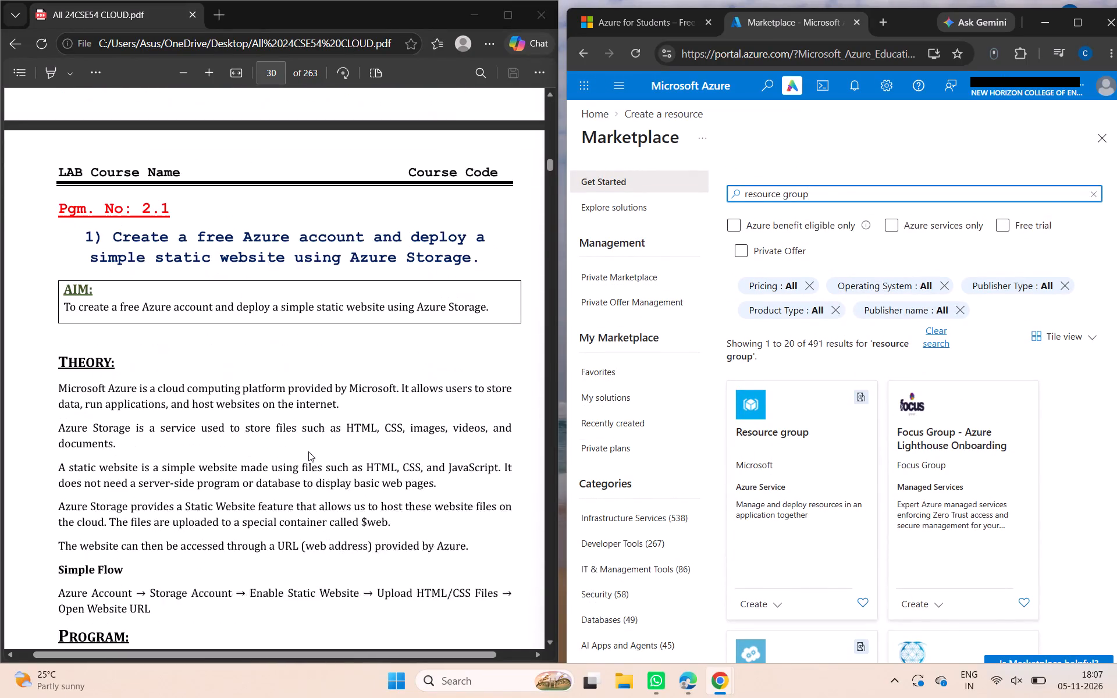
pyautogui.scroll(-1, 308, 451)
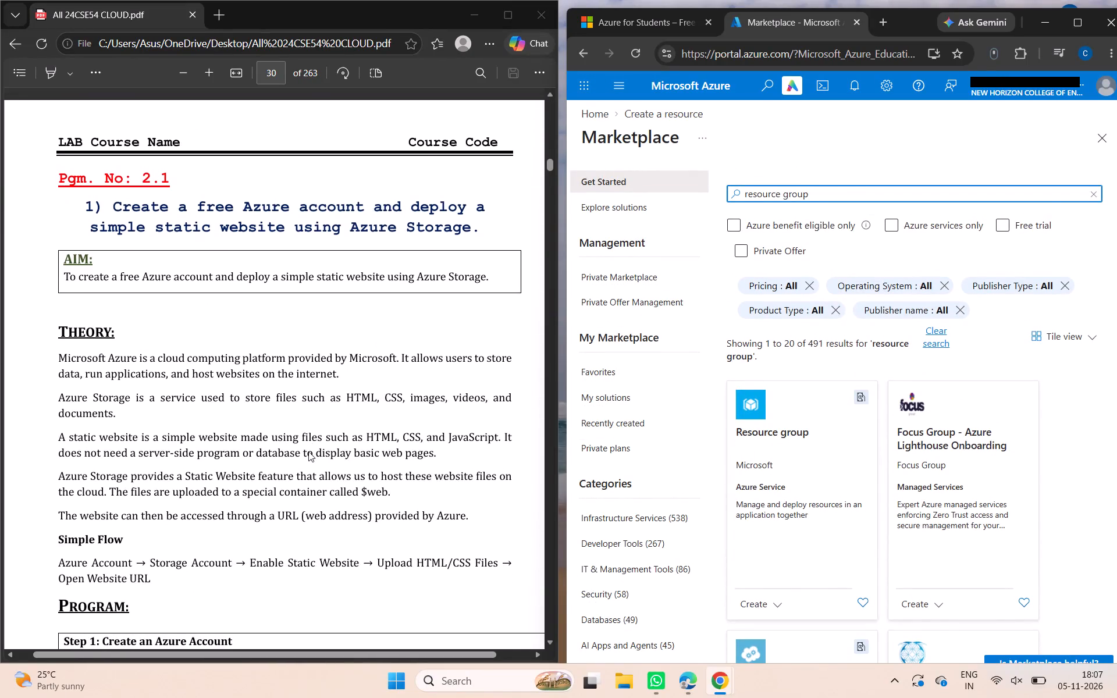
pyautogui.scroll(-3, 308, 451)
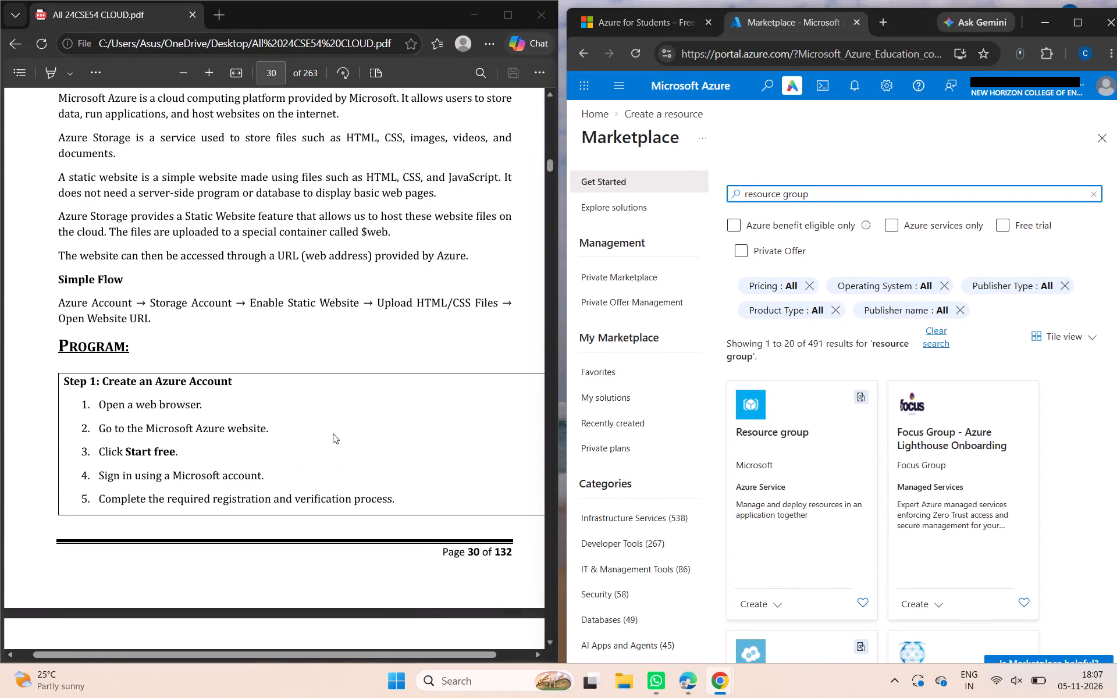
pyautogui.scroll(-1, 369, 436)
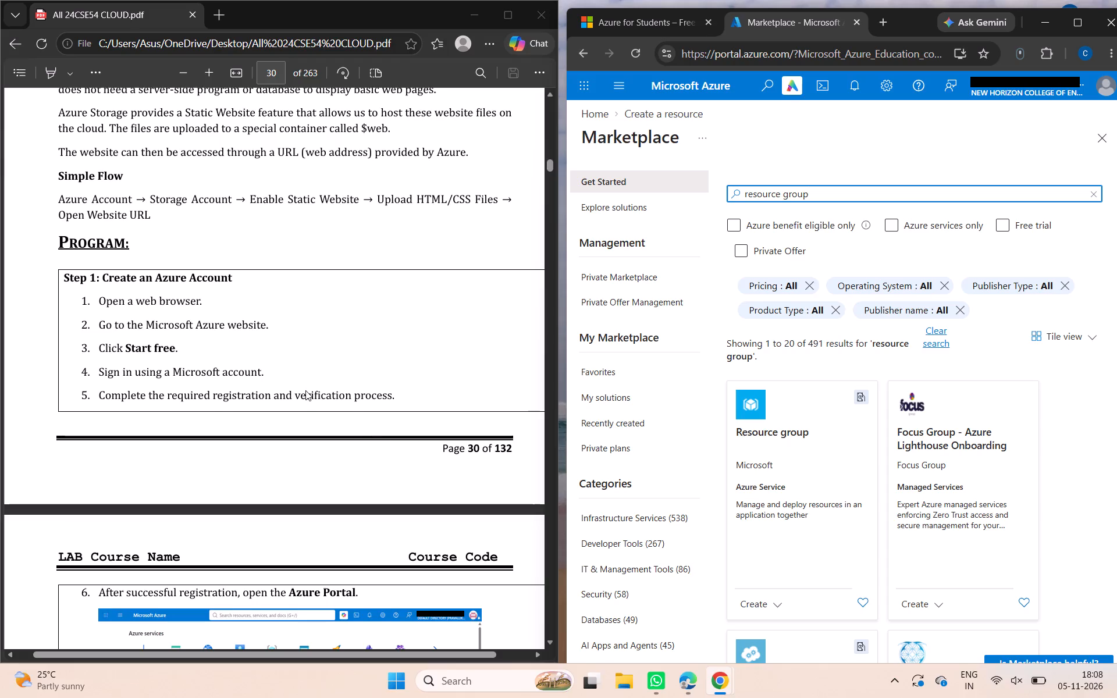
# Leave the Marketplace, find the Virtual machines service through the portal search, and start creating a single virtual machine.
pyautogui.click(1105, 143)
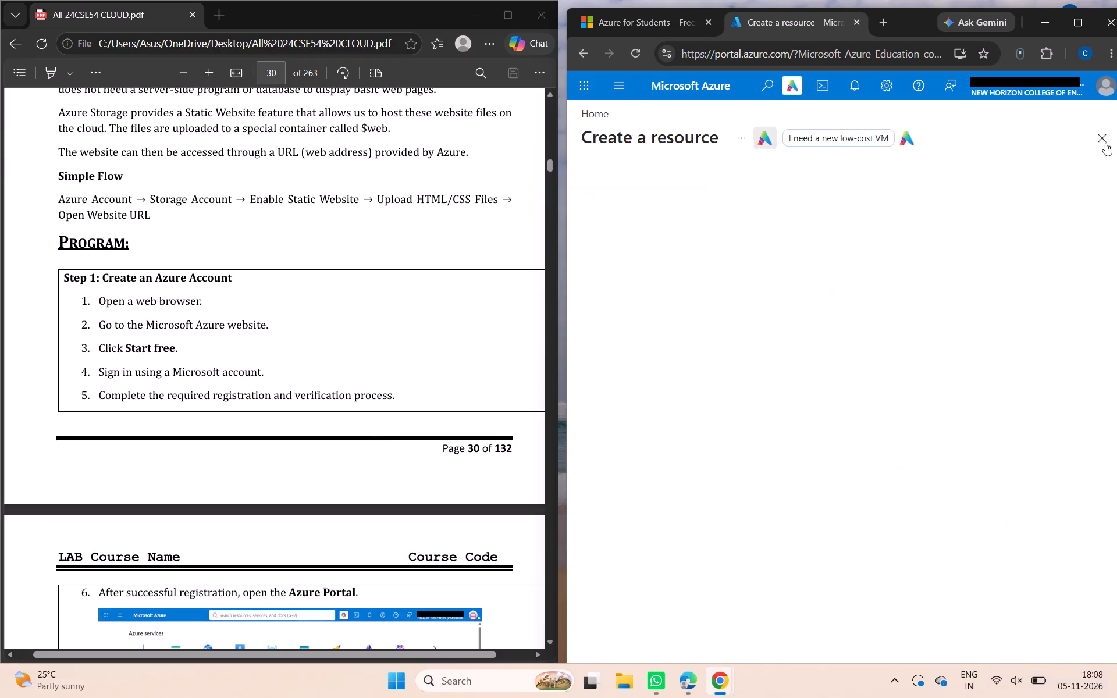
pyautogui.click(1010, 193)
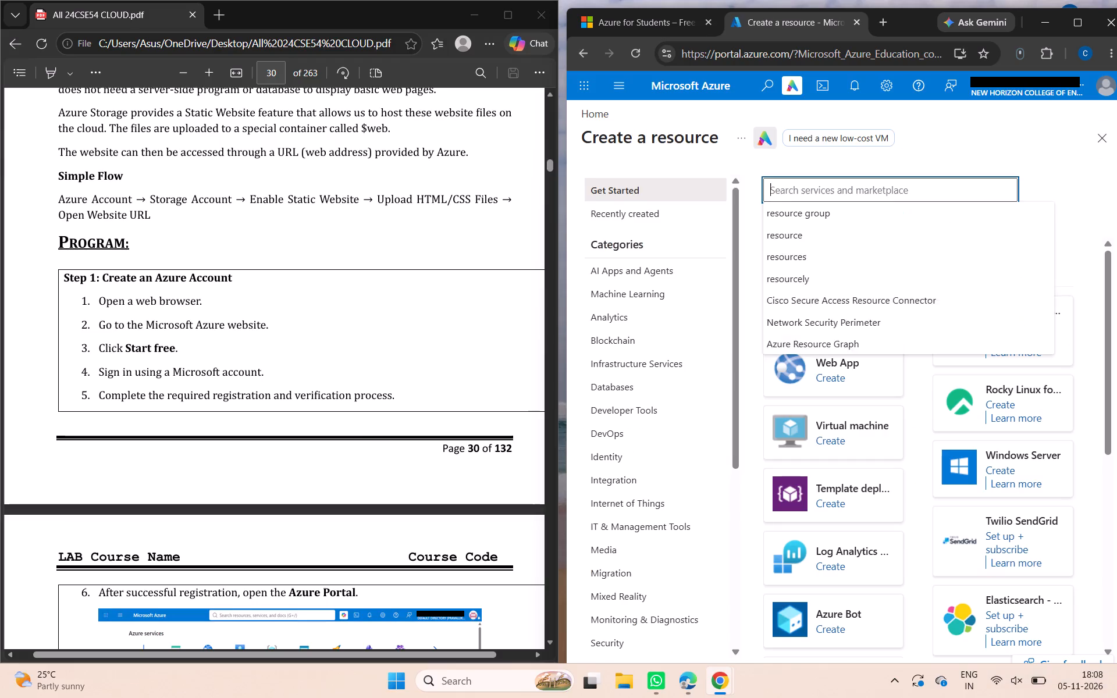
pyautogui.click(767, 86)
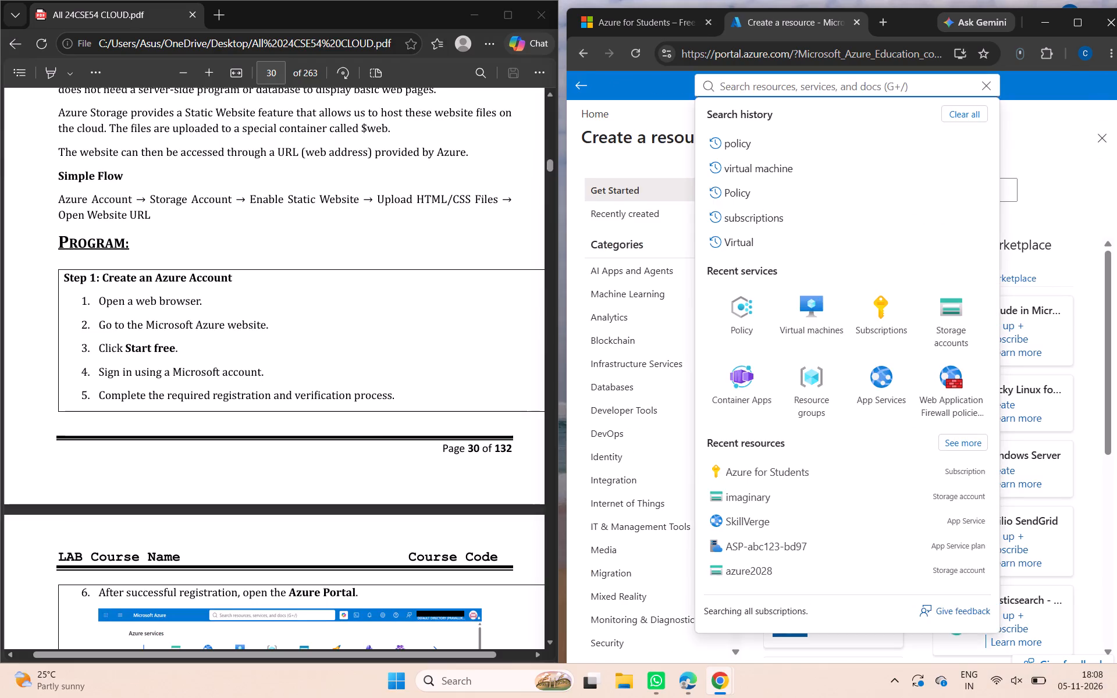
pyautogui.write('virt')
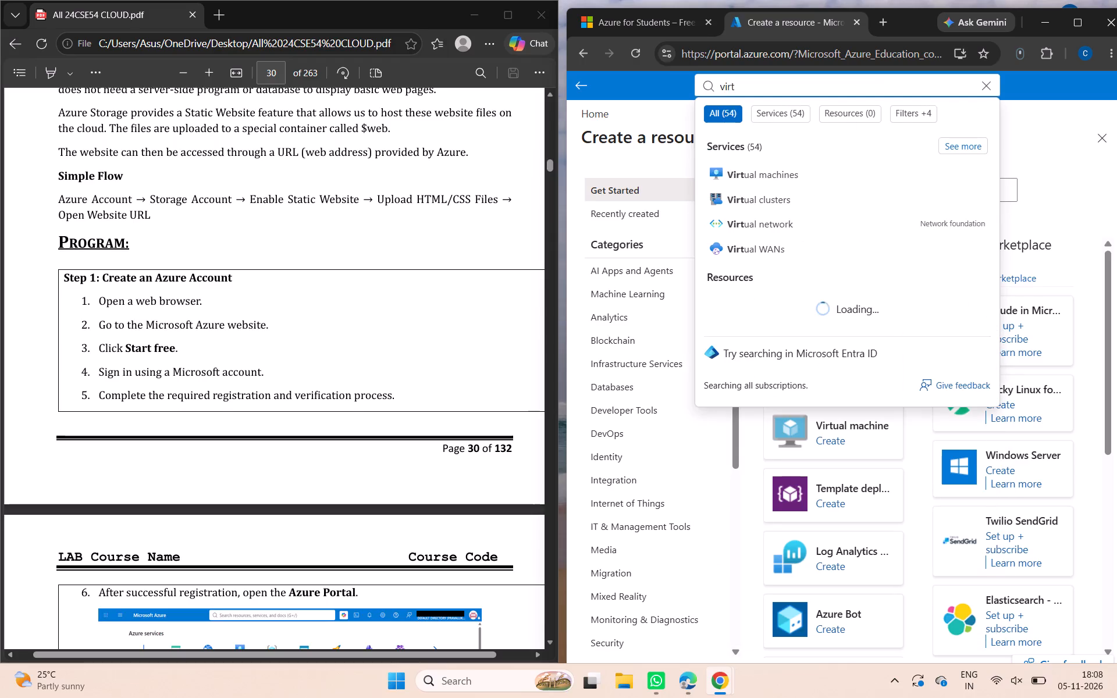
pyautogui.click(773, 169)
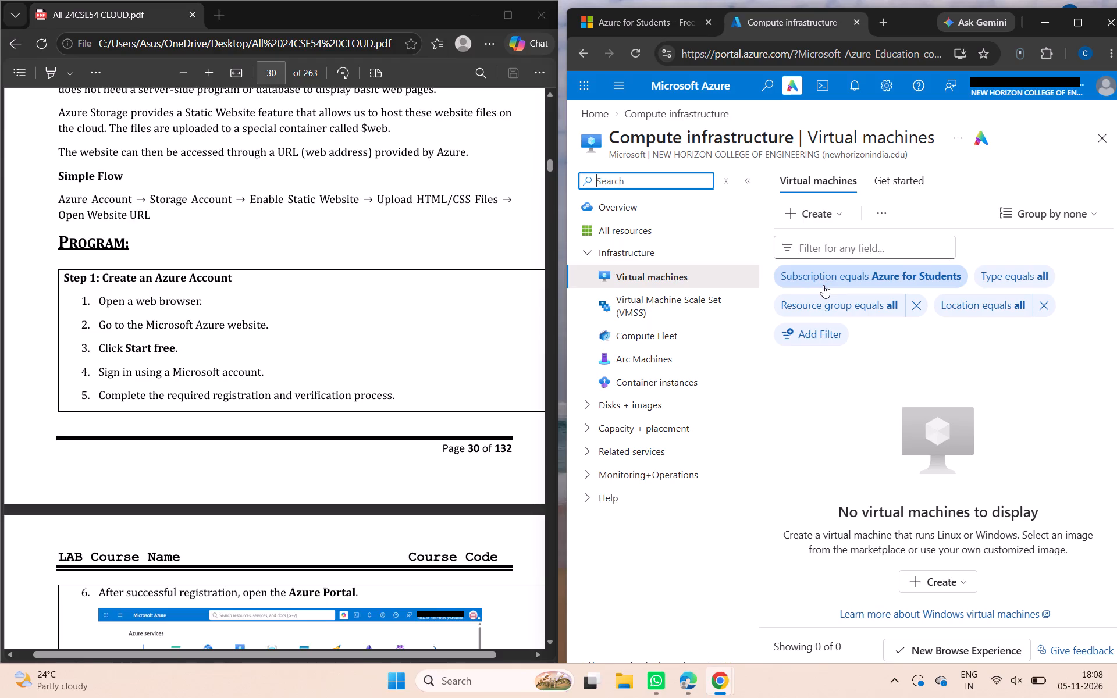
pyautogui.click(680, 283)
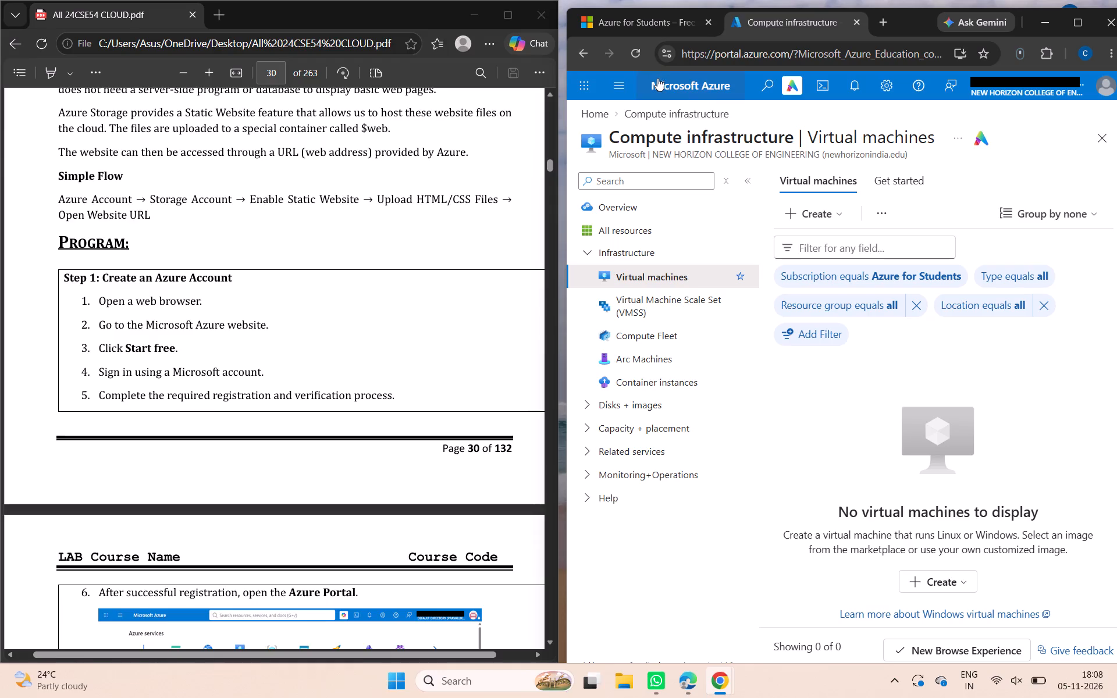
pyautogui.click(770, 81)
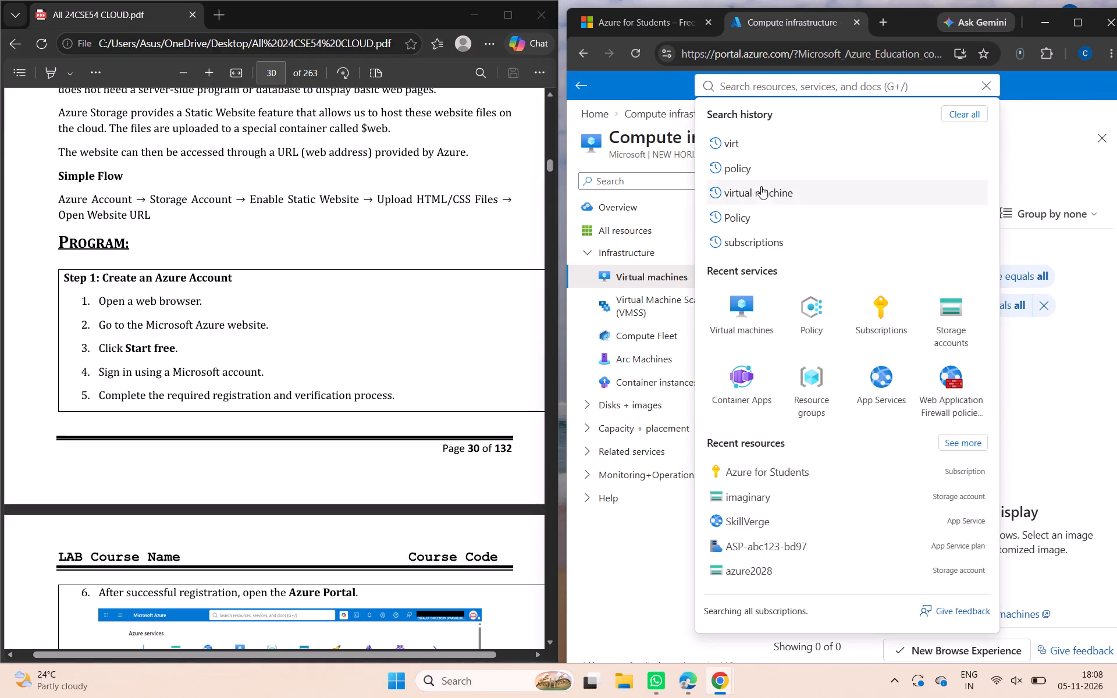
pyautogui.click(761, 194)
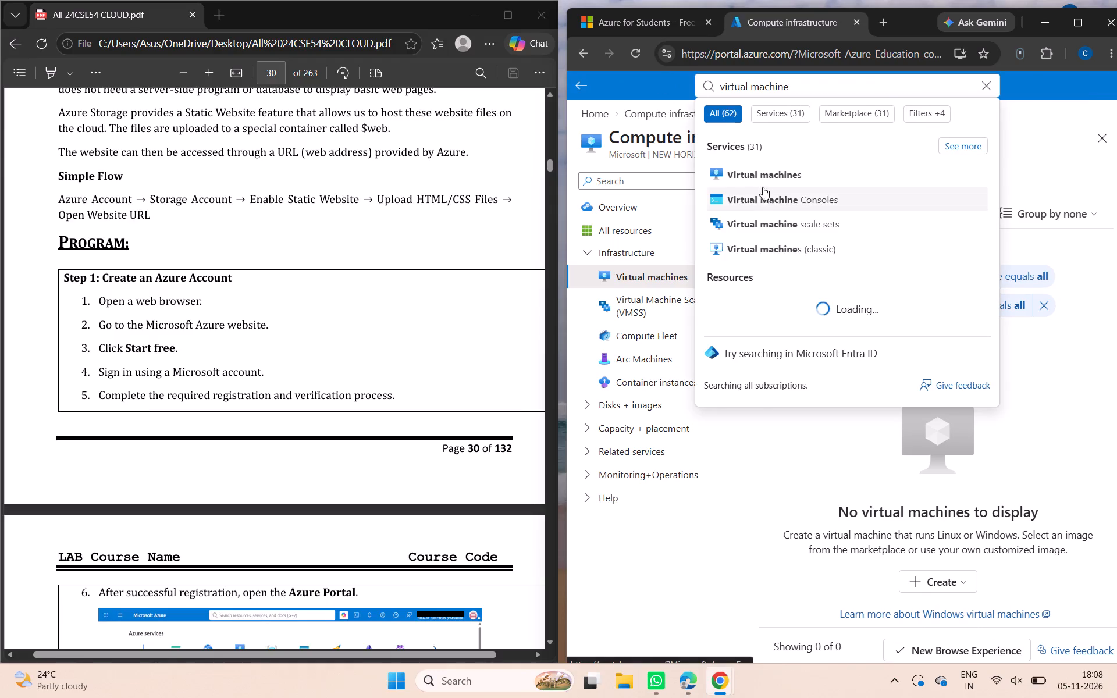
pyautogui.click(763, 179)
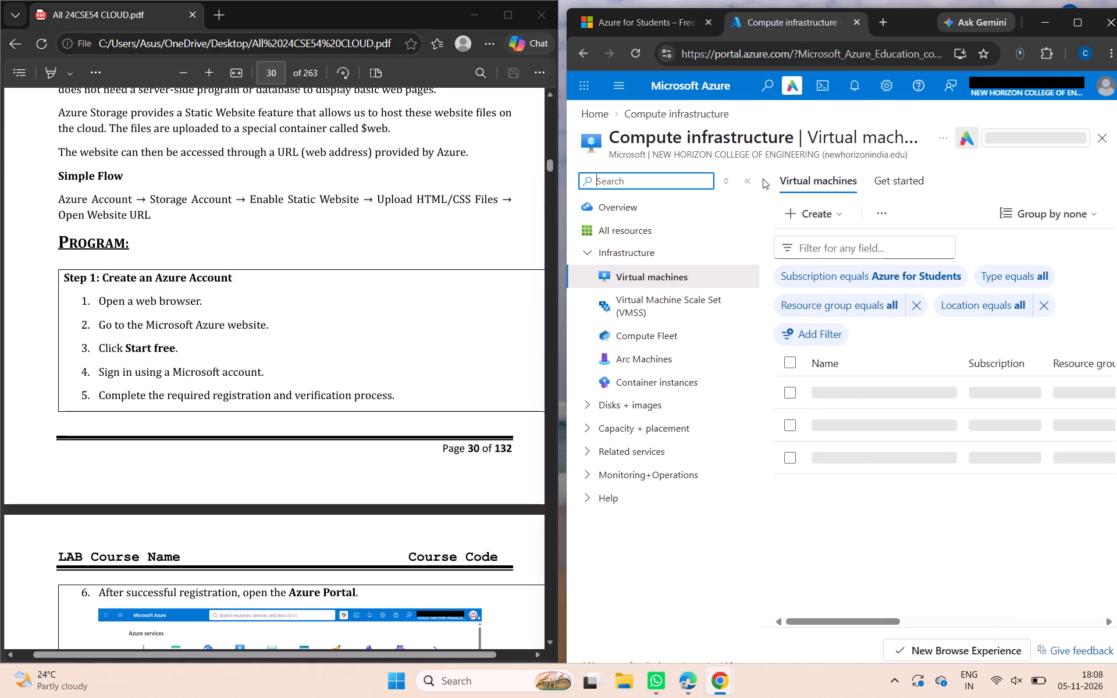
pyautogui.click(812, 207)
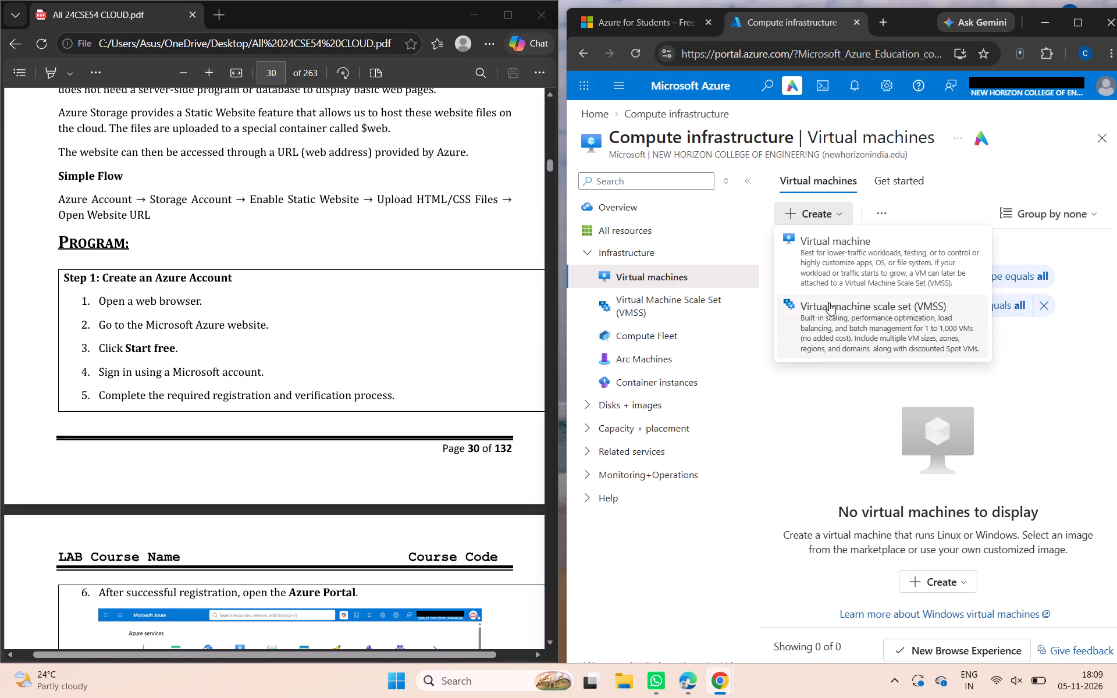
pyautogui.click(831, 248)
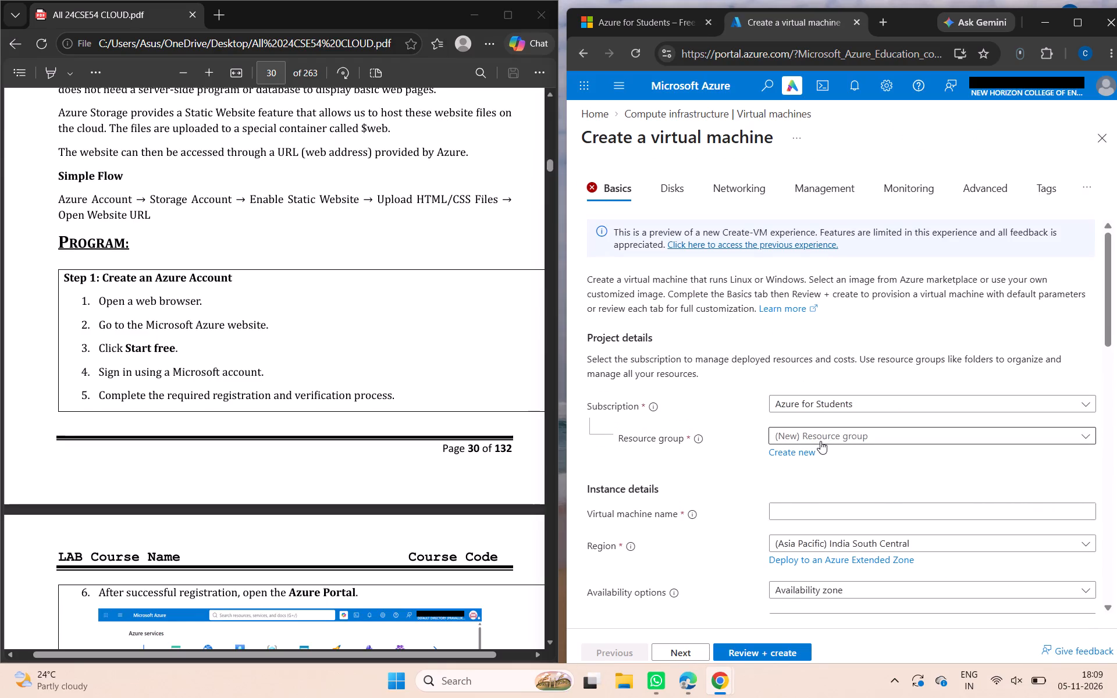
# Create a new resource group named abc for the virtual machine.
pyautogui.click(804, 454)
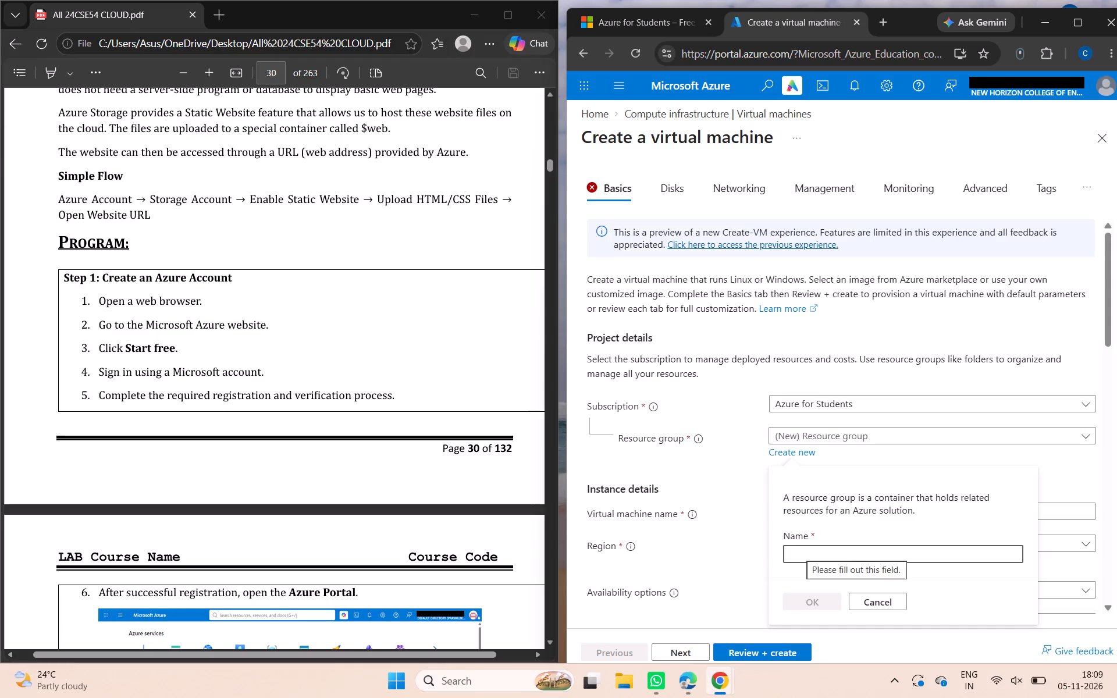
pyautogui.write('abc')
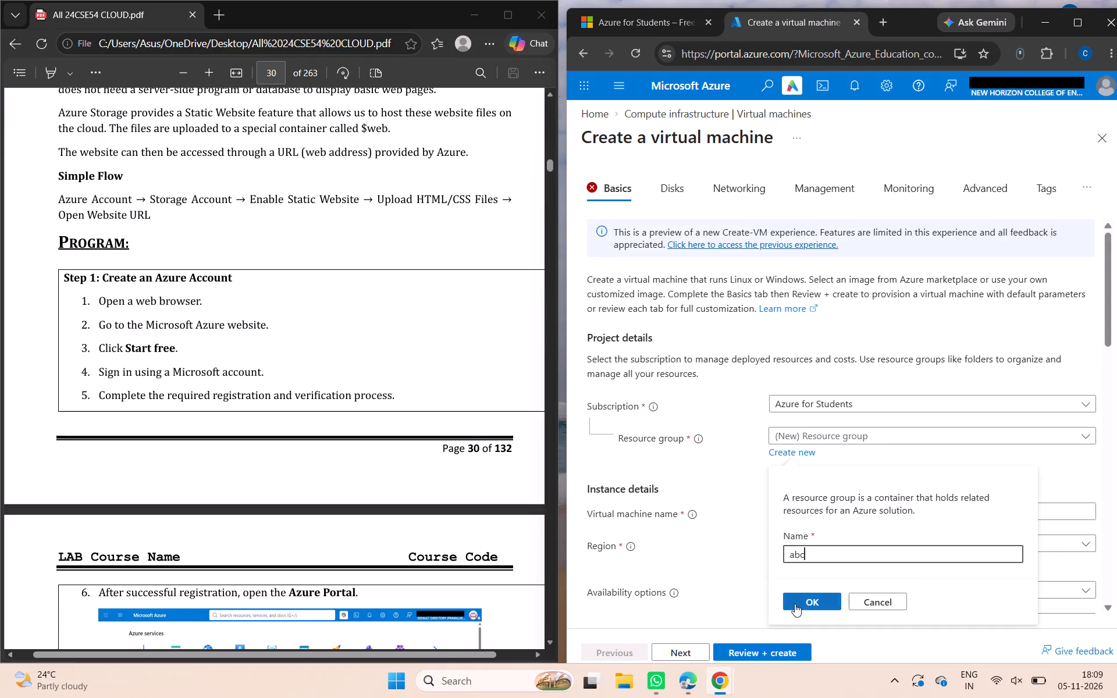
pyautogui.click(795, 604)
# Name the virtual machine lab123, keeping the Availability zone option and Trusted launch virtual machines as the security type.
pyautogui.scroll(-1, 795, 604)
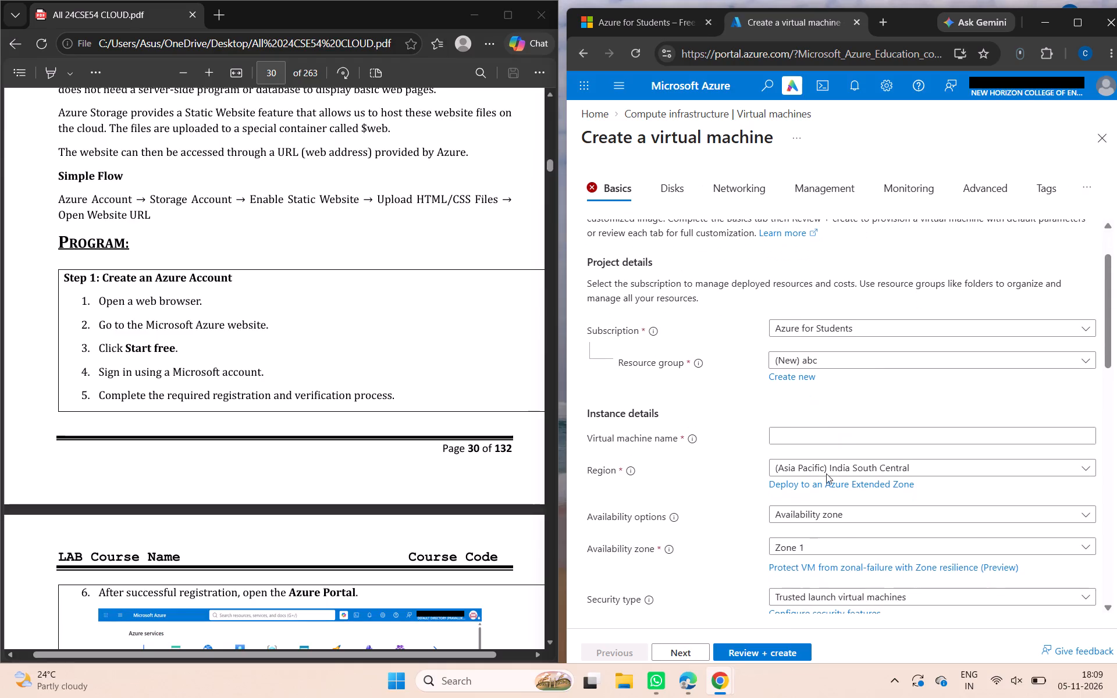
pyautogui.click(807, 439)
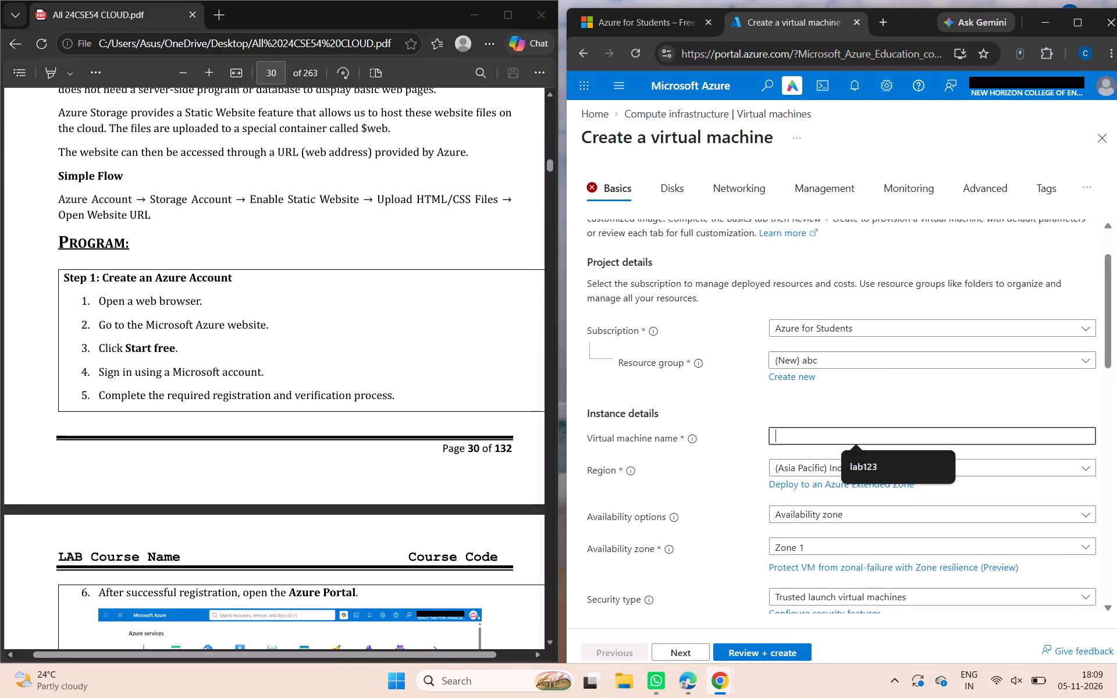
pyautogui.click(857, 461)
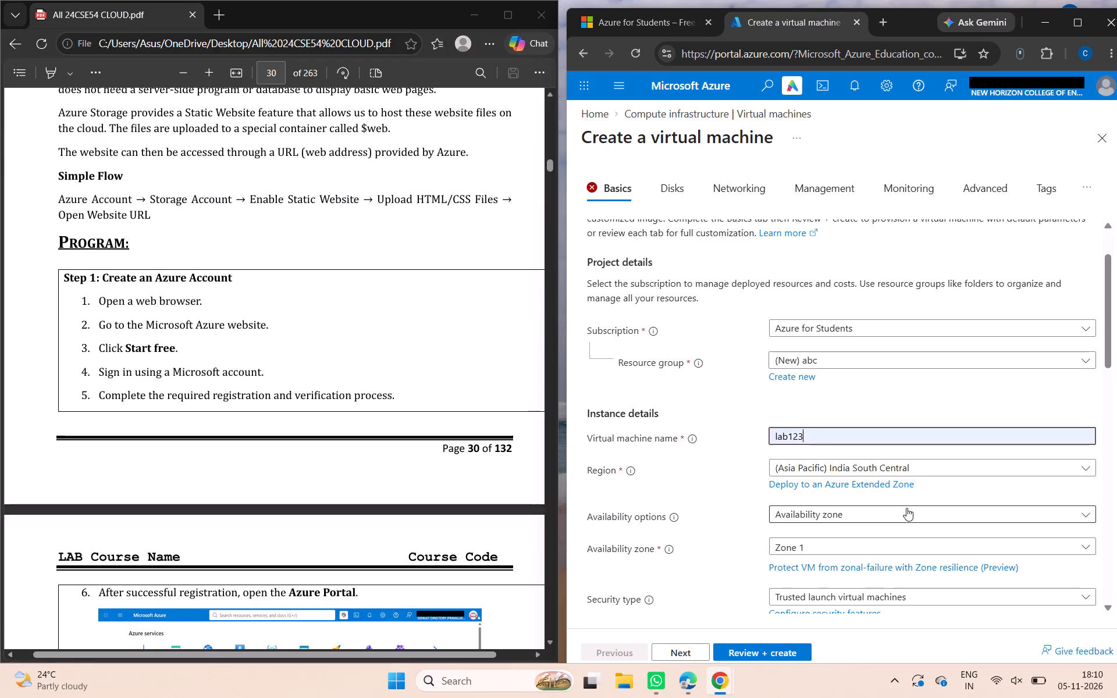
pyautogui.click(906, 508)
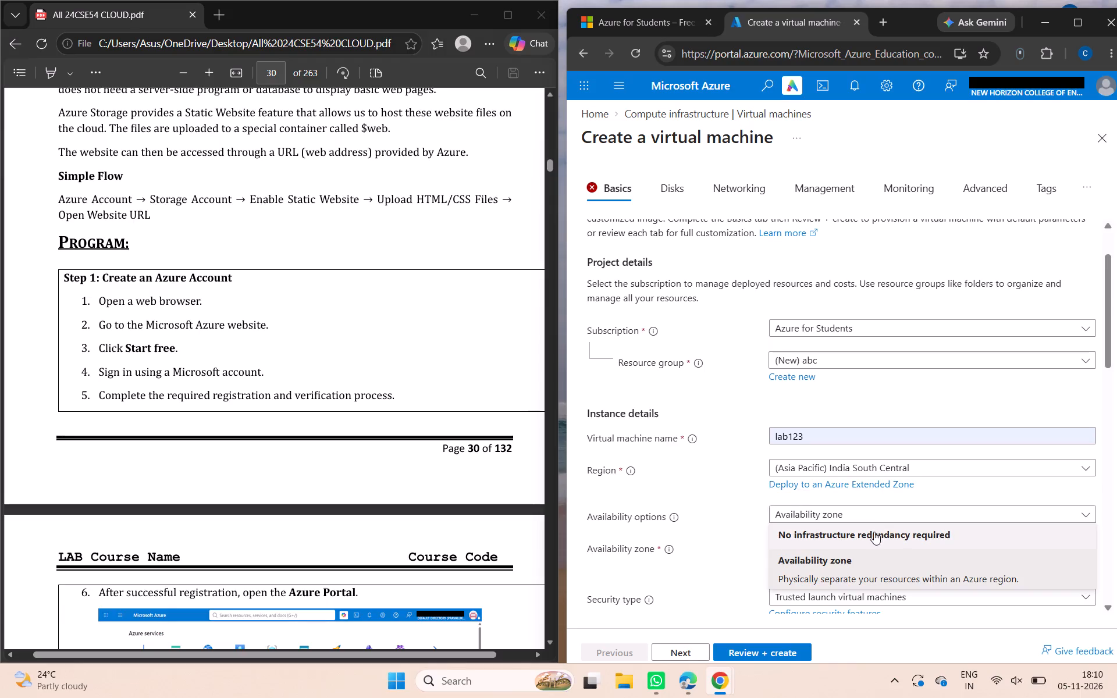
pyautogui.click(862, 597)
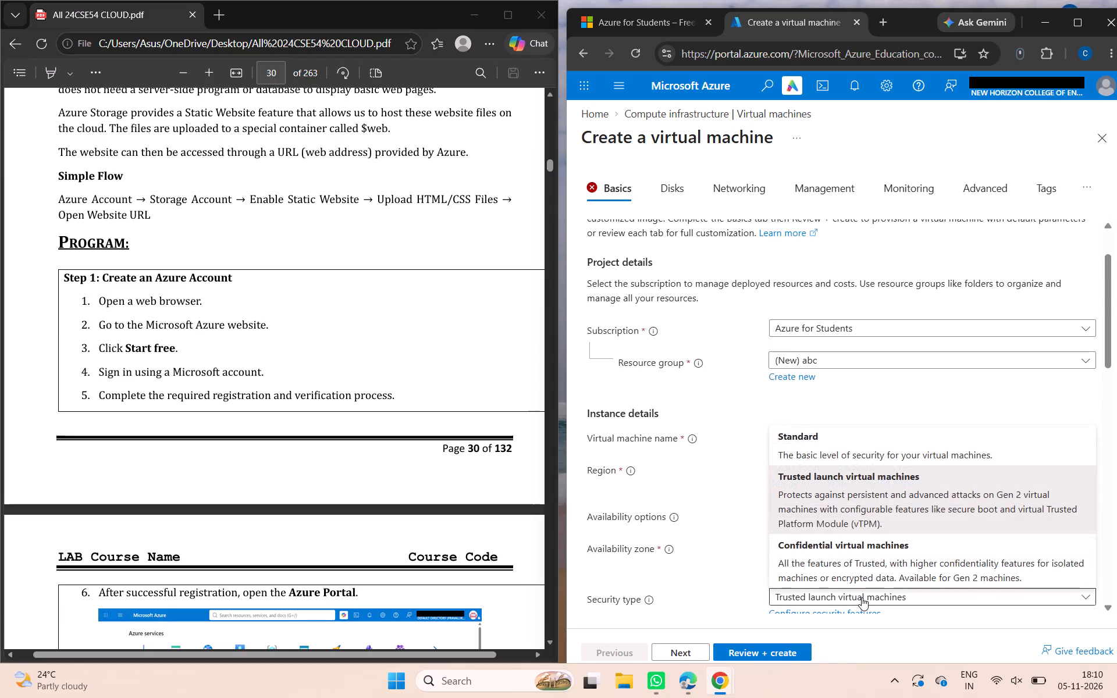
pyautogui.click(850, 507)
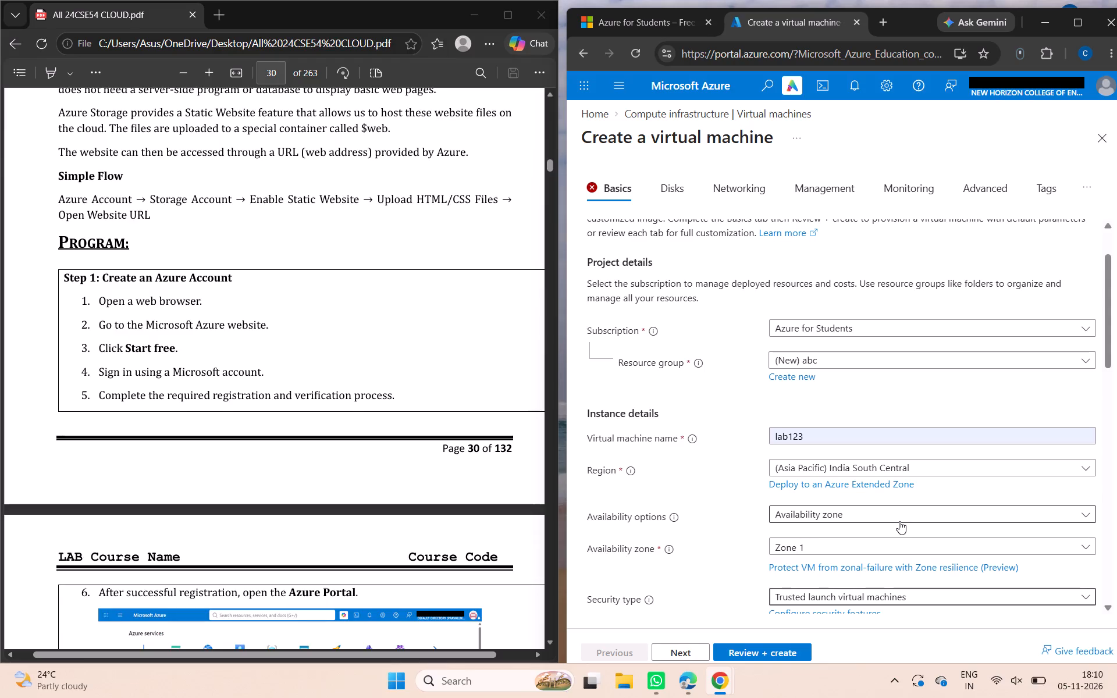
# Set the virtual machine's size to B2ats_v2 from the B-Series v2 sizes.
pyautogui.scroll(-2, 945, 546)
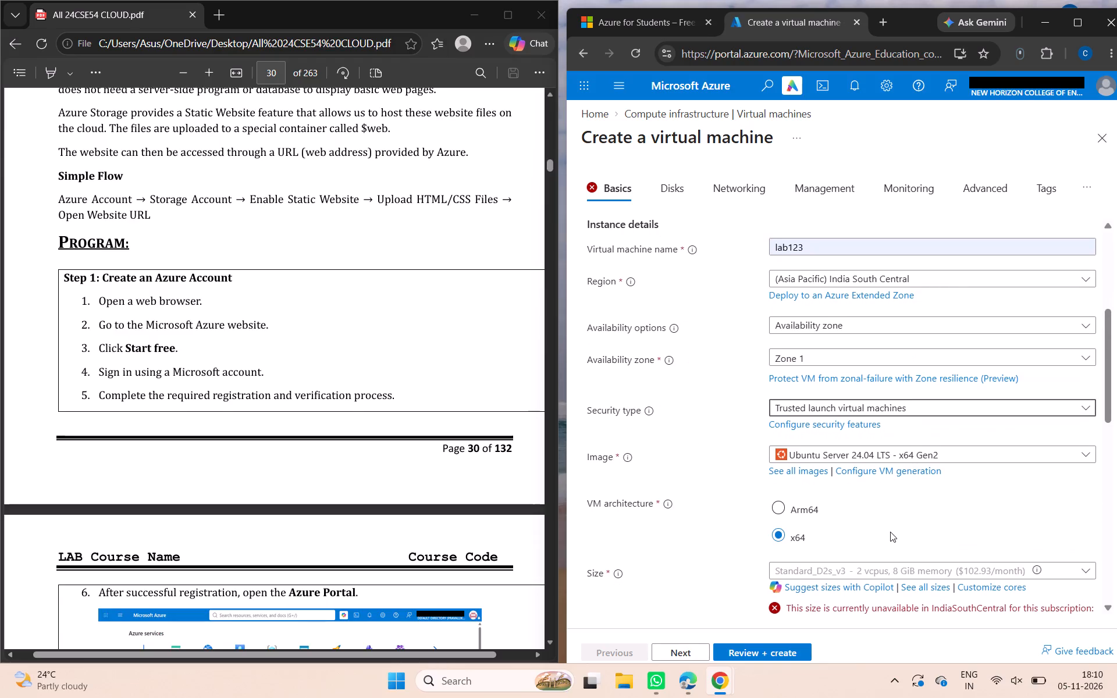
pyautogui.scroll(-1, 890, 532)
pyautogui.click(910, 504)
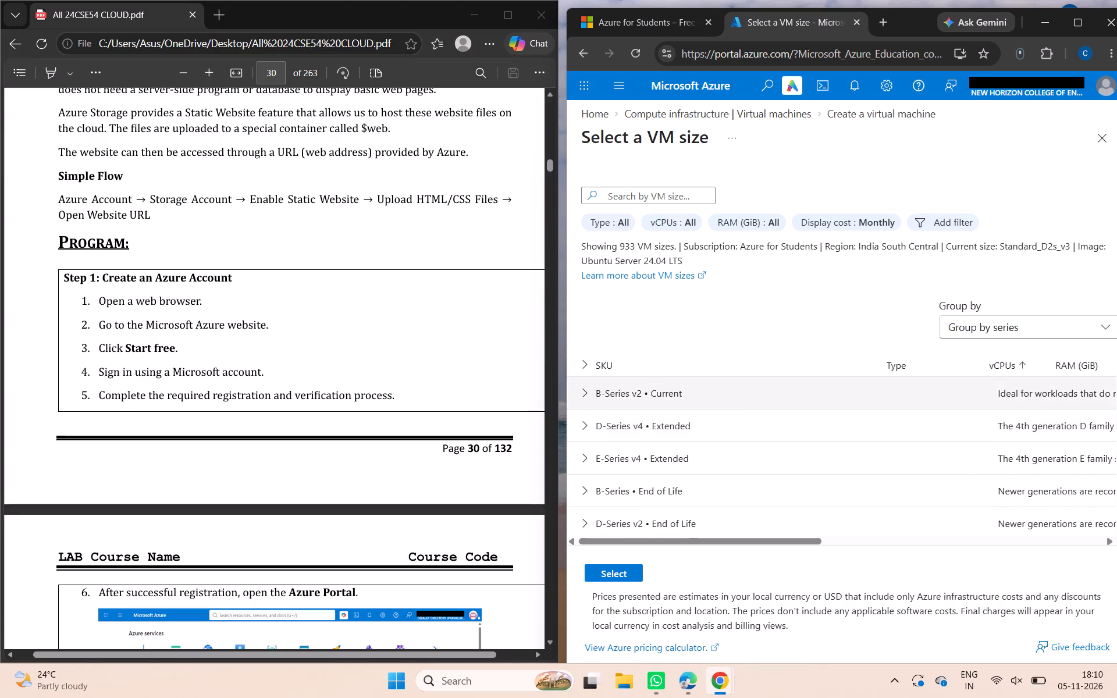
pyautogui.click(586, 401)
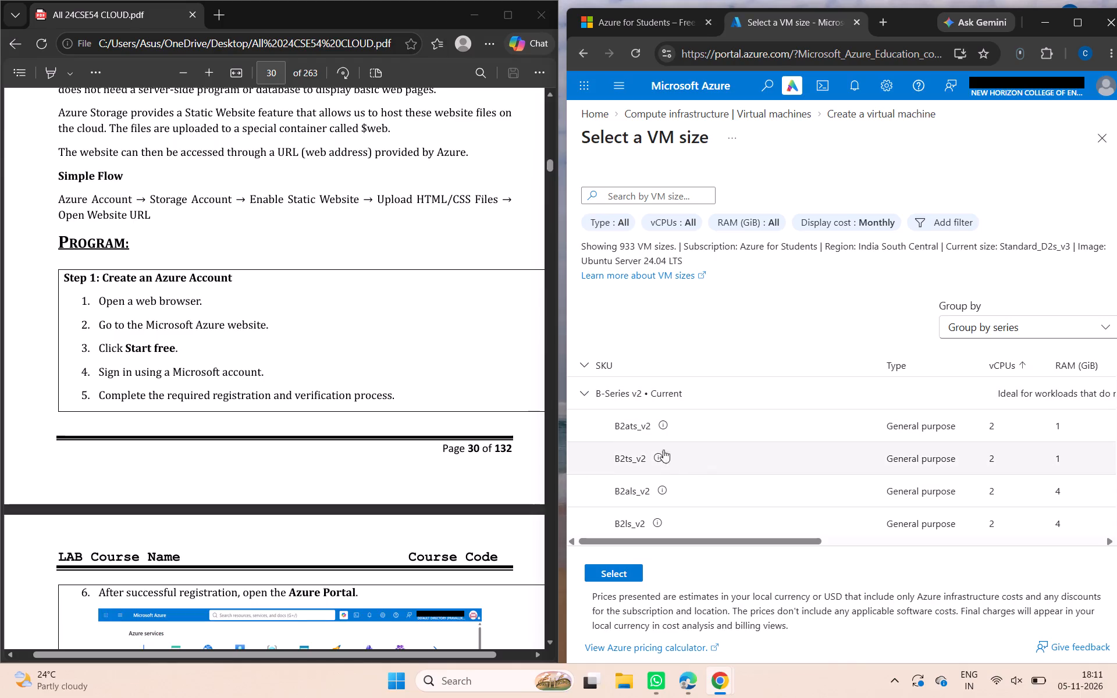
pyautogui.click(641, 429)
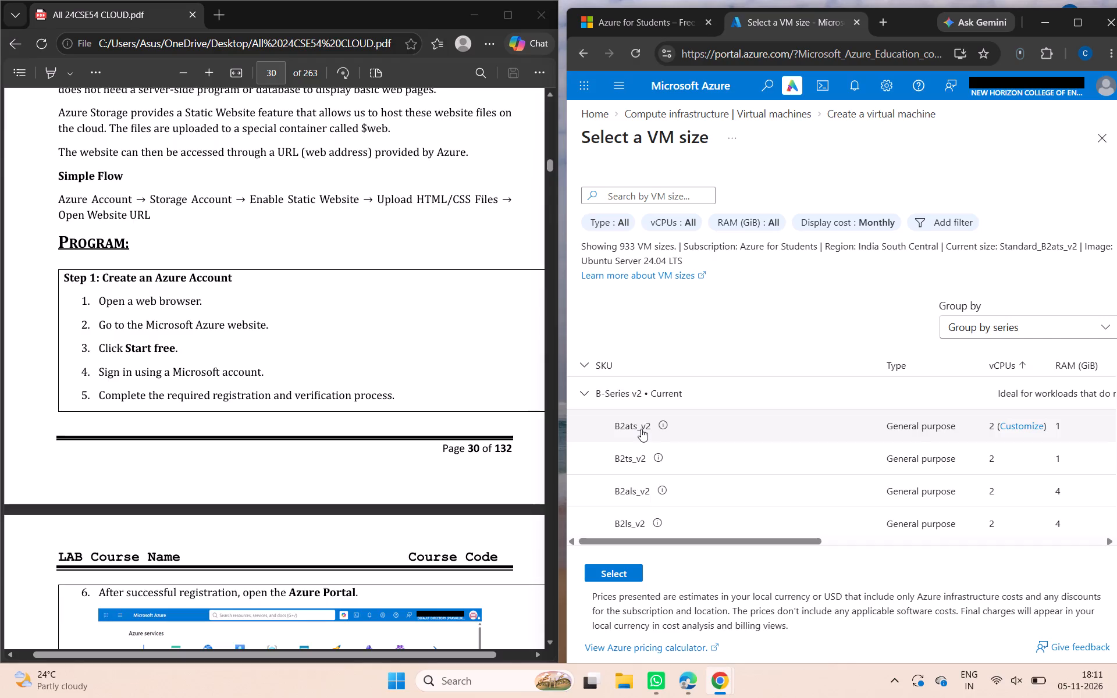
pyautogui.click(611, 570)
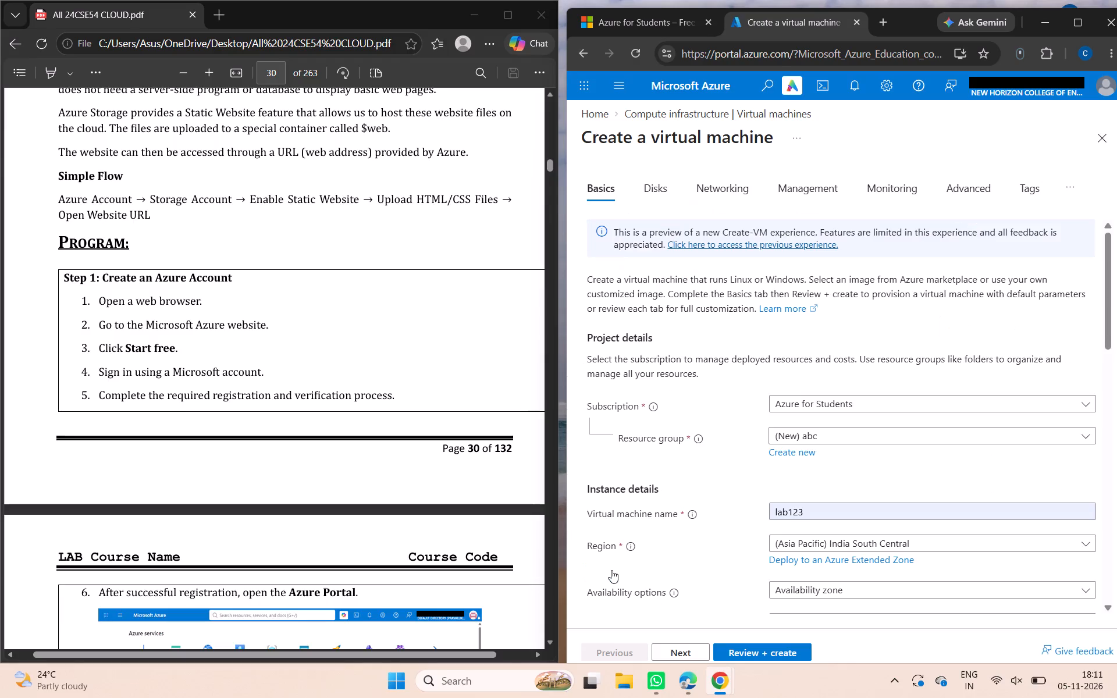
# Check the administrator account and inbound port settings, keeping their defaults, and submit the virtual machine for Review + create validation.
pyautogui.scroll(-8, 785, 530)
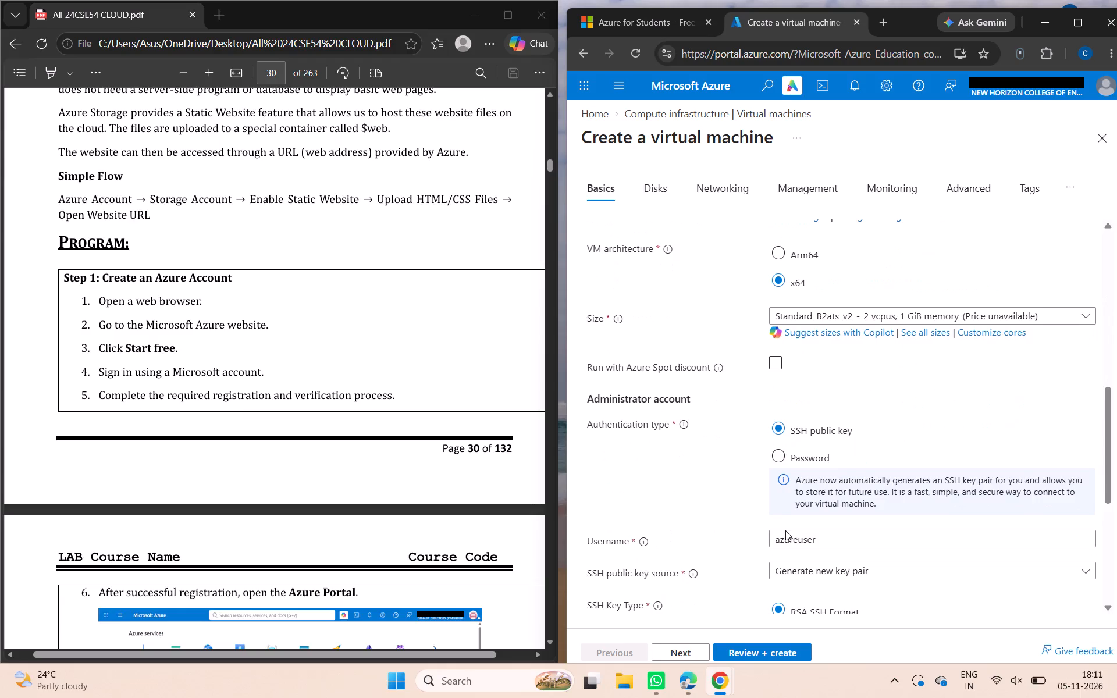
pyautogui.scroll(-1, 785, 530)
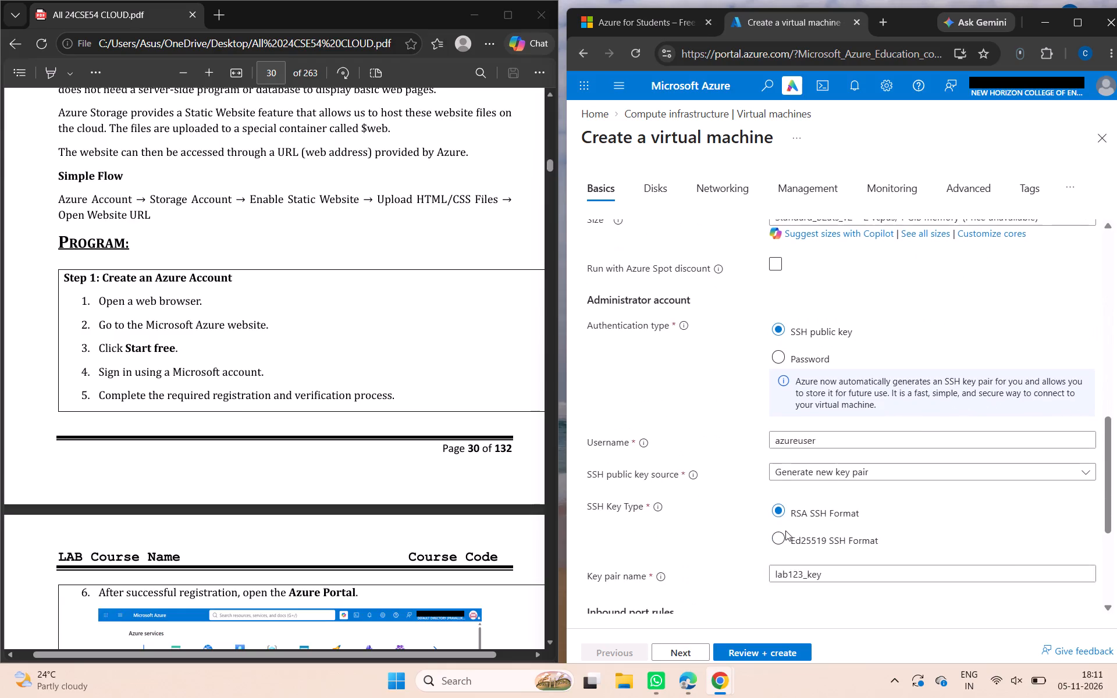
pyautogui.scroll(-2, 785, 530)
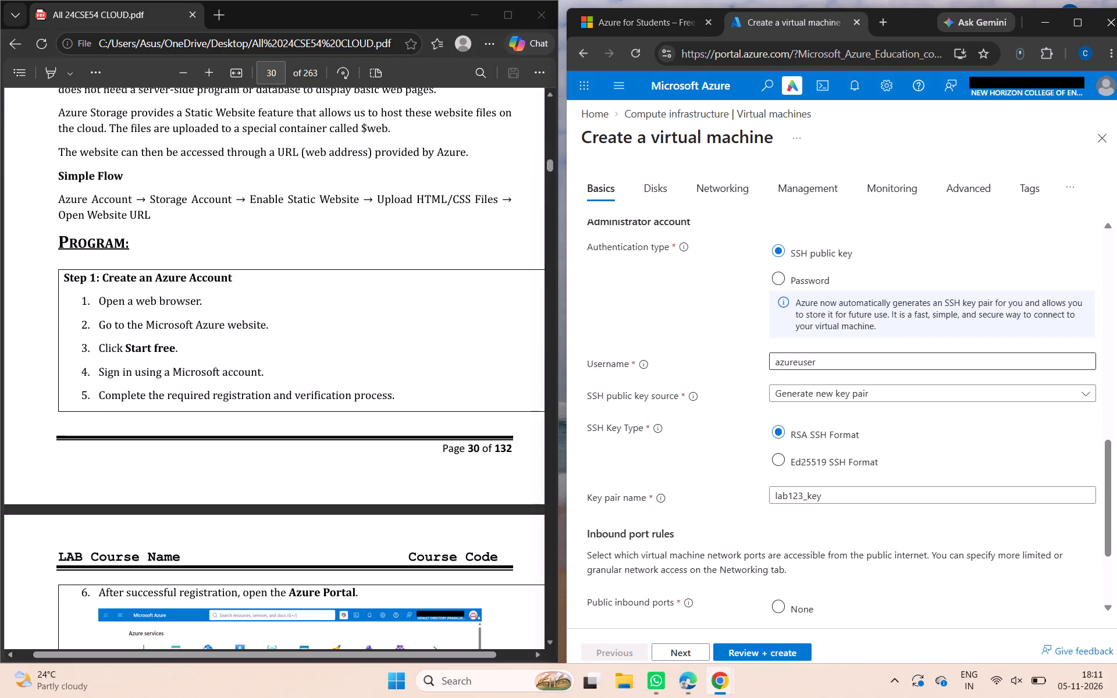
pyautogui.hscroll(-3, 915, 257)
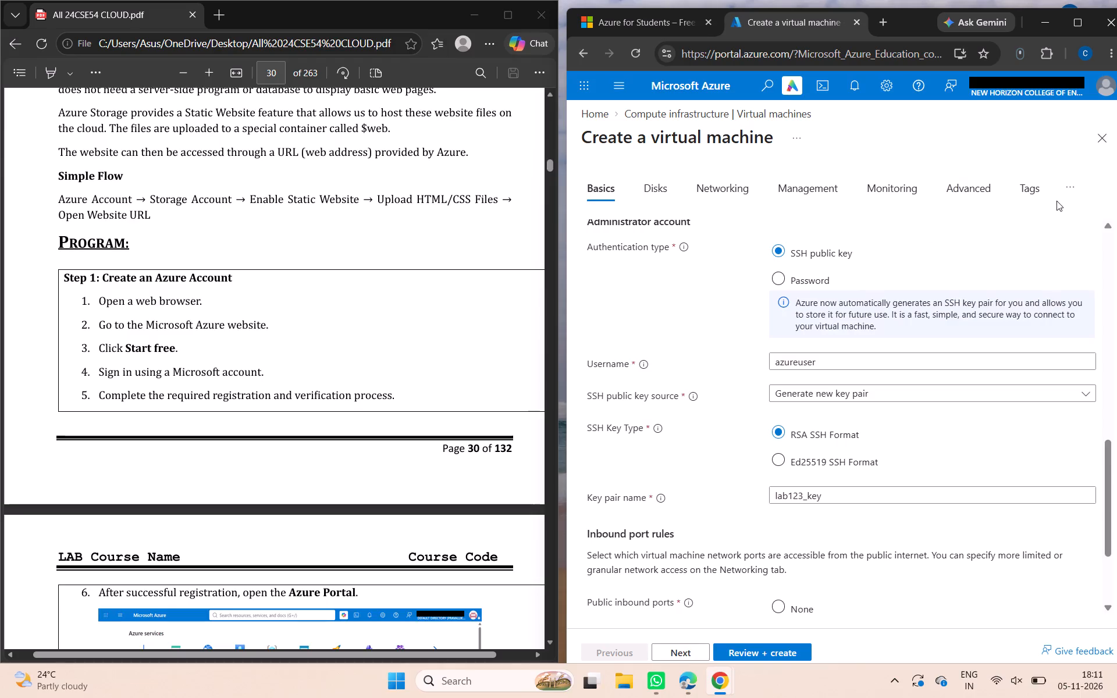
pyautogui.click(1071, 195)
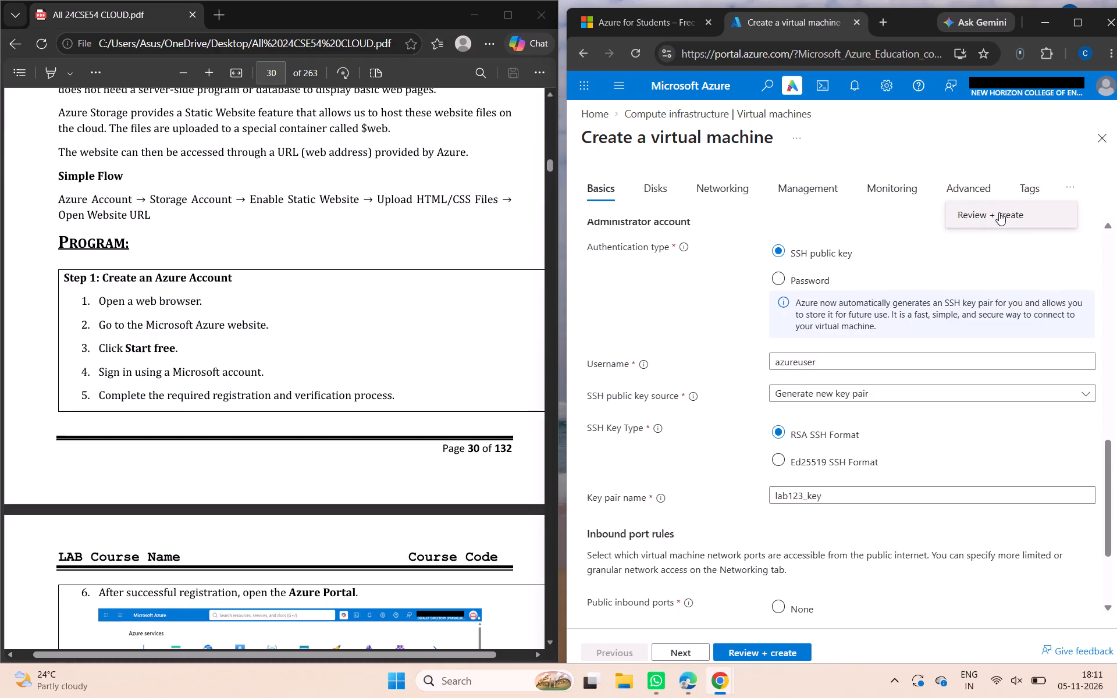
pyautogui.click(999, 212)
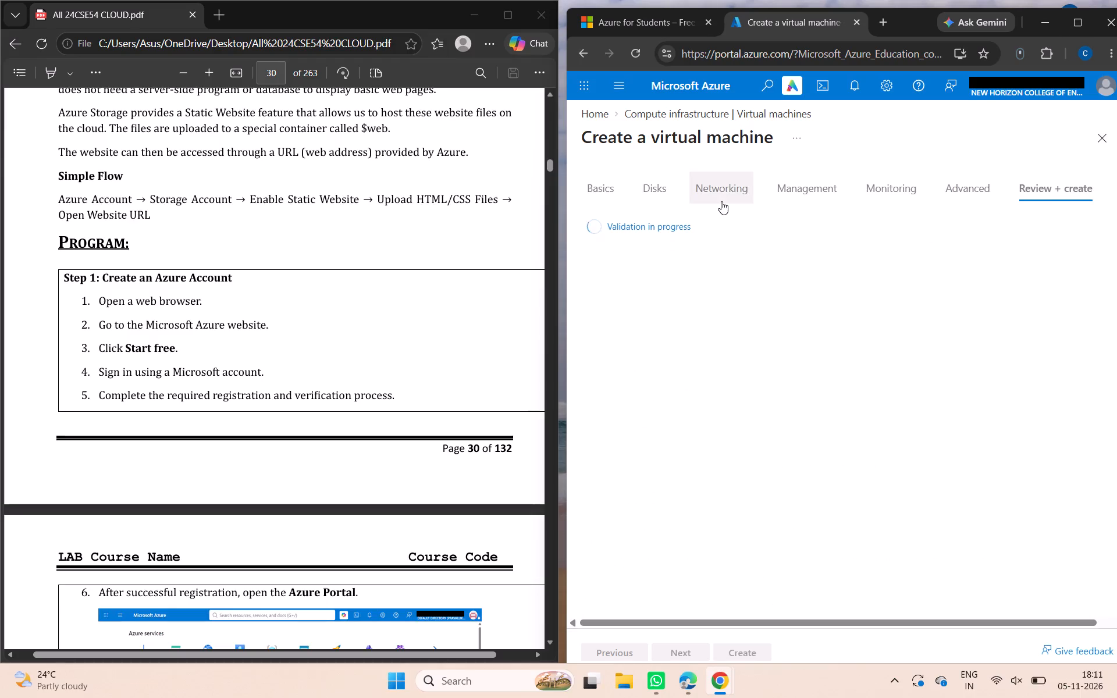
# Maximize the browser window and examine the Basics configuration in the virtual machine's review summary.
pyautogui.click(1069, 21)
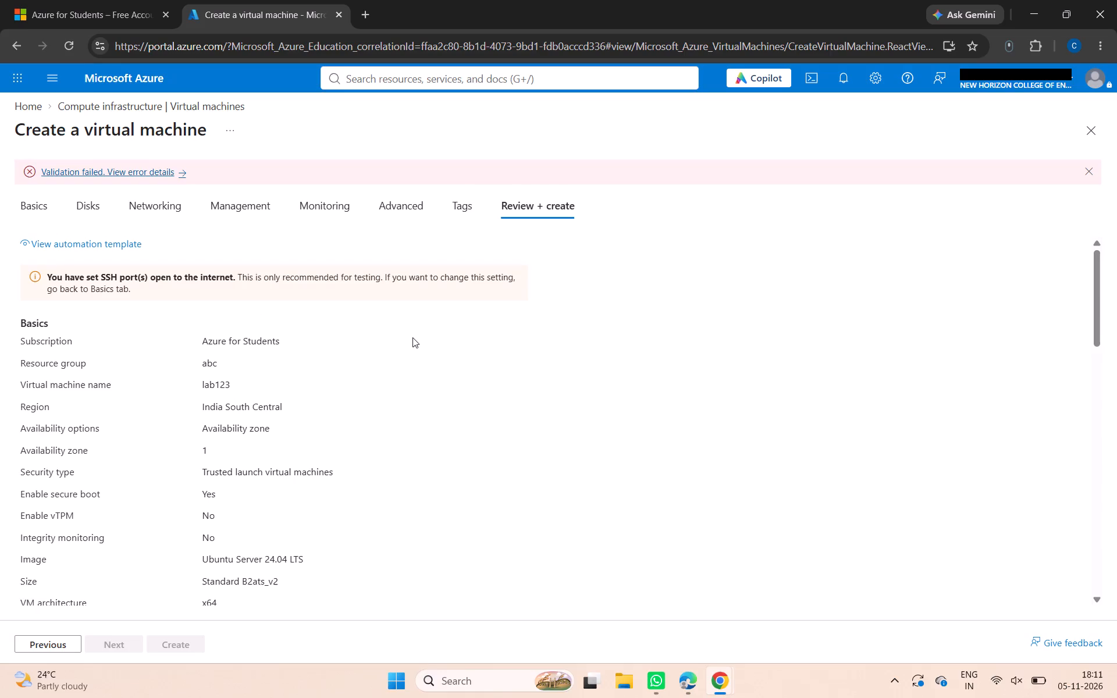
pyautogui.scroll(-1, 412, 337)
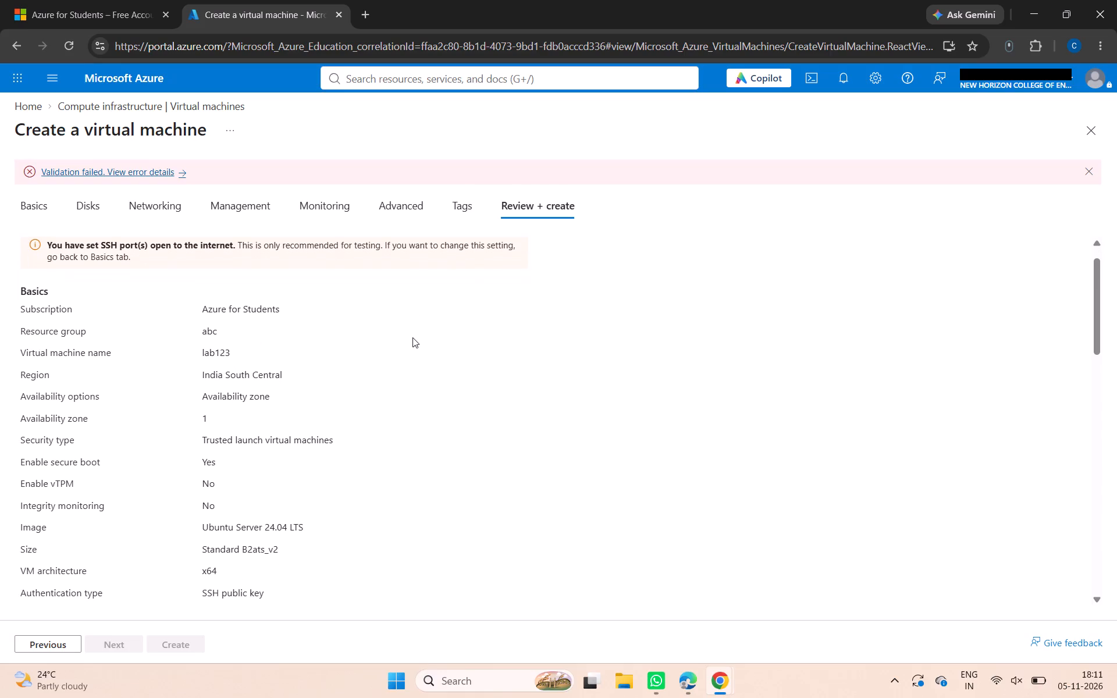
pyautogui.scroll(-1, 412, 337)
pyautogui.scroll(1, 412, 337)
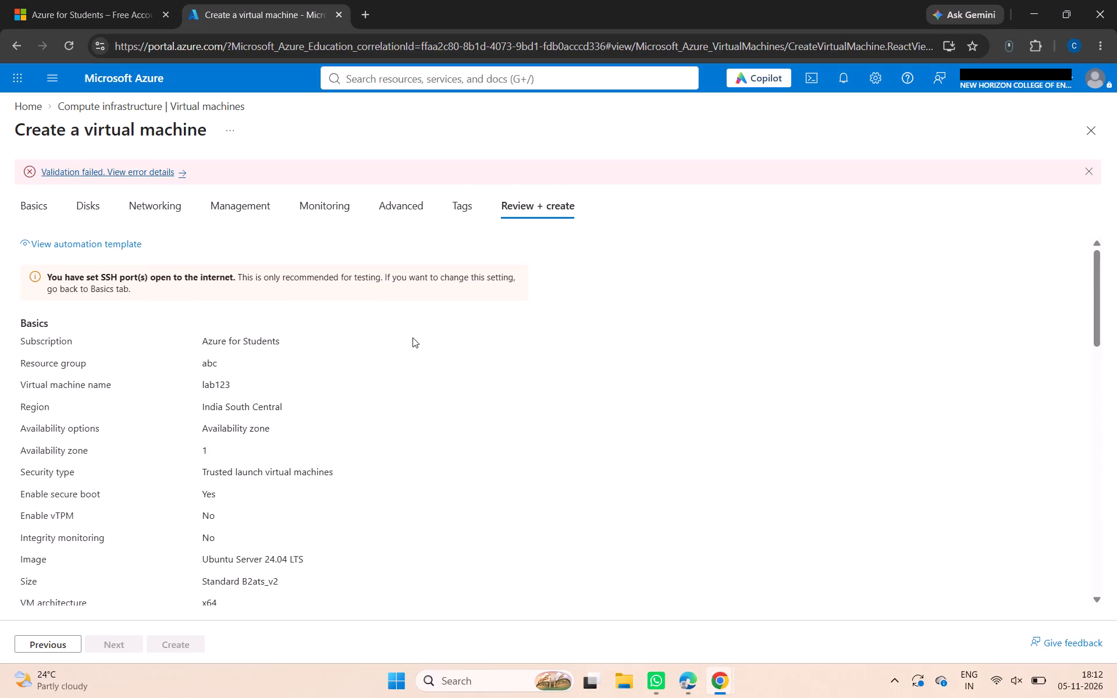
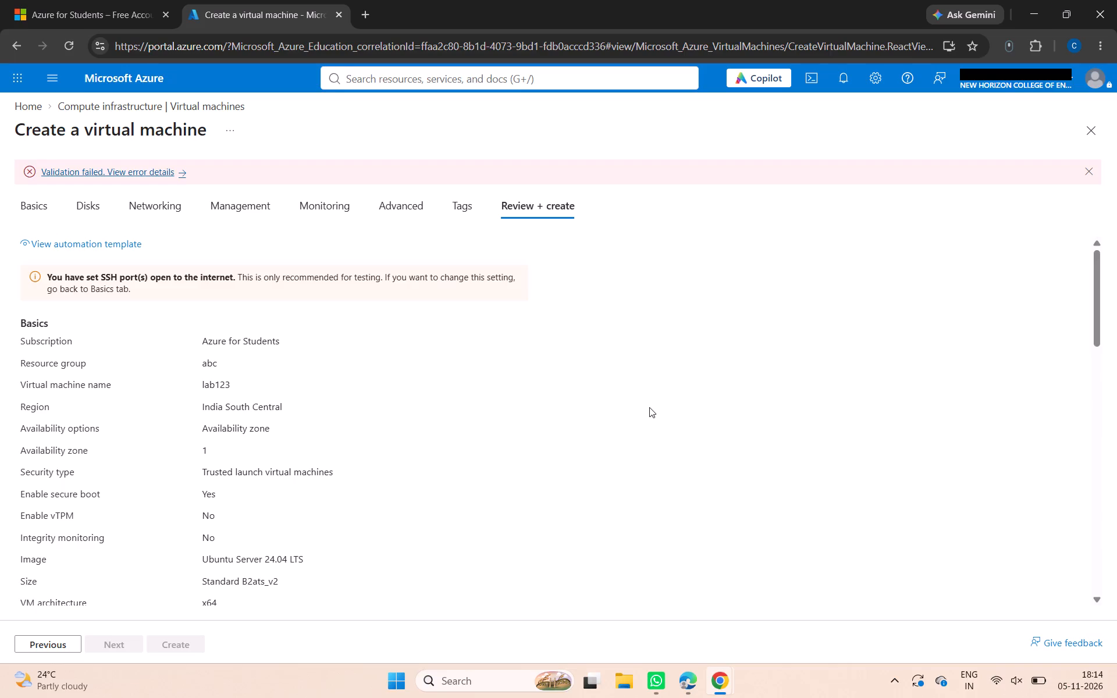
# Find the Virtual machines service by searching for virtual machine and start creating a new virtual machine.
pyautogui.click(388, 83)
pyautogui.click(423, 190)
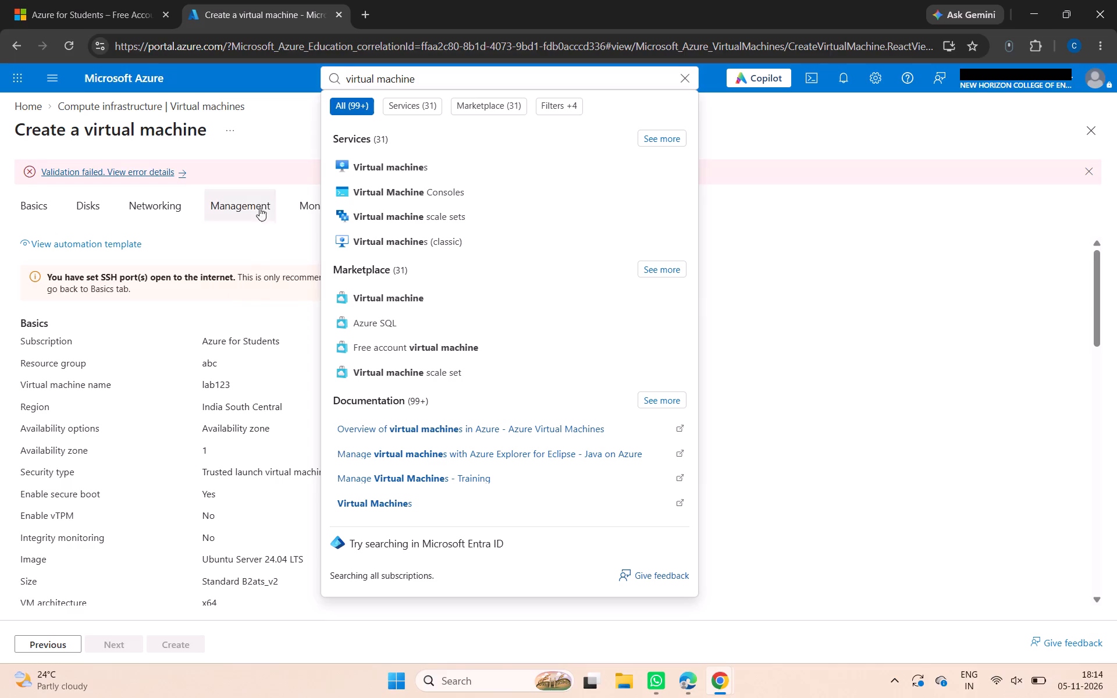
pyautogui.click(364, 173)
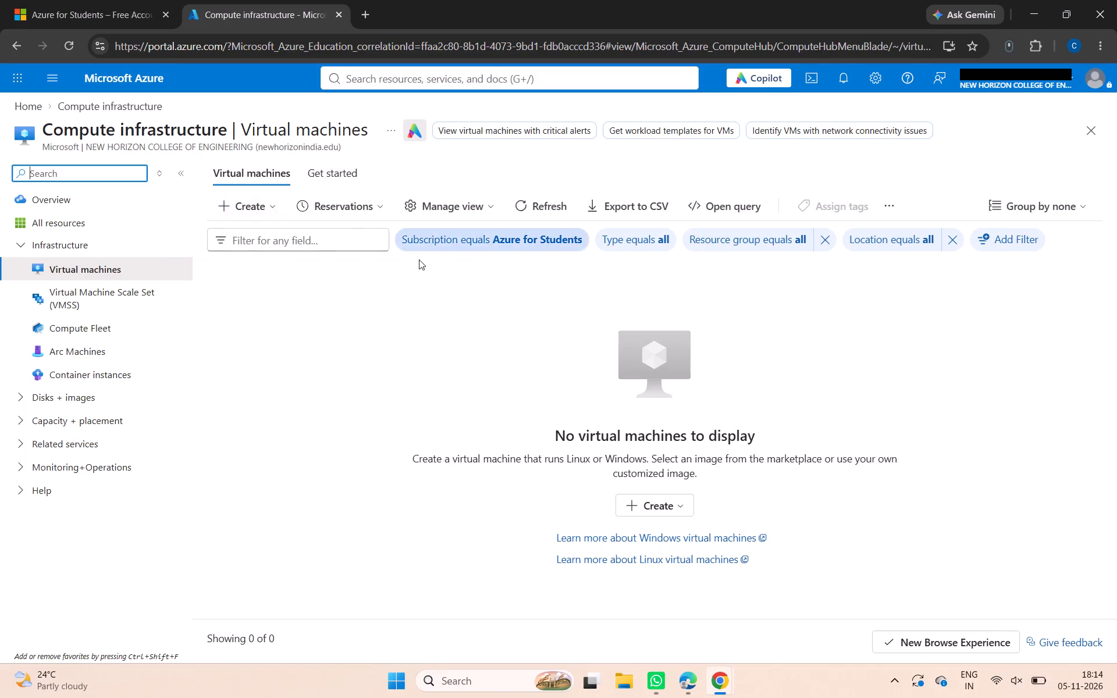
pyautogui.click(231, 199)
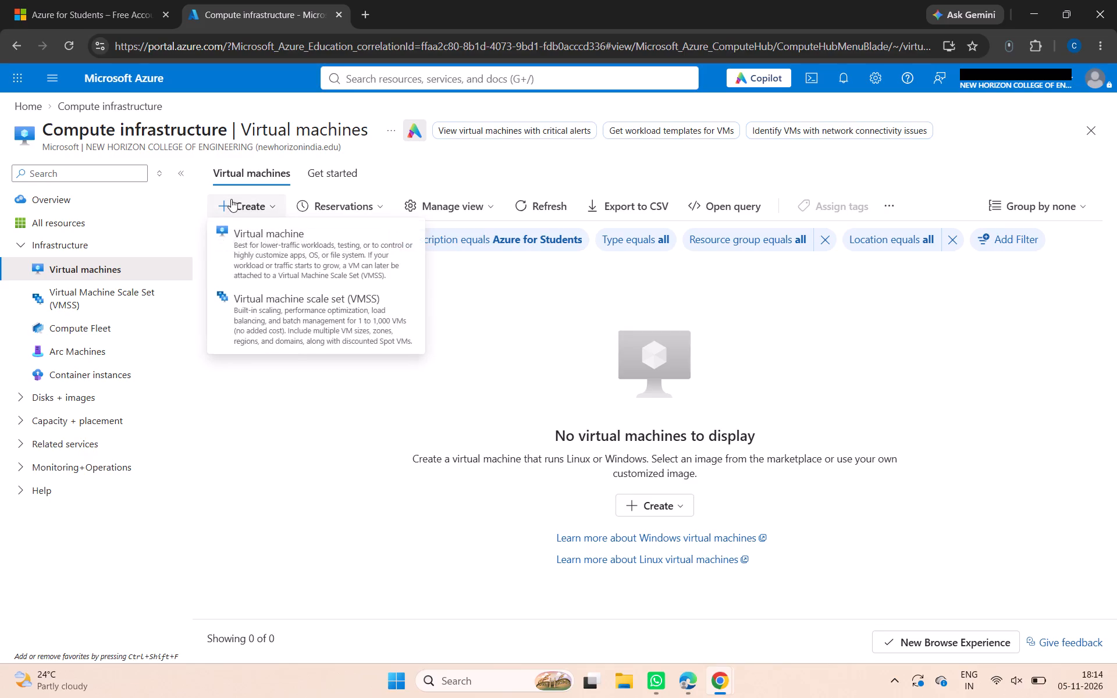
pyautogui.click(269, 245)
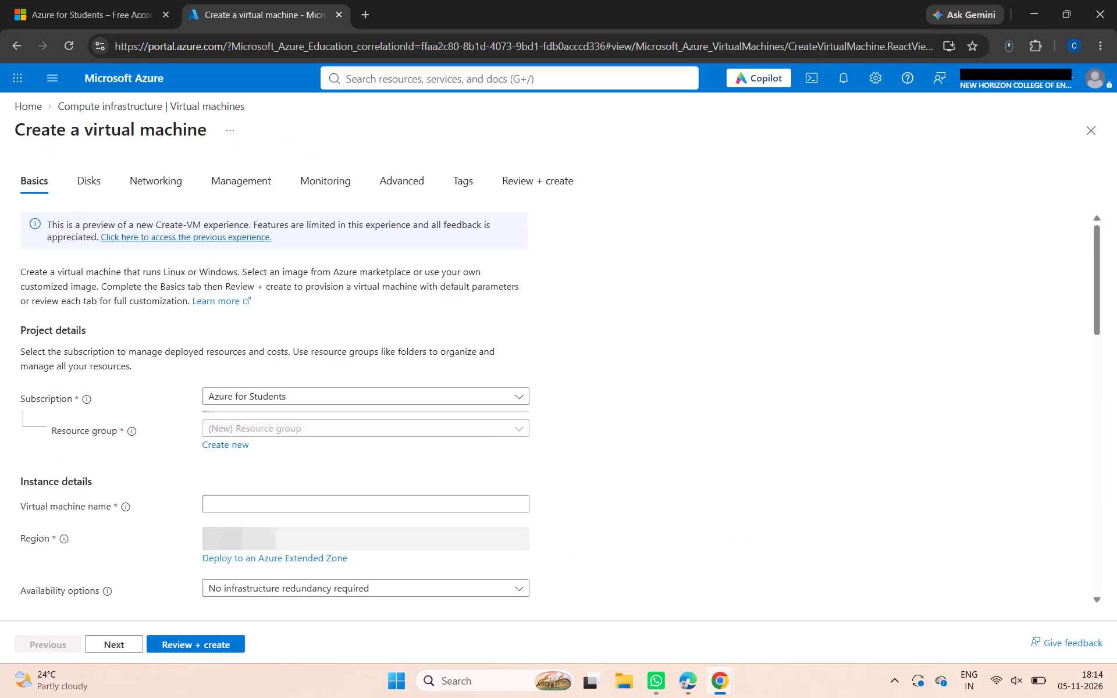
# Assign the new virtual machine to existing resource group 123a and name it cloudlab.
pyautogui.click(266, 426)
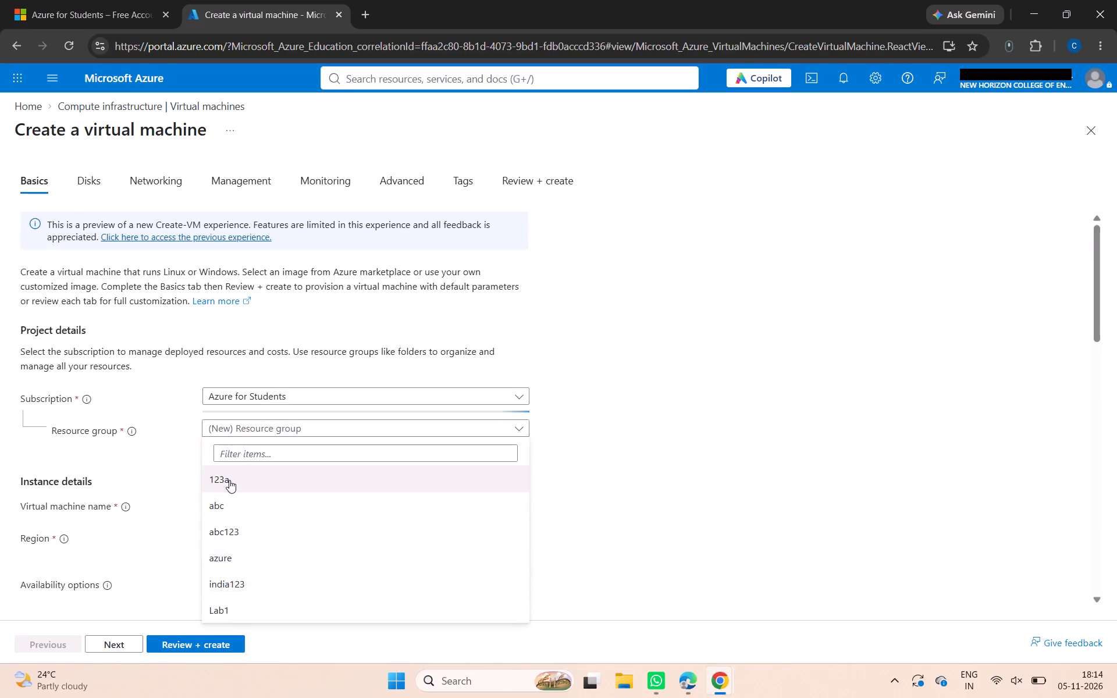
pyautogui.click(229, 480)
pyautogui.click(226, 511)
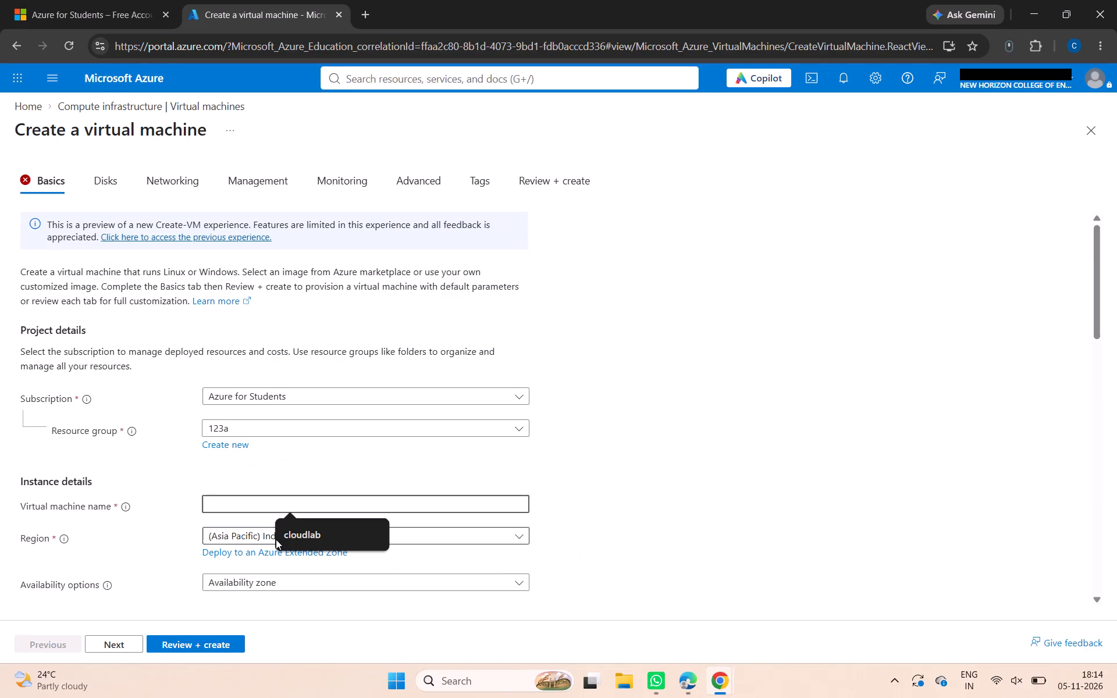
pyautogui.click(299, 538)
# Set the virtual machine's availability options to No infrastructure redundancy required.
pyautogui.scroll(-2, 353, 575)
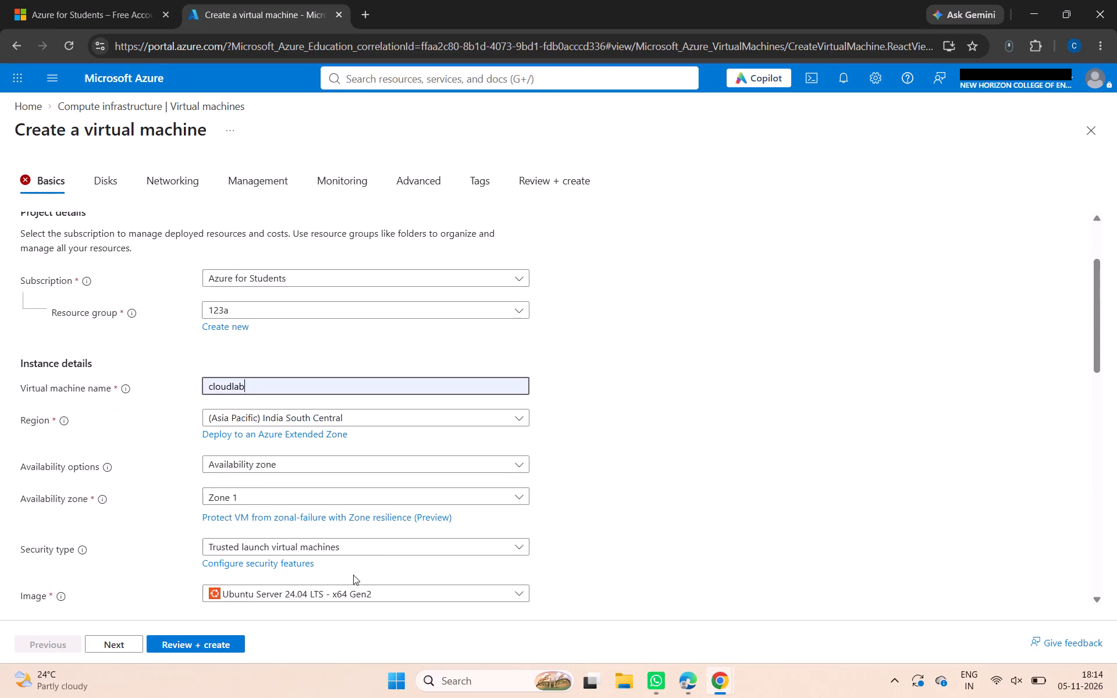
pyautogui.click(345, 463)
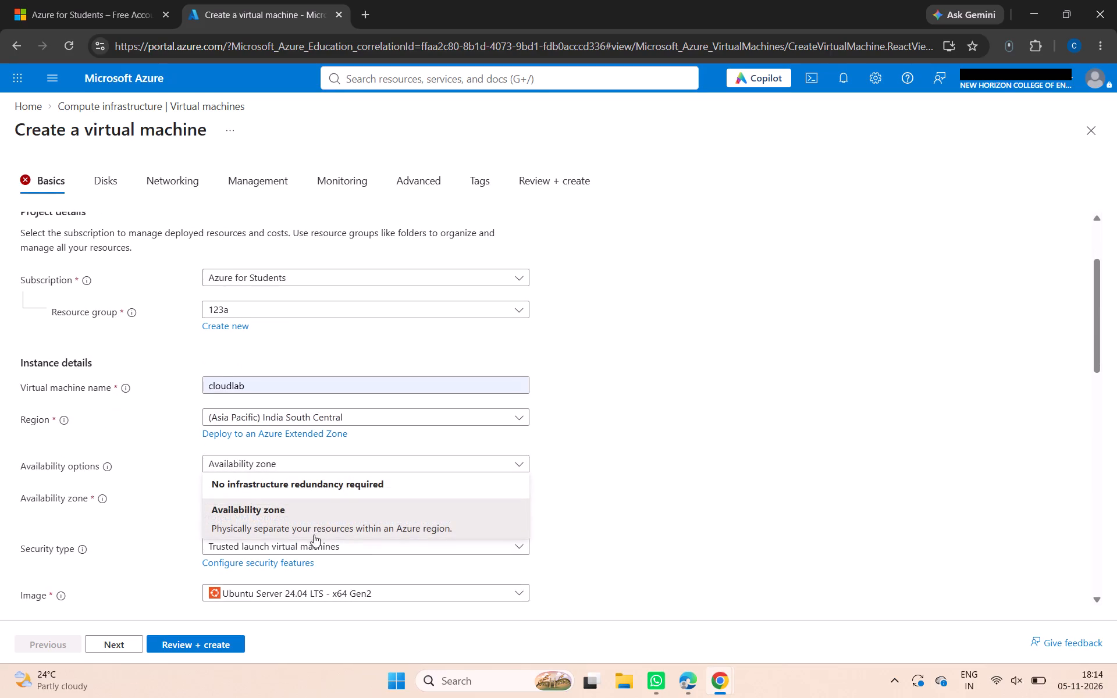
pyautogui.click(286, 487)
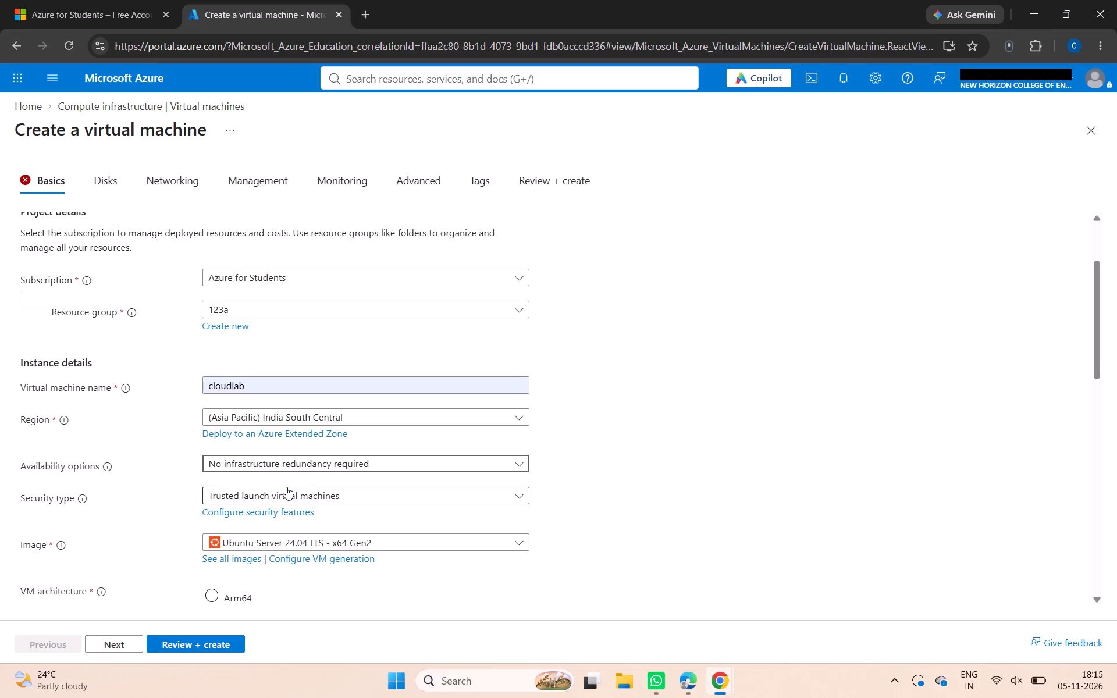
# Set the virtual machine's size to B2ats_v2 from the B-Series v2 sizes.
pyautogui.scroll(-3, 286, 487)
pyautogui.click(300, 475)
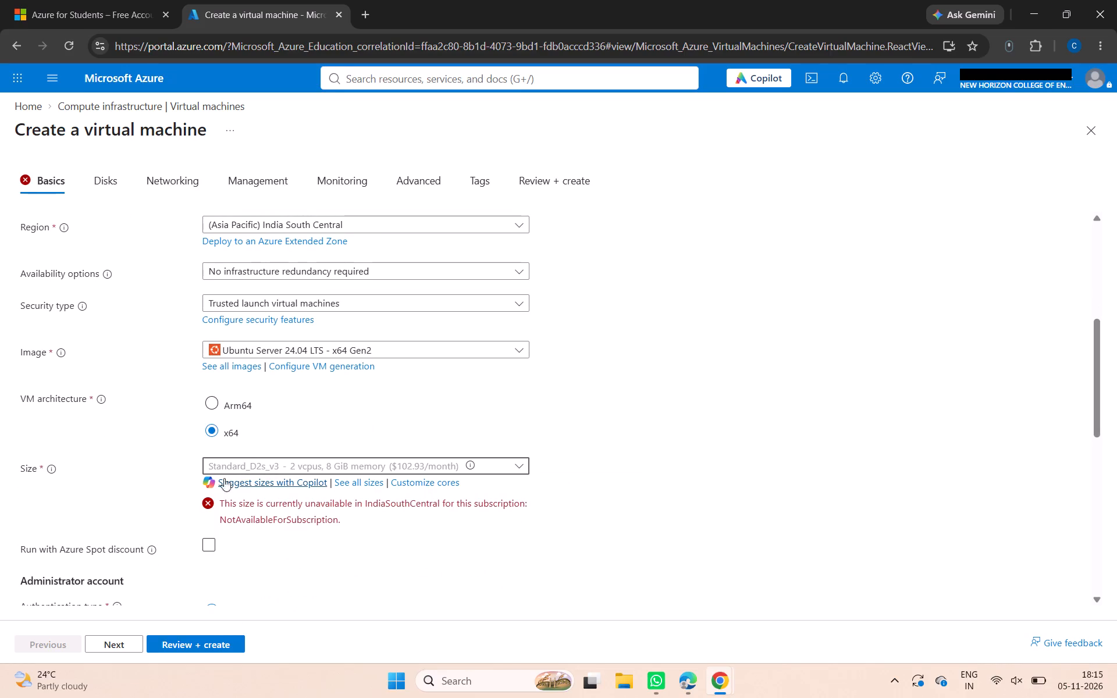
pyautogui.click(359, 481)
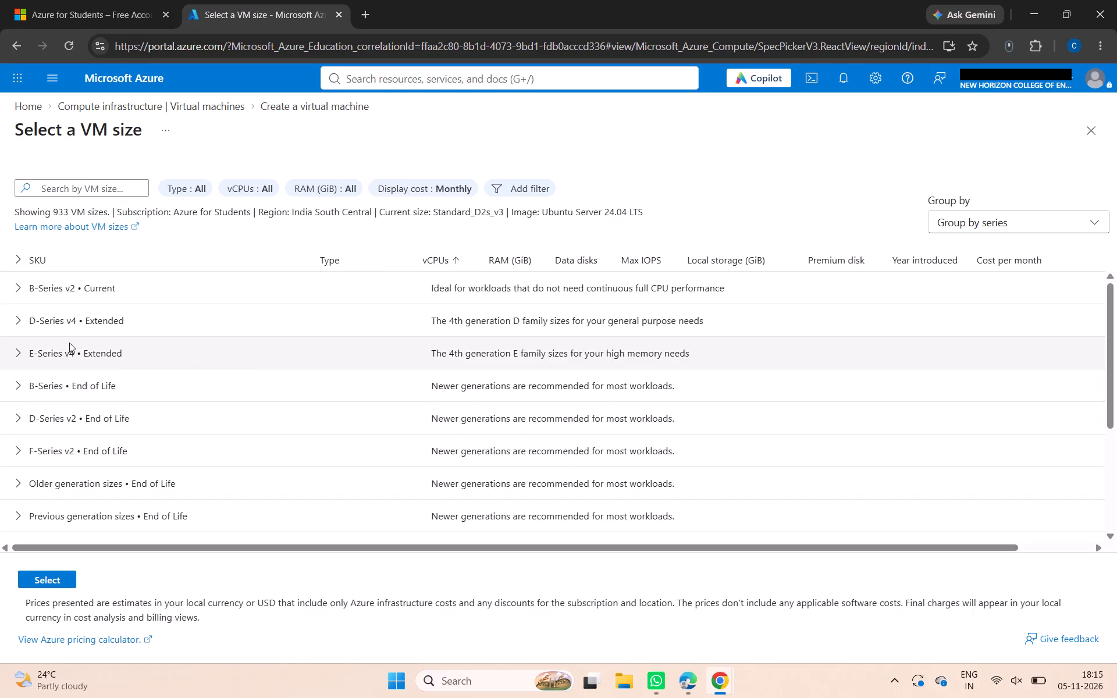
pyautogui.click(19, 288)
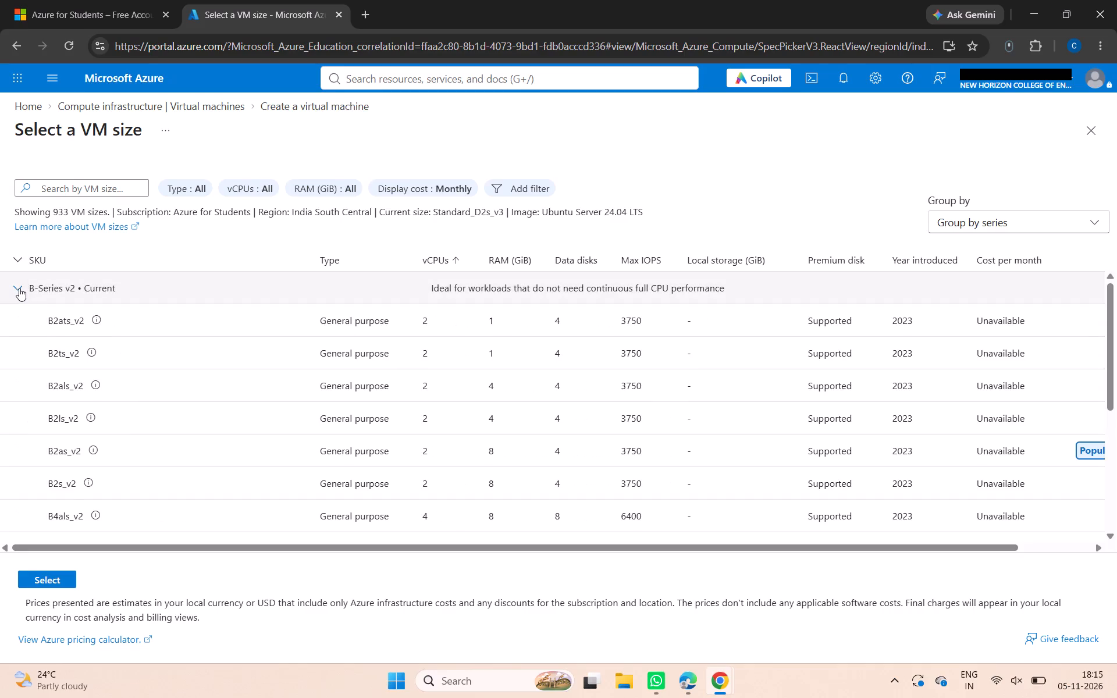
pyautogui.click(106, 309)
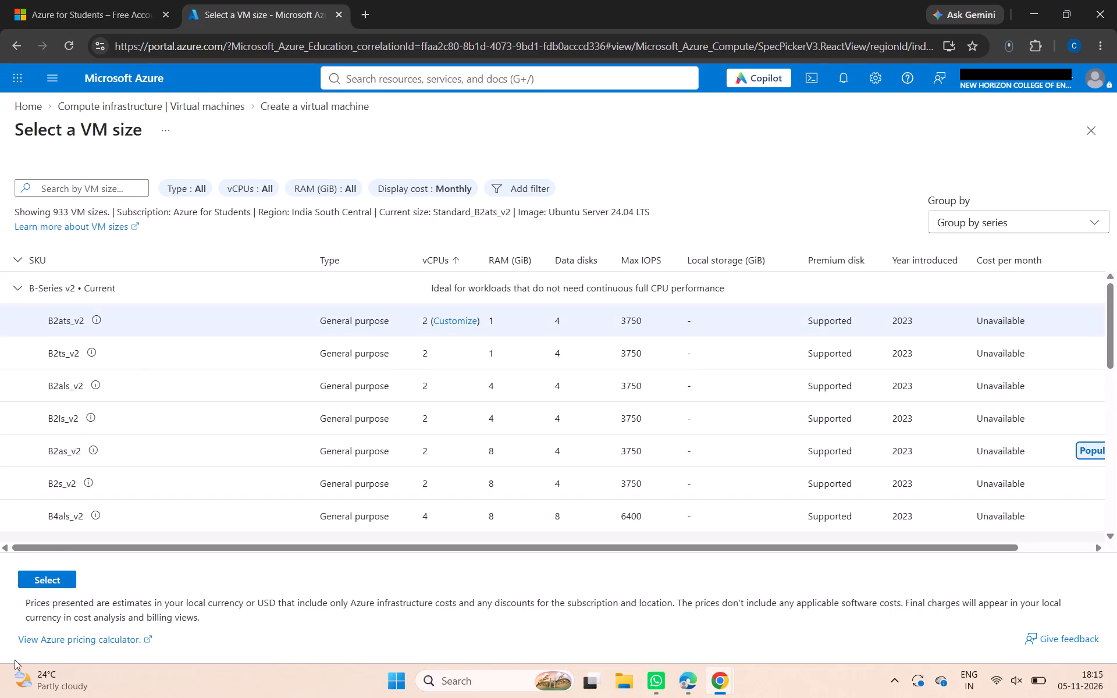
pyautogui.click(42, 572)
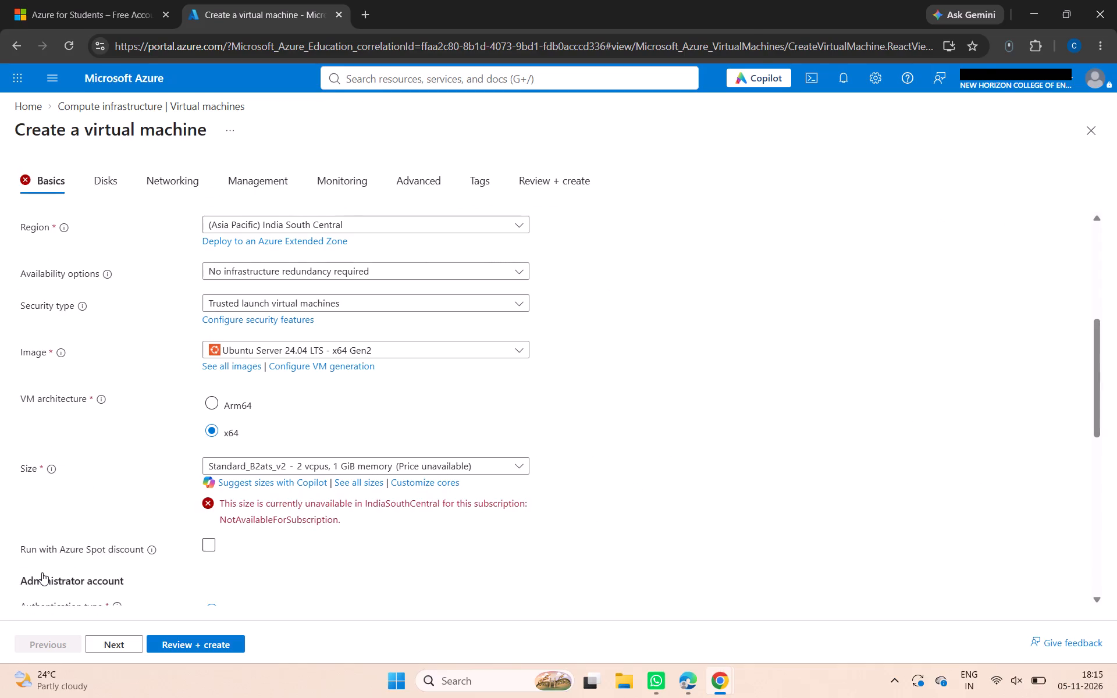
# Submit the virtual machine for Review + create validation and open the error details.
pyautogui.scroll(-6, 158, 507)
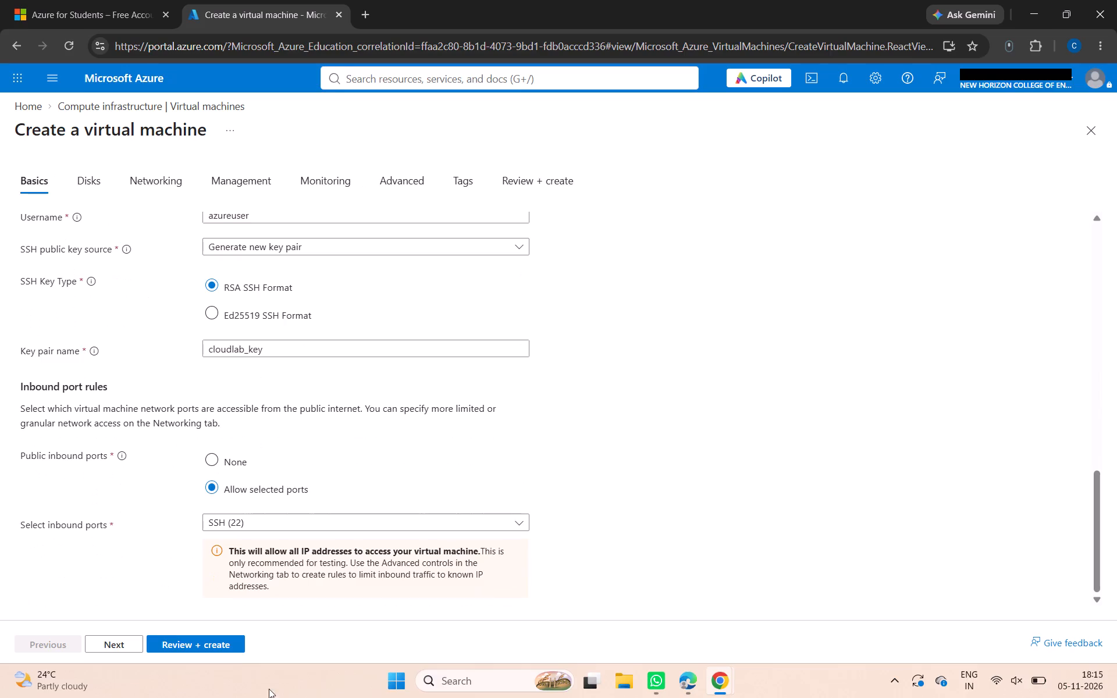
pyautogui.click(211, 643)
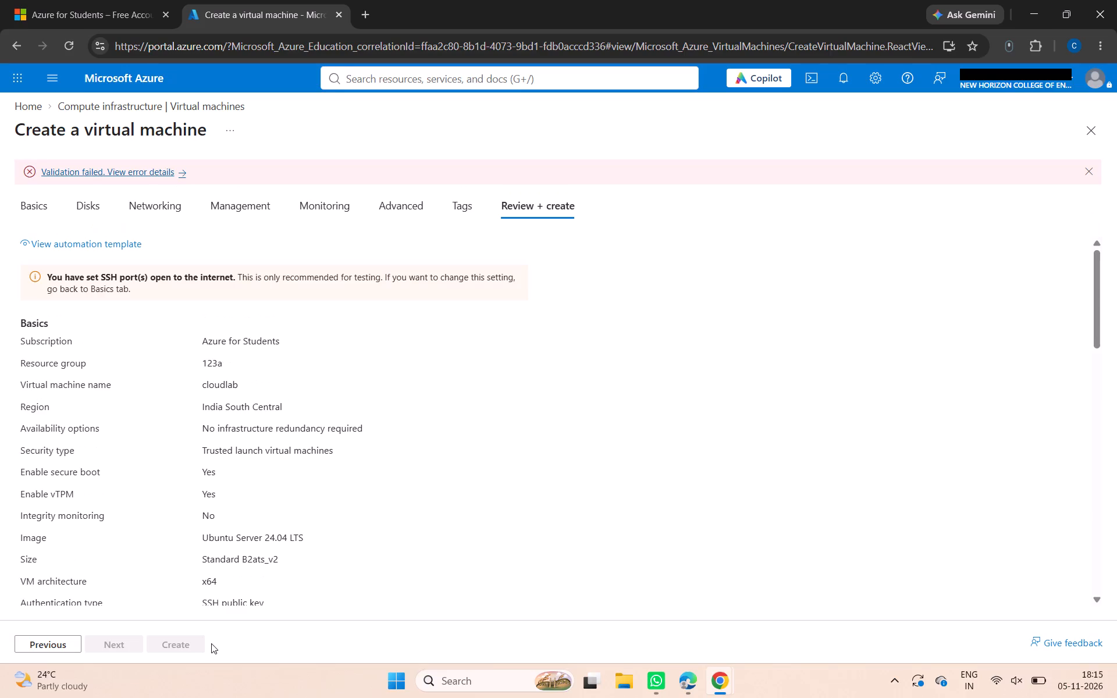
pyautogui.click(126, 172)
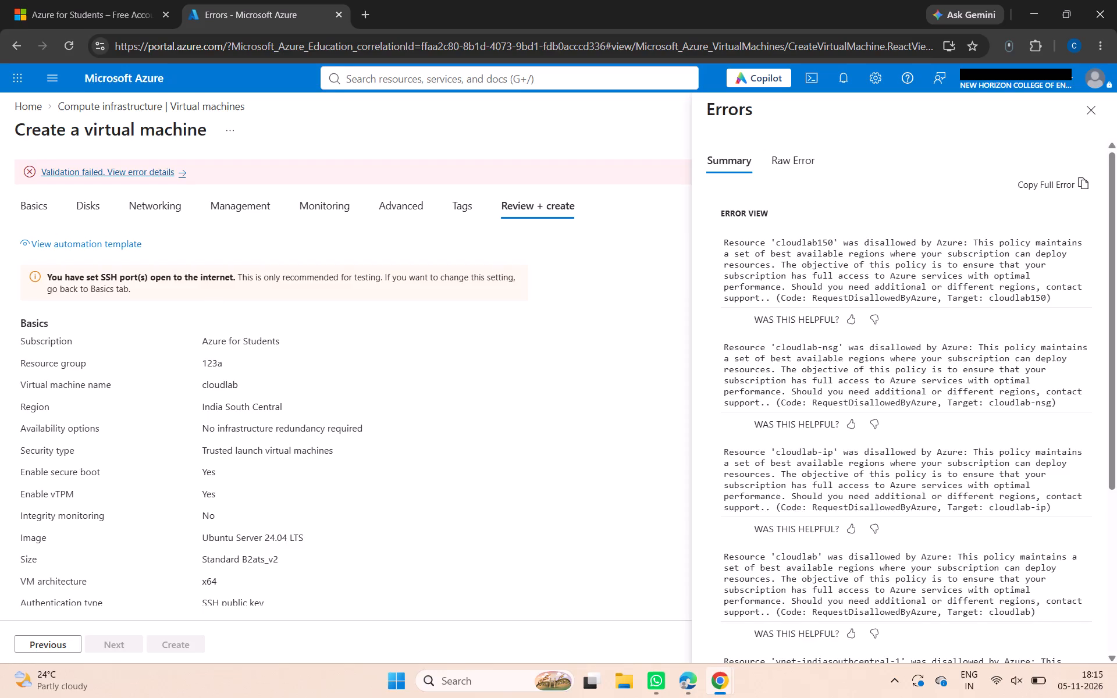
# Return to the Basics settings and shorten the virtual machine's name to cloud.
pyautogui.click(45, 205)
pyautogui.scroll(2, 294, 402)
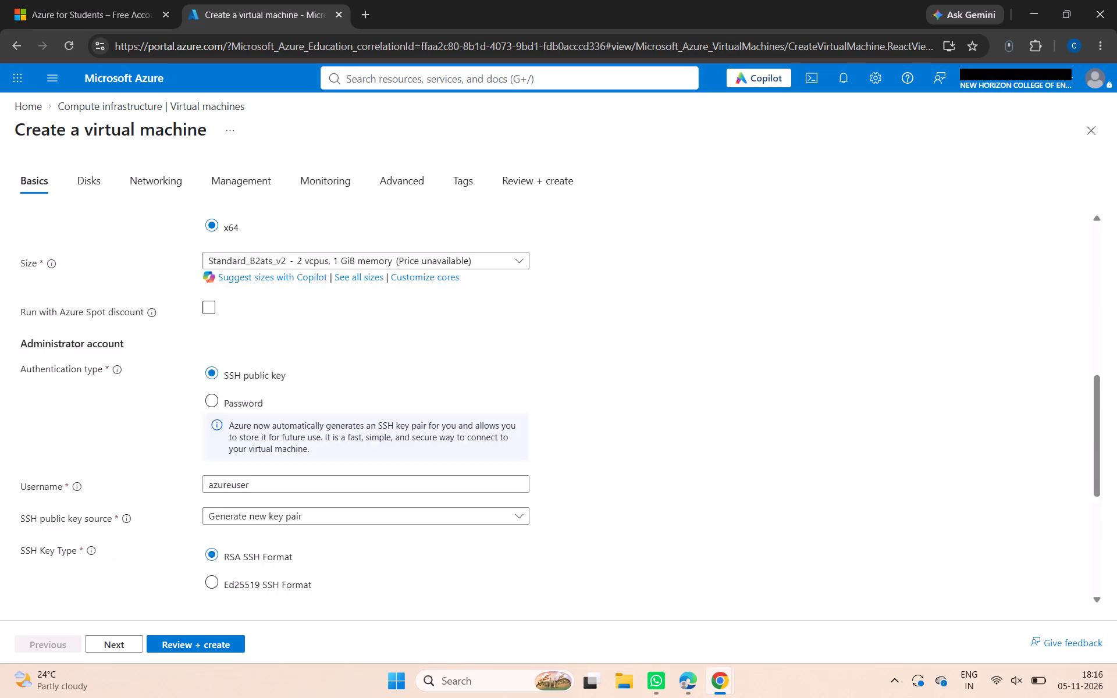
pyautogui.scroll(6, 294, 402)
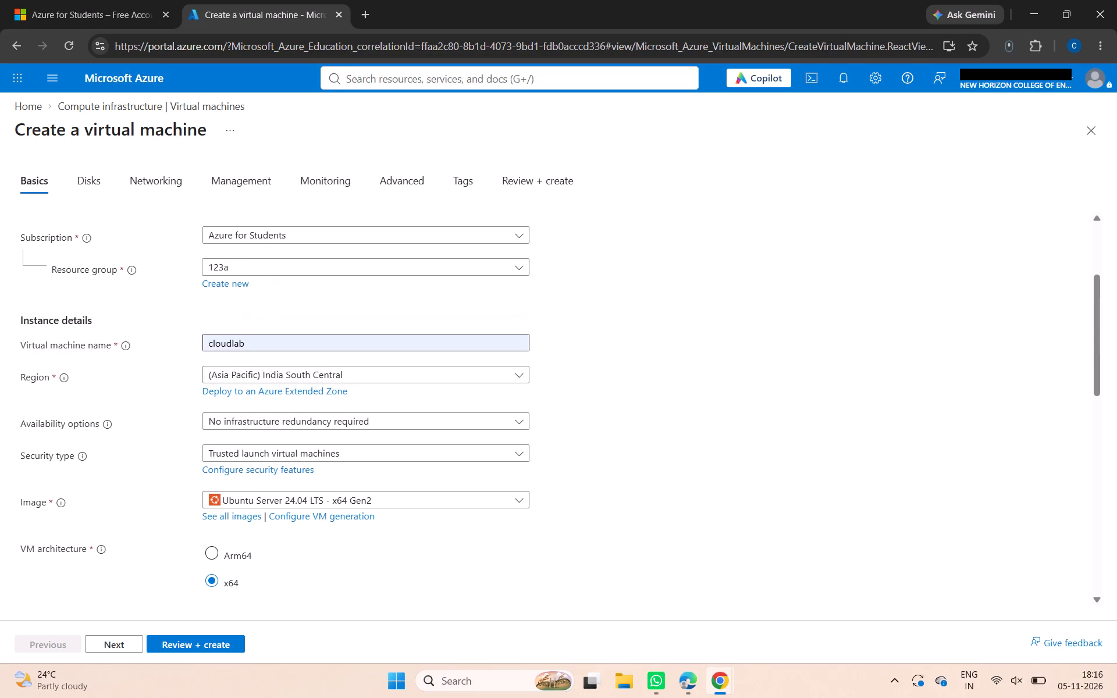
pyautogui.click(258, 341)
pyautogui.press('BackSpace')
pyautogui.press('BackSpace')
pyautogui.press('BackSpace')
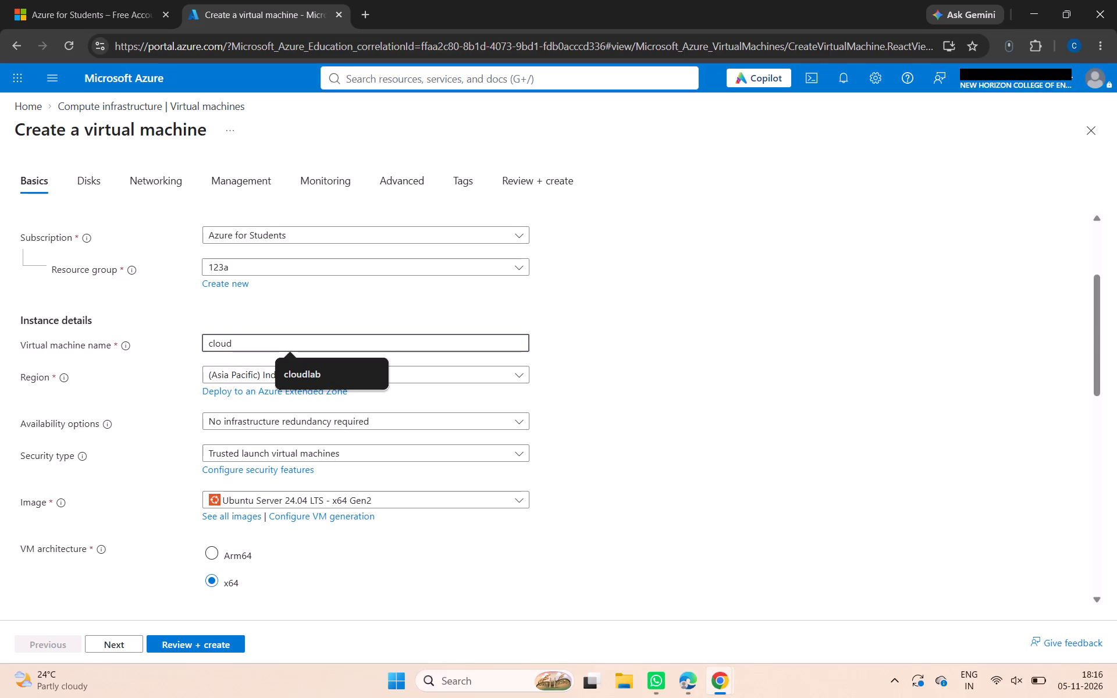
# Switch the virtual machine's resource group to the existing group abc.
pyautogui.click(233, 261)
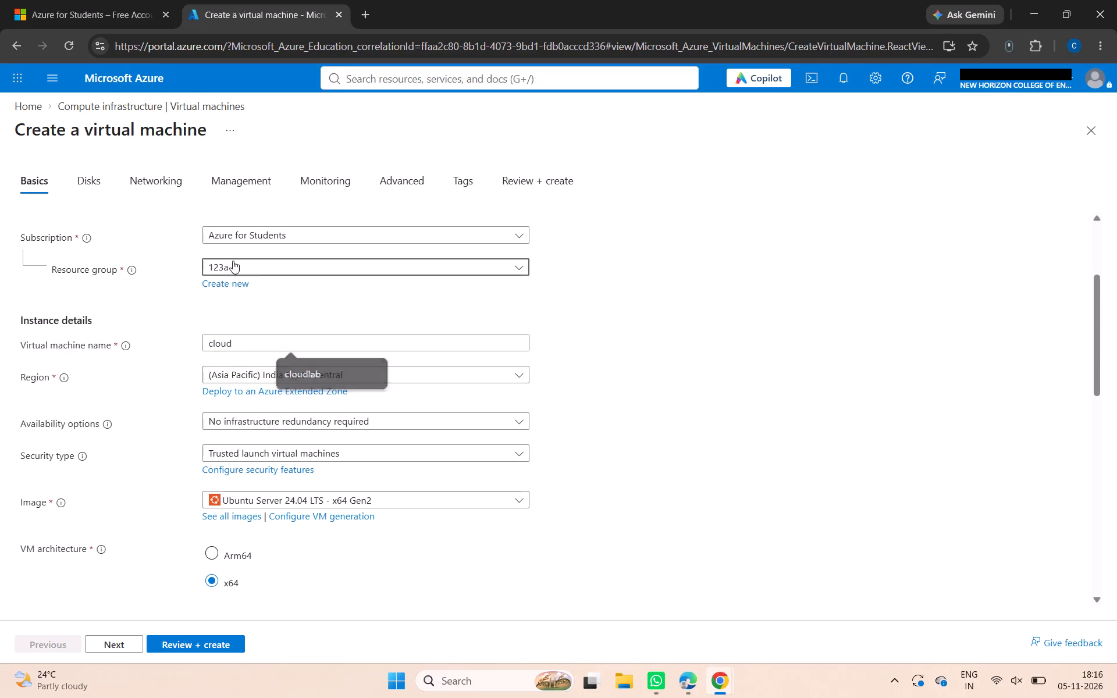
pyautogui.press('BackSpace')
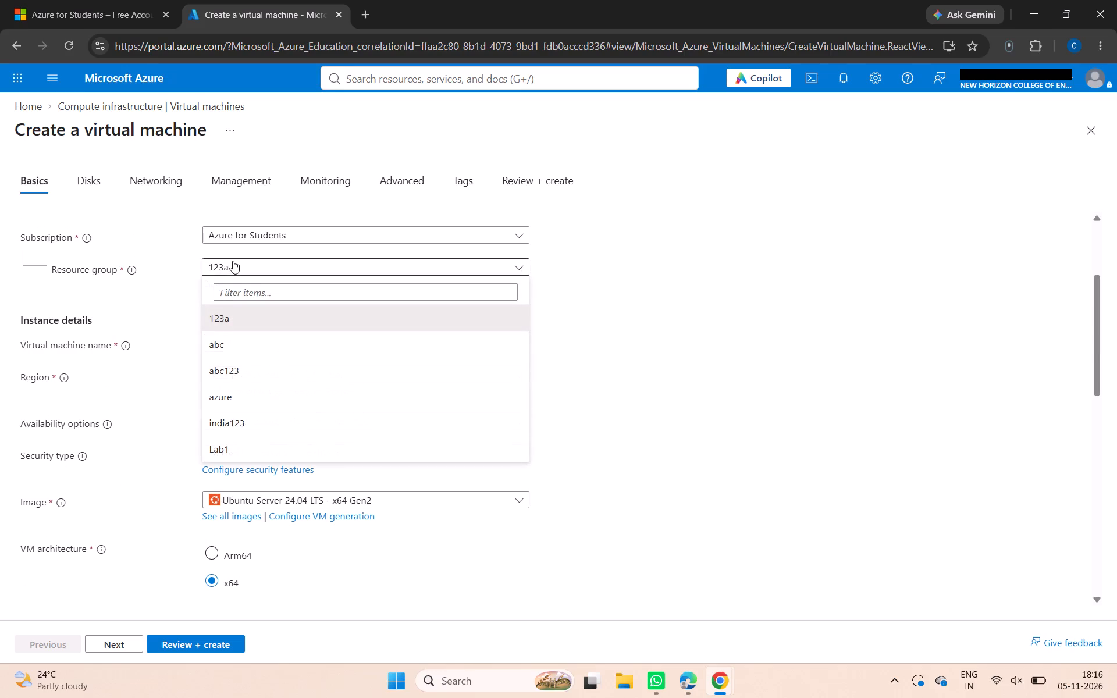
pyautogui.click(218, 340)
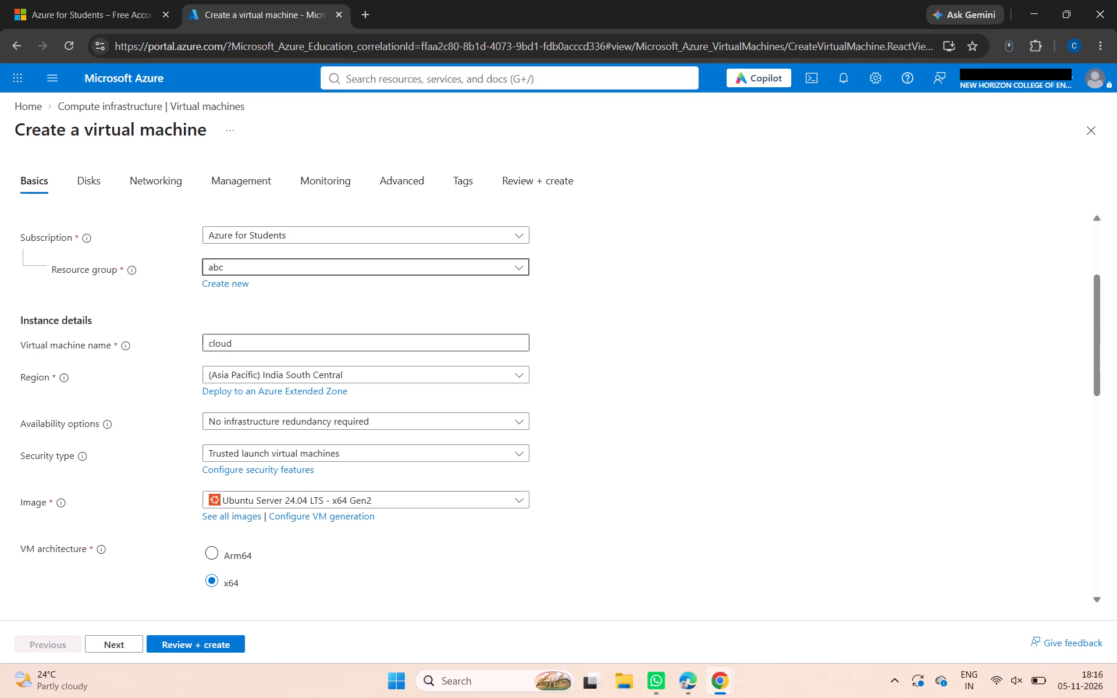
# Resubmit the virtual machine for Review + create validation, keeping the existing administrator account and inbound port settings.
pyautogui.scroll(-6, 411, 493)
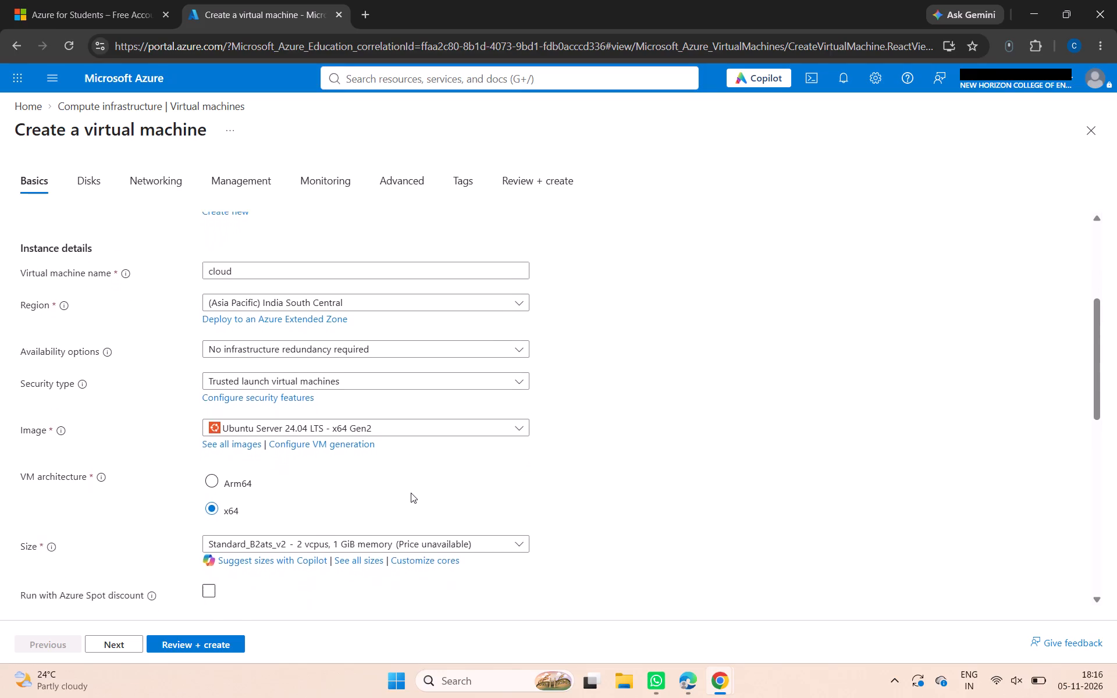
pyautogui.scroll(-7, 411, 493)
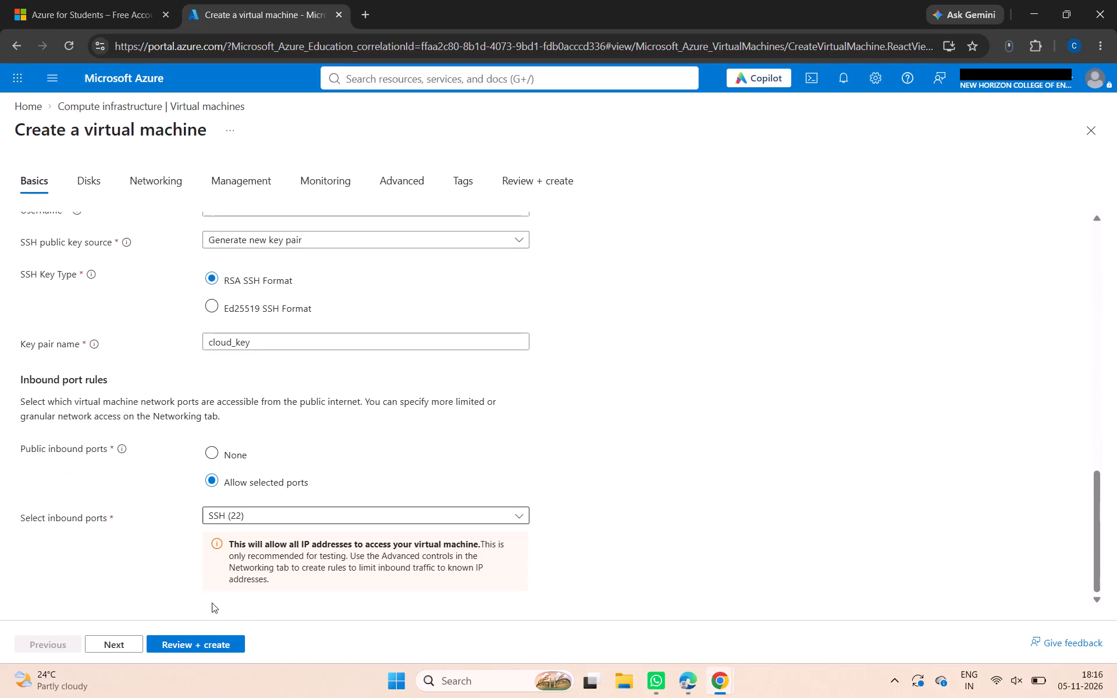
pyautogui.click(187, 649)
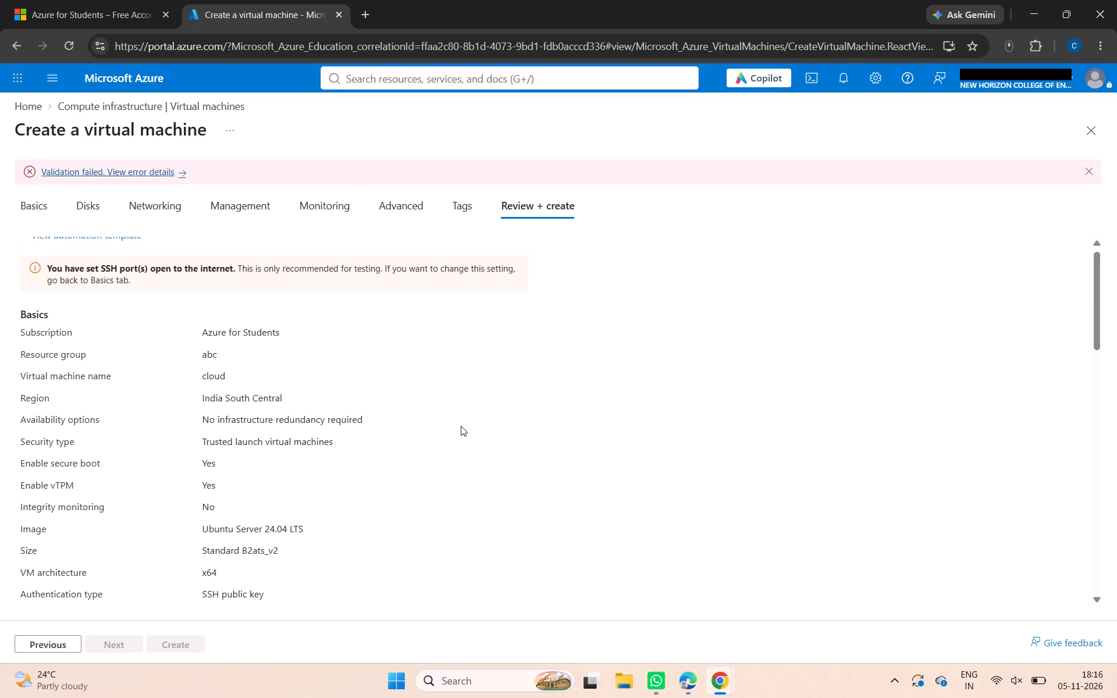
# Return to the Basics settings and create a new resource group named dfg for the virtual machine.
pyautogui.click(37, 212)
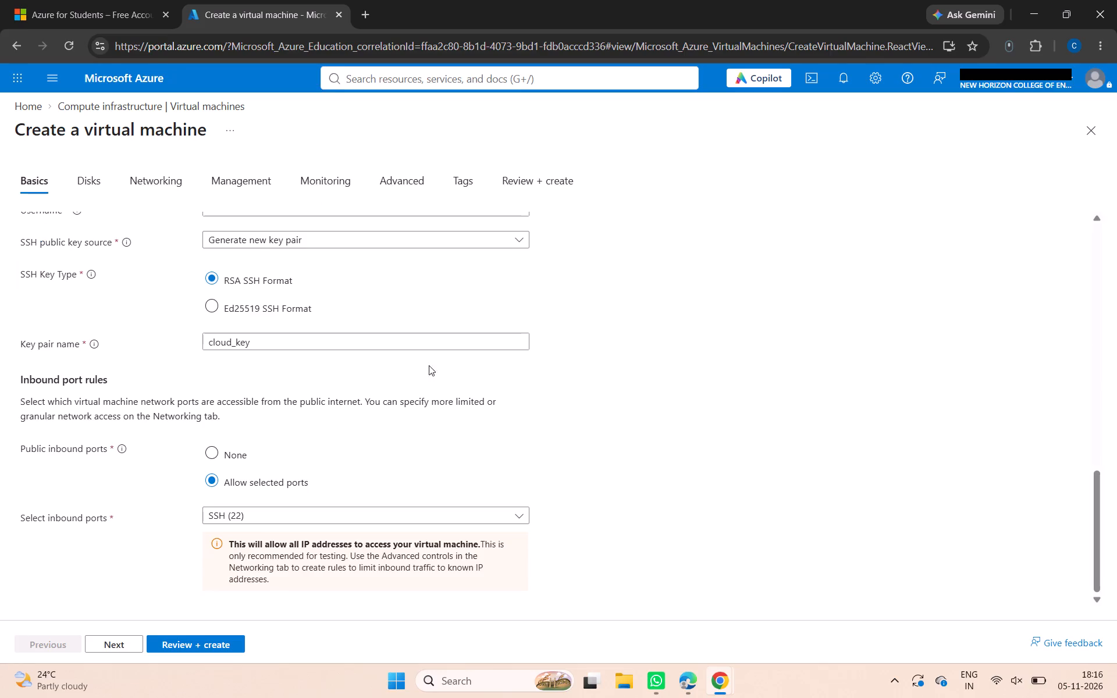
pyautogui.scroll(6, 351, 405)
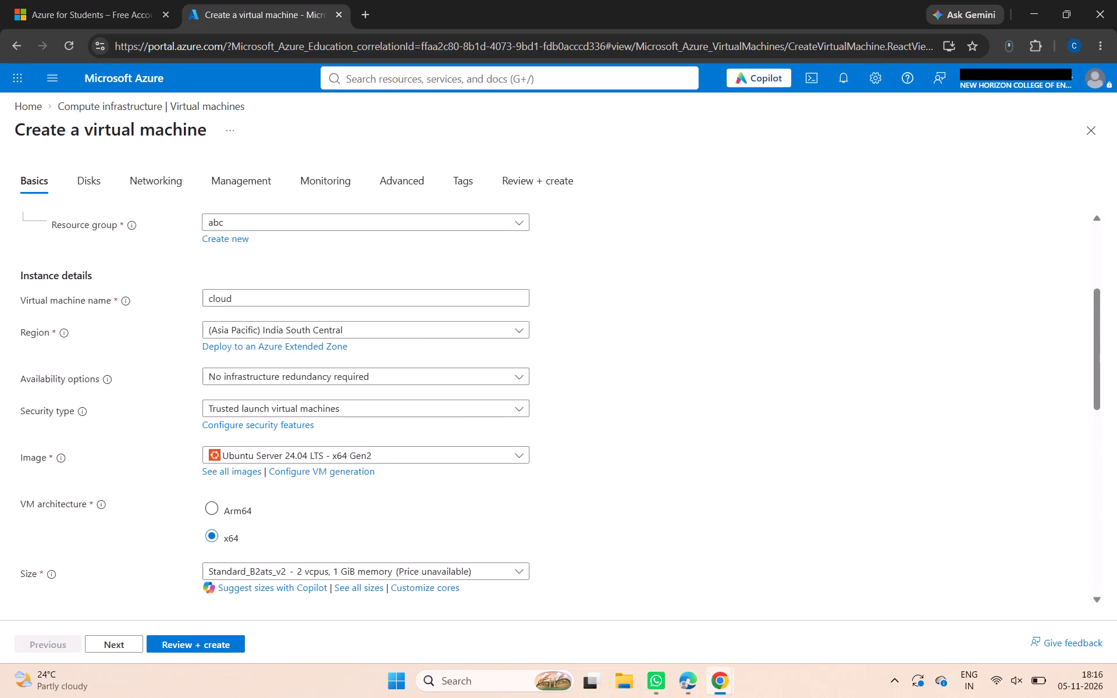
pyautogui.scroll(3, 351, 405)
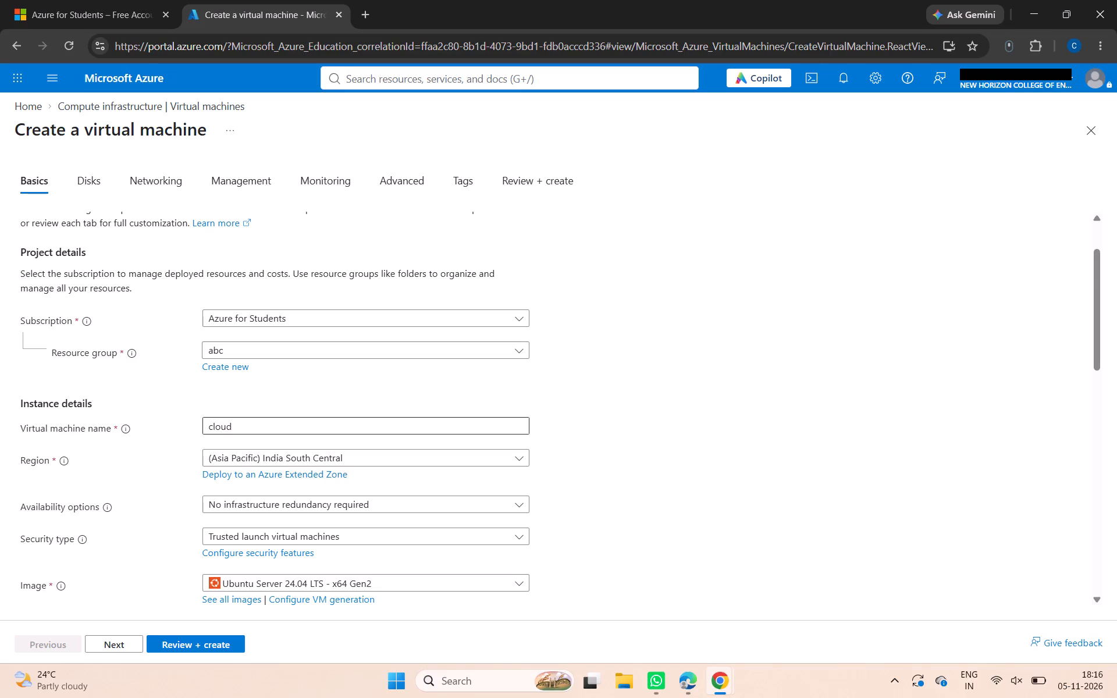
pyautogui.click(229, 369)
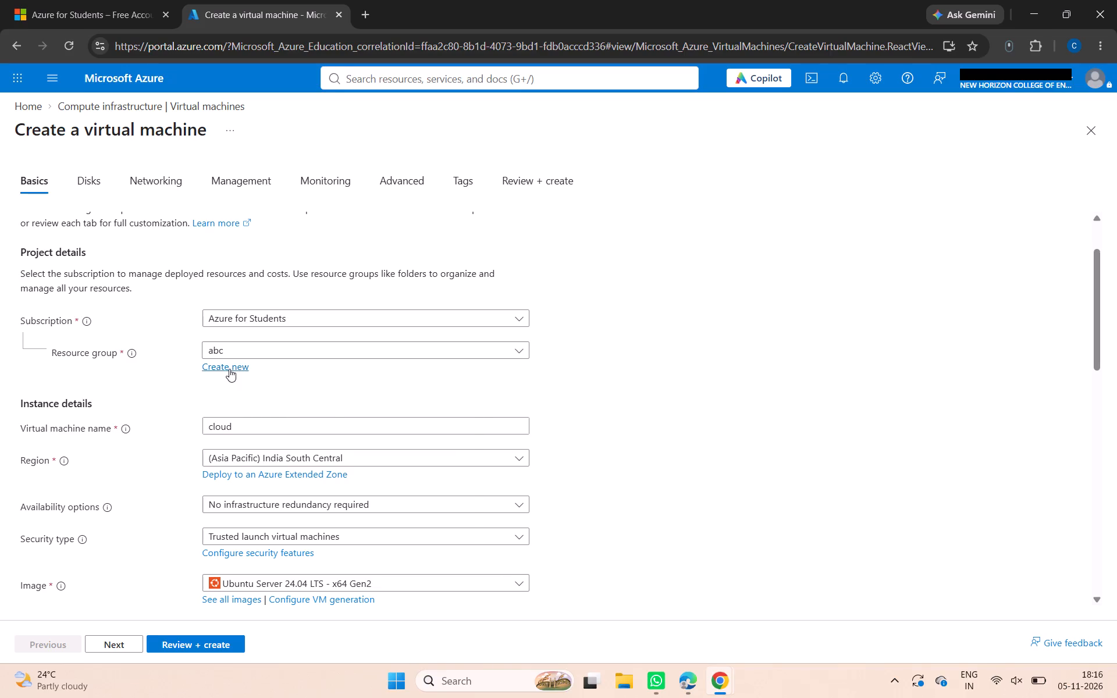
pyautogui.click(228, 464)
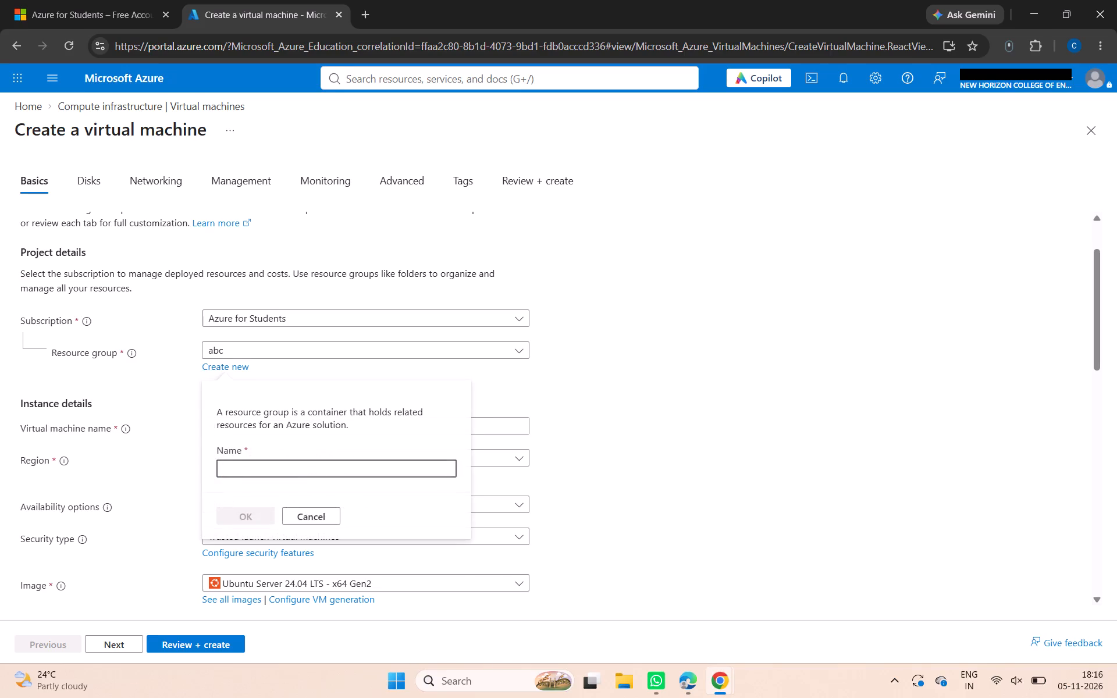
pyautogui.write('dfg')
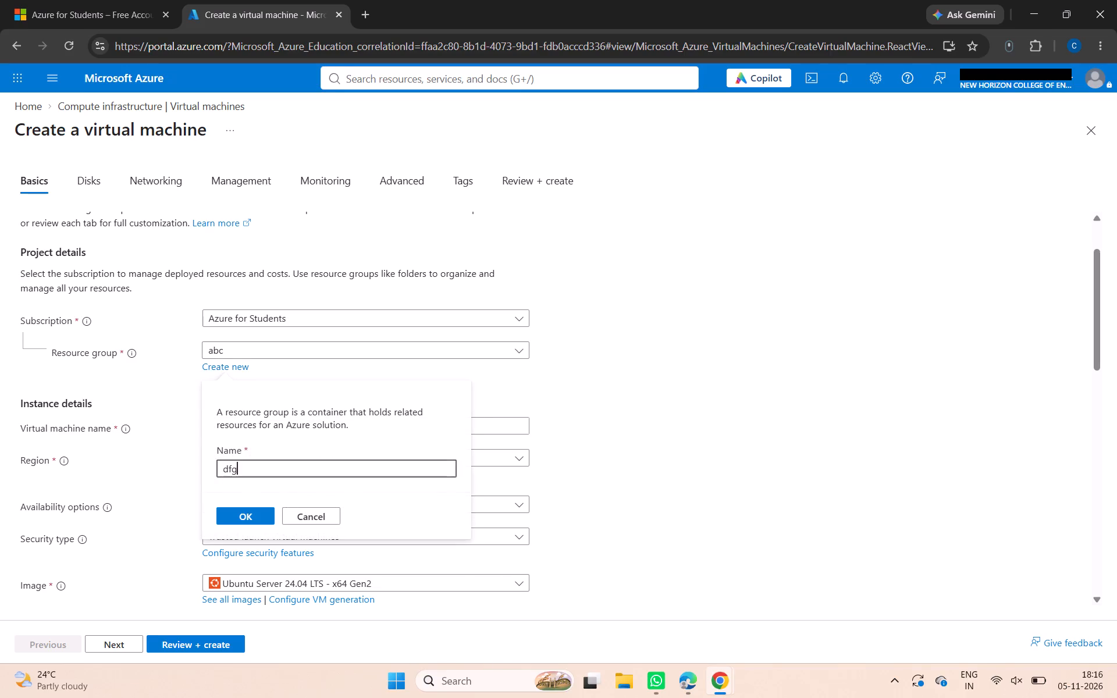
pyautogui.click(250, 512)
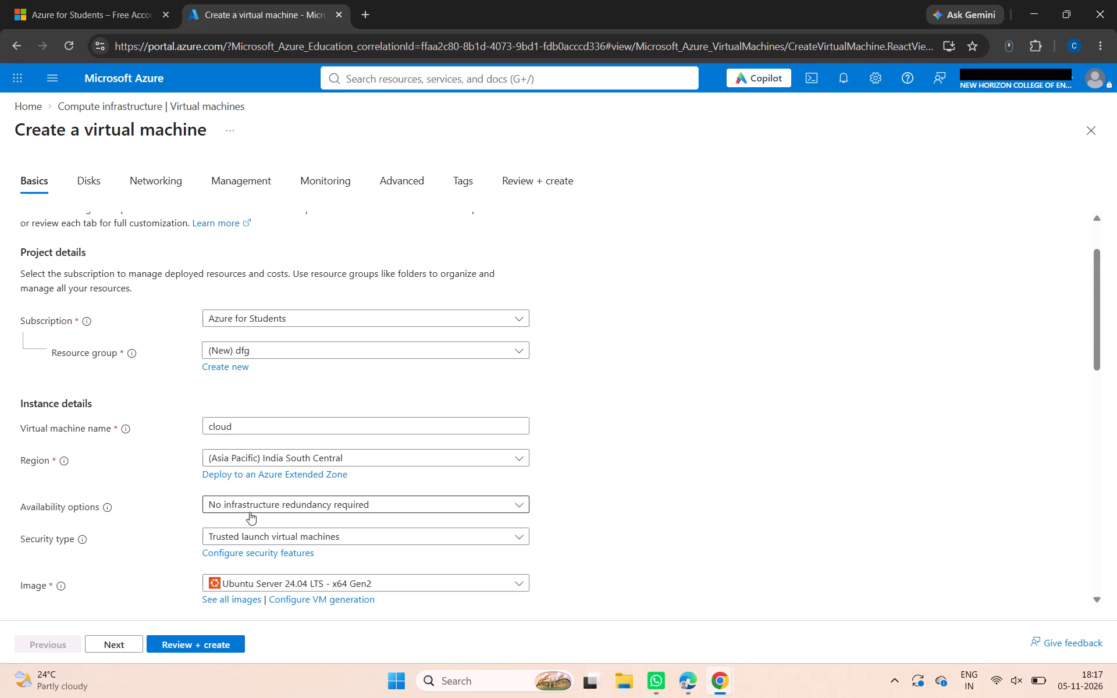
# Set the virtual machine's availability options to Availability zone.
pyautogui.click(250, 512)
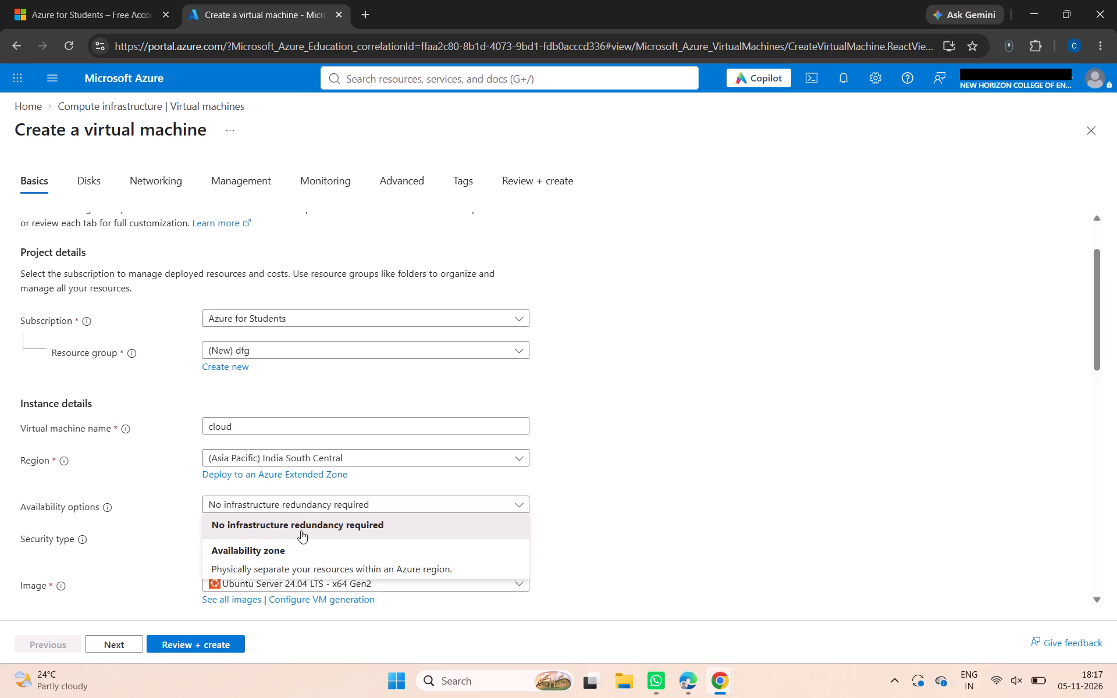
pyautogui.click(285, 545)
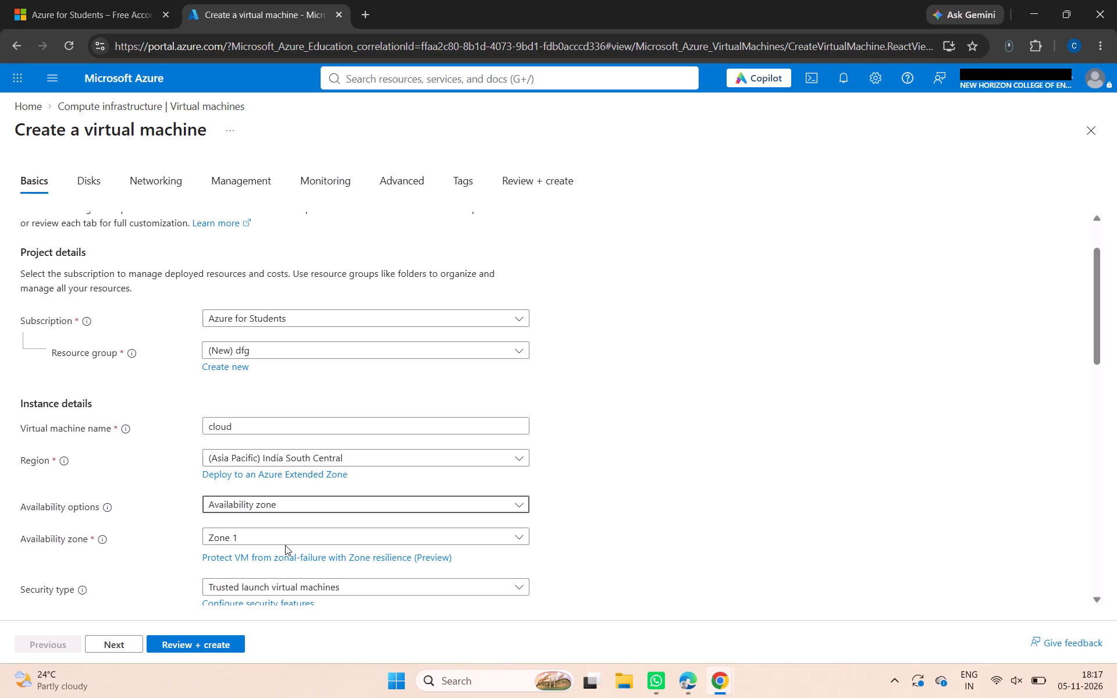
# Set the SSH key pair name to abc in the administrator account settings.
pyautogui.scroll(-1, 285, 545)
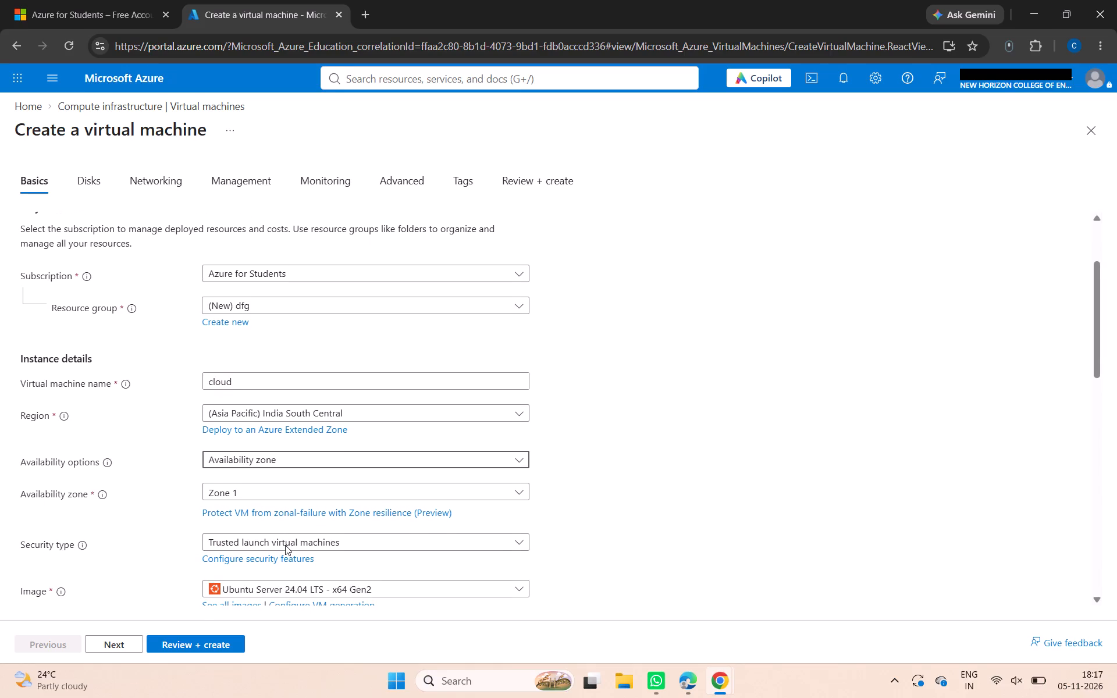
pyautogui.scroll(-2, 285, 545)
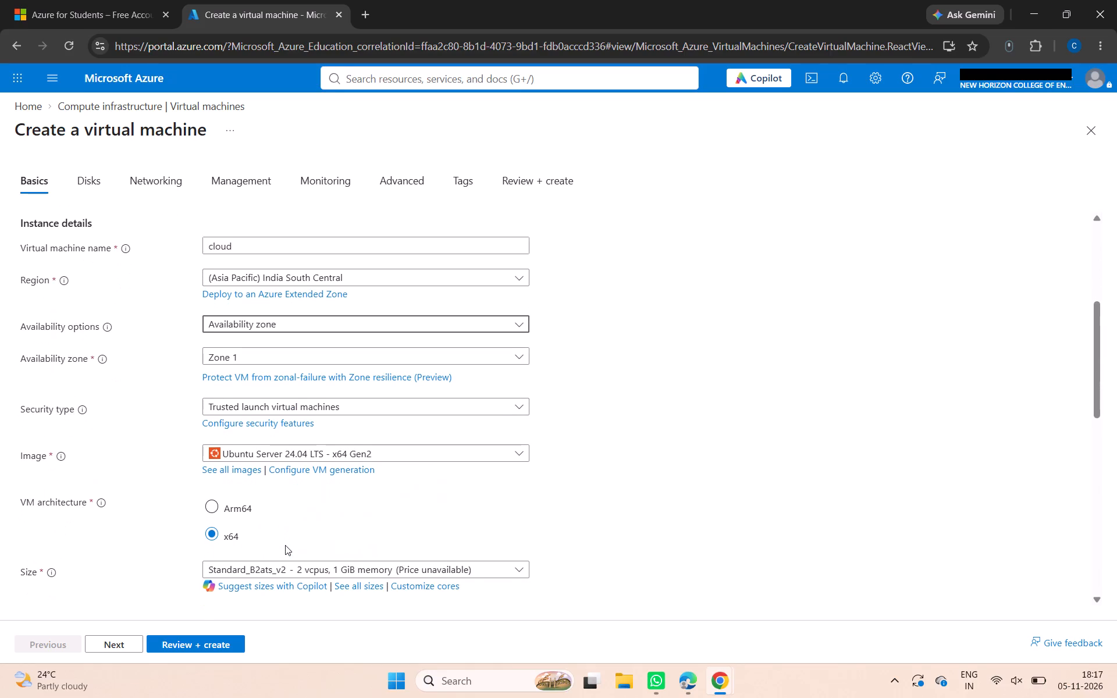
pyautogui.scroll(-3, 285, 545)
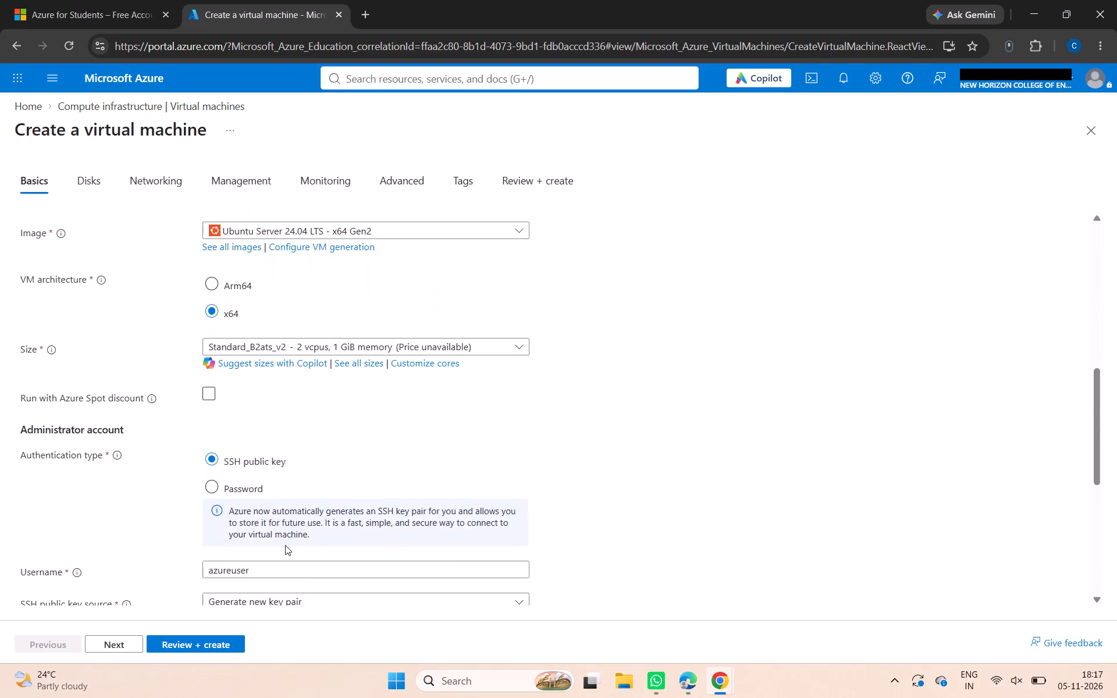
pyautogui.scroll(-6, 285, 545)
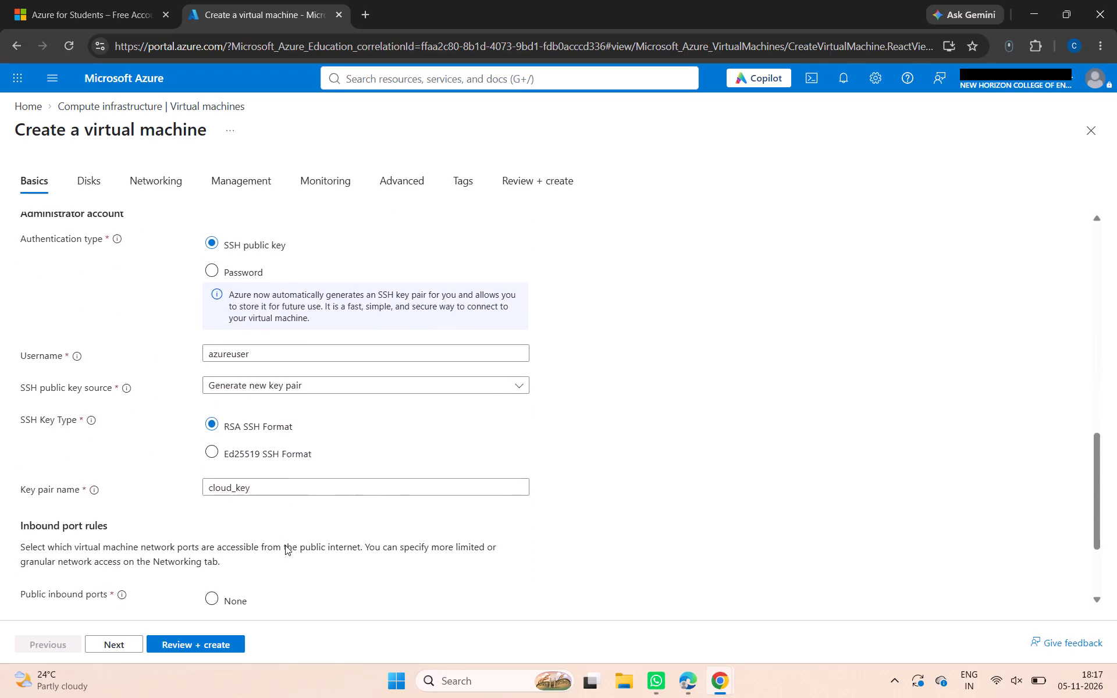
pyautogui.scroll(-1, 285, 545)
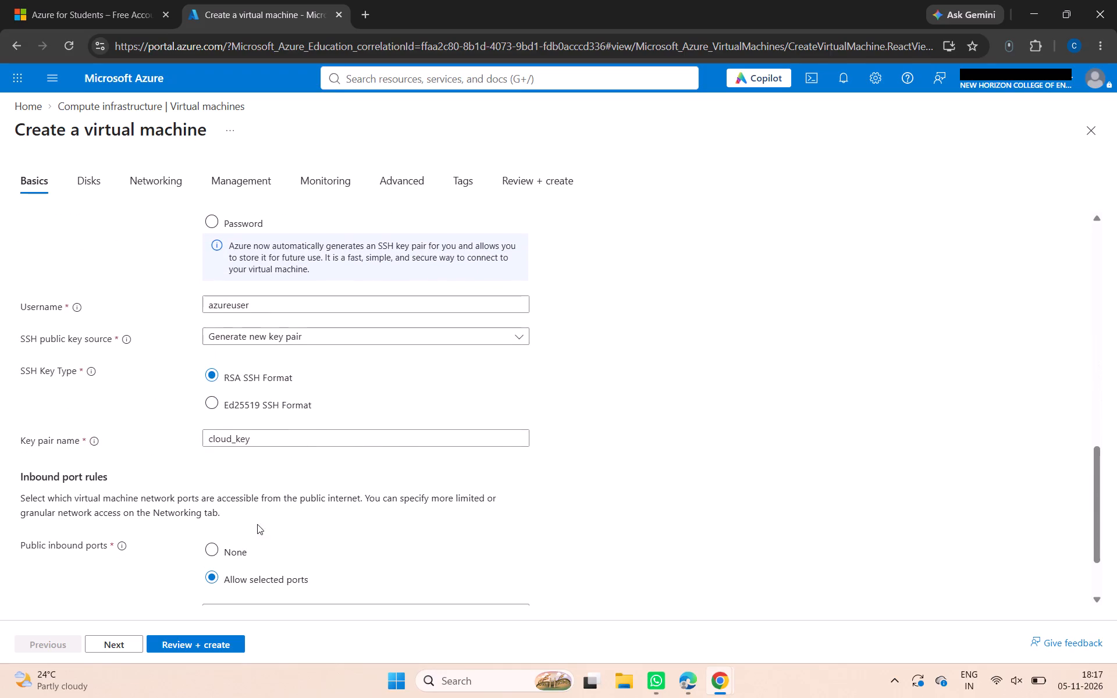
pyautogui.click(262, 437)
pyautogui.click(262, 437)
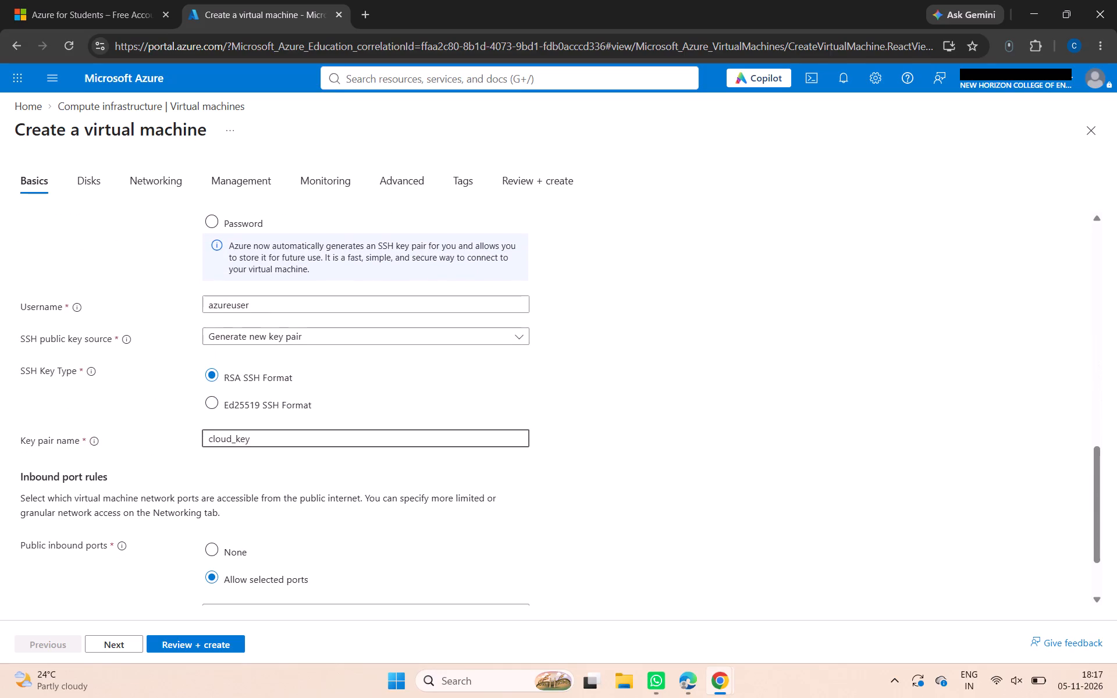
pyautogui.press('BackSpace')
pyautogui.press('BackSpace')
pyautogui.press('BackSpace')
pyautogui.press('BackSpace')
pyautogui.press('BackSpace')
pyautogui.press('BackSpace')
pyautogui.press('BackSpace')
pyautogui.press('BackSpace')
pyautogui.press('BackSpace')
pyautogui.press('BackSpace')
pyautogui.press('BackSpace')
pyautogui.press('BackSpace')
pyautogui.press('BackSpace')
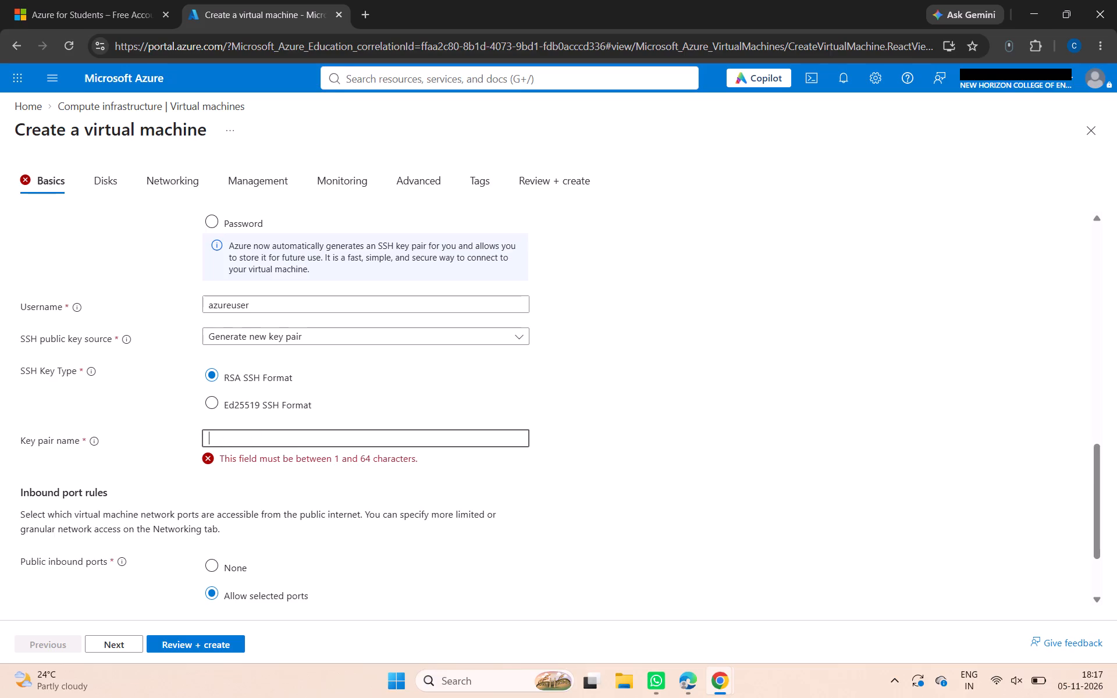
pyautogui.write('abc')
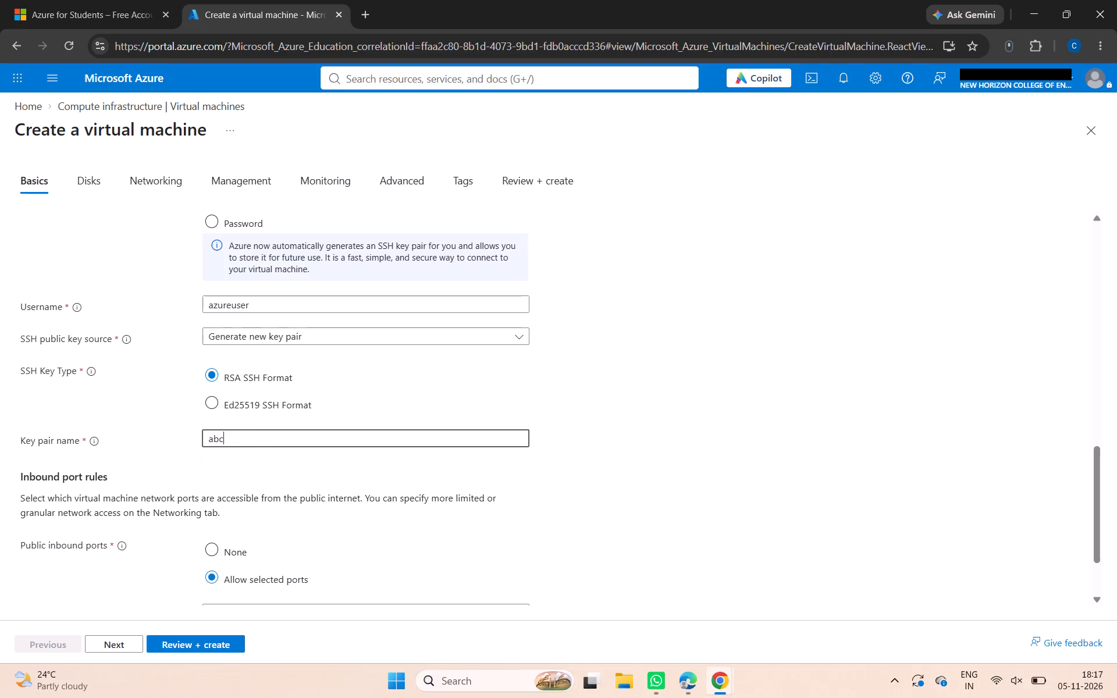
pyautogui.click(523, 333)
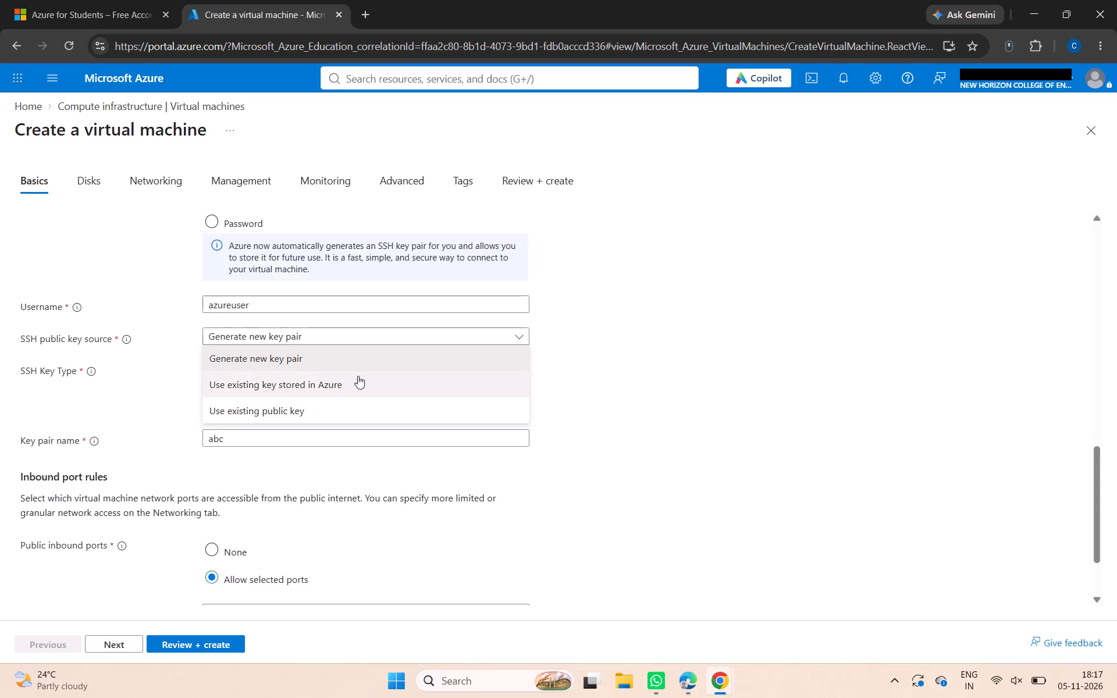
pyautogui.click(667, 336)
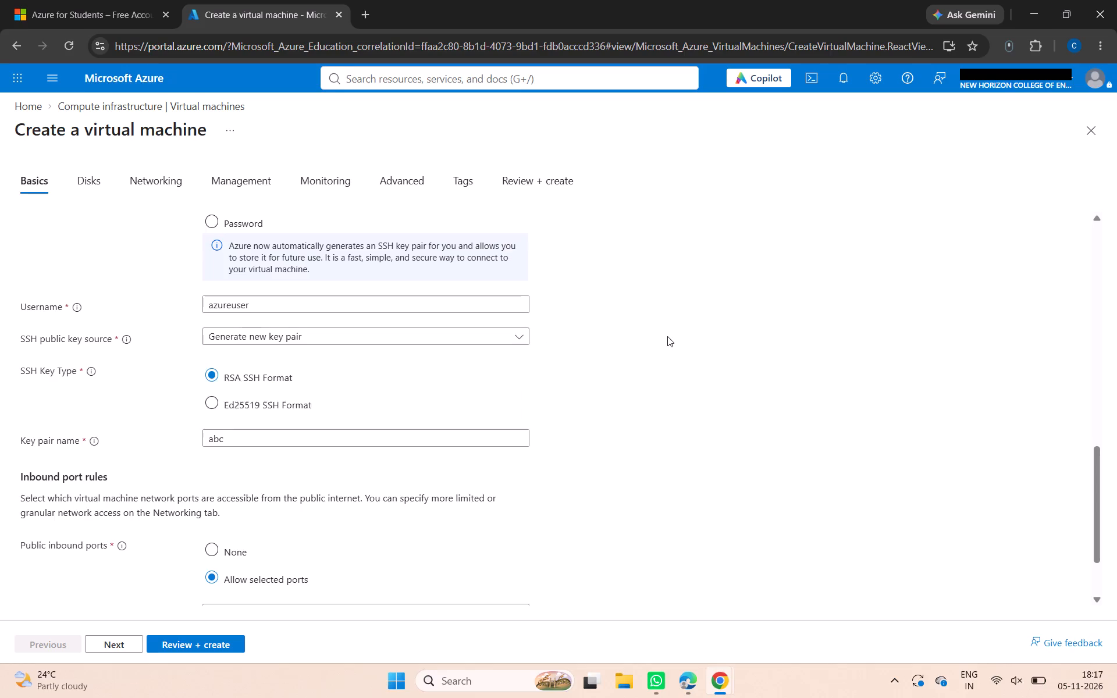
# Abandon the current virtual machine form and start creating a new virtual machine from the Virtual machines list.
pyautogui.scroll(7, 667, 336)
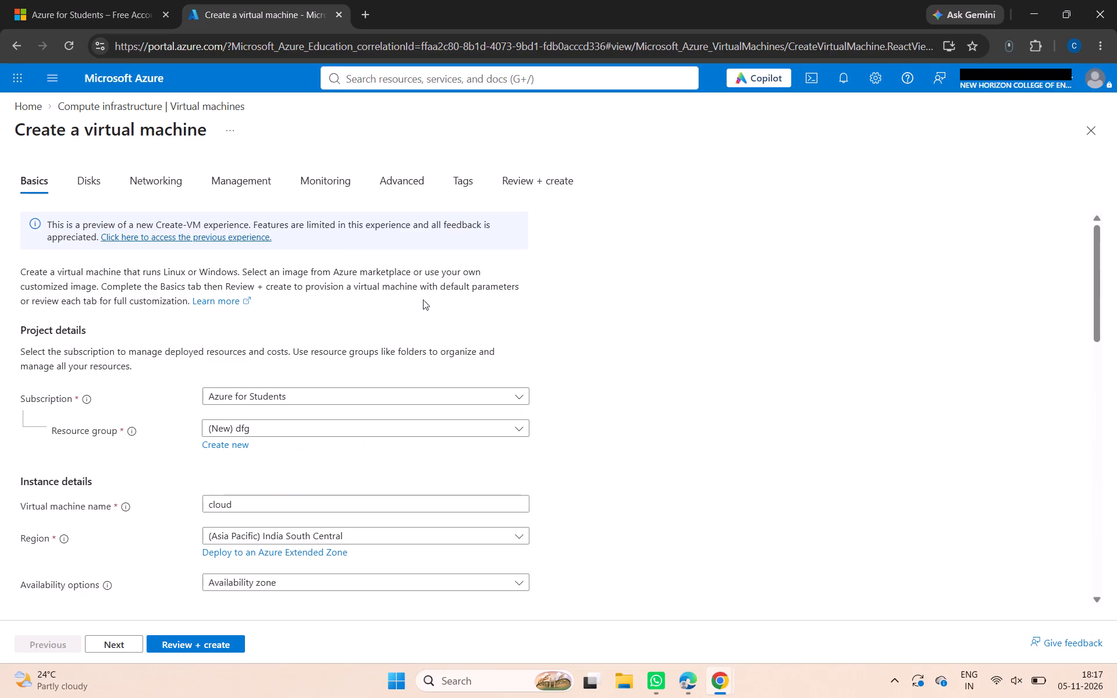
pyautogui.click(9, 44)
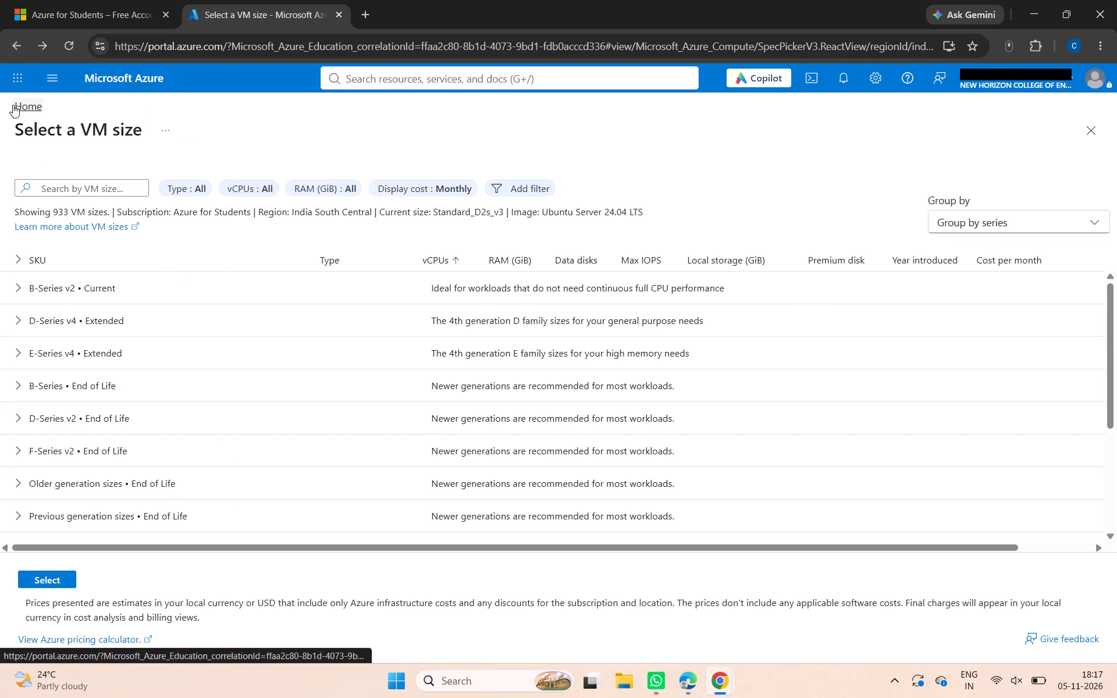
pyautogui.click(13, 105)
pyautogui.click(291, 165)
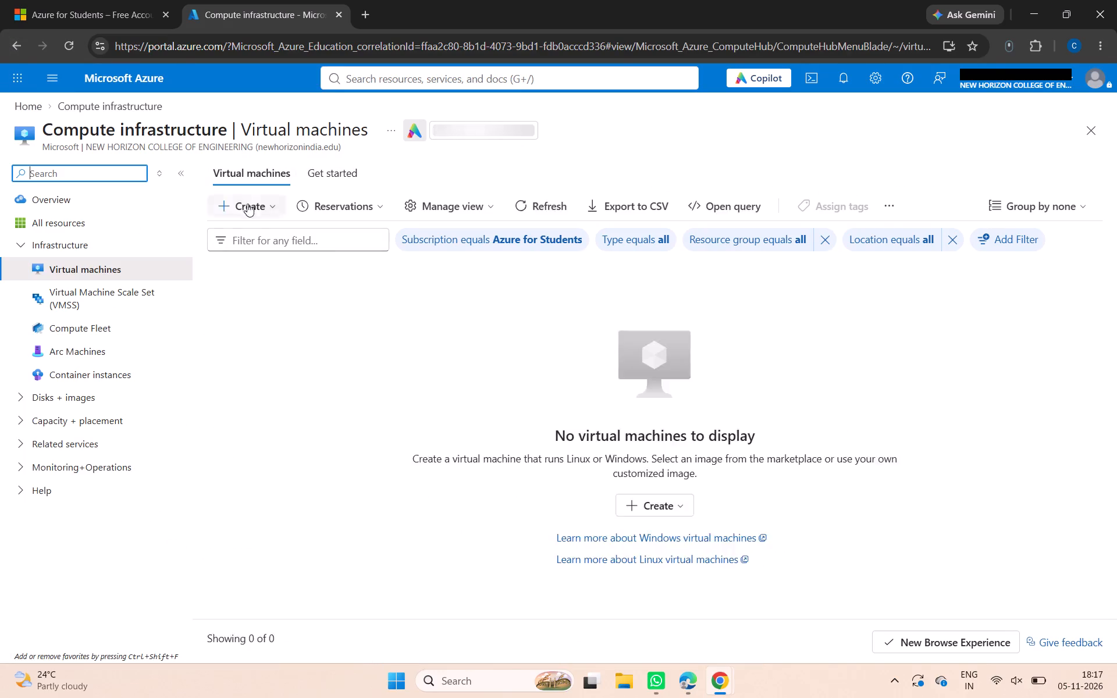
pyautogui.click(247, 201)
pyautogui.click(251, 260)
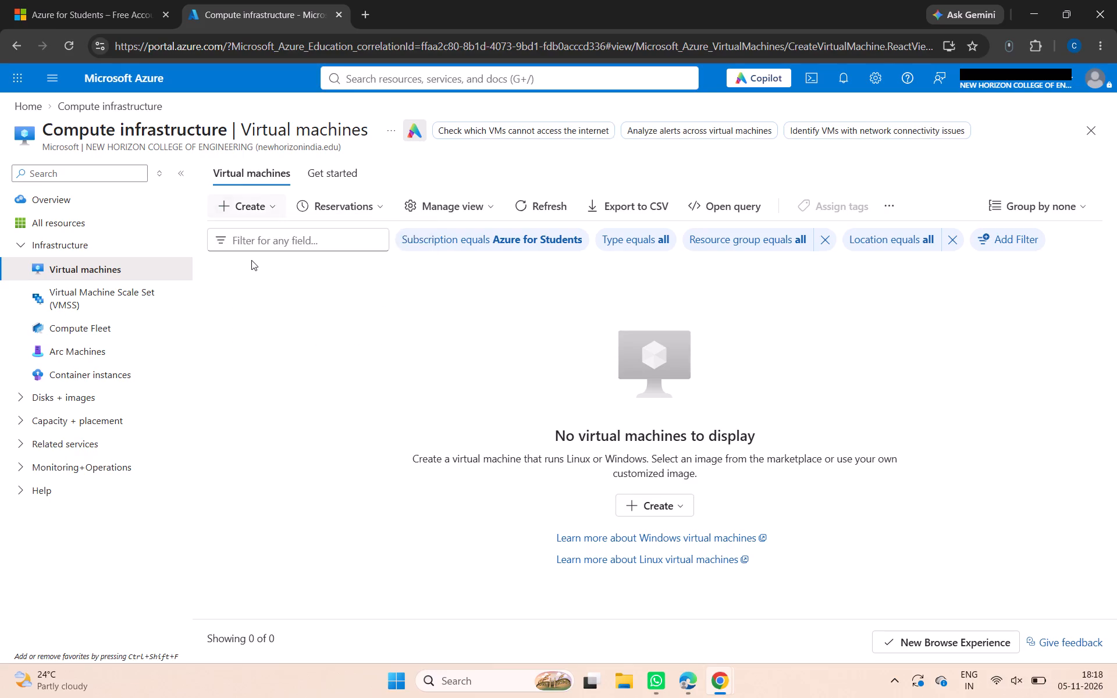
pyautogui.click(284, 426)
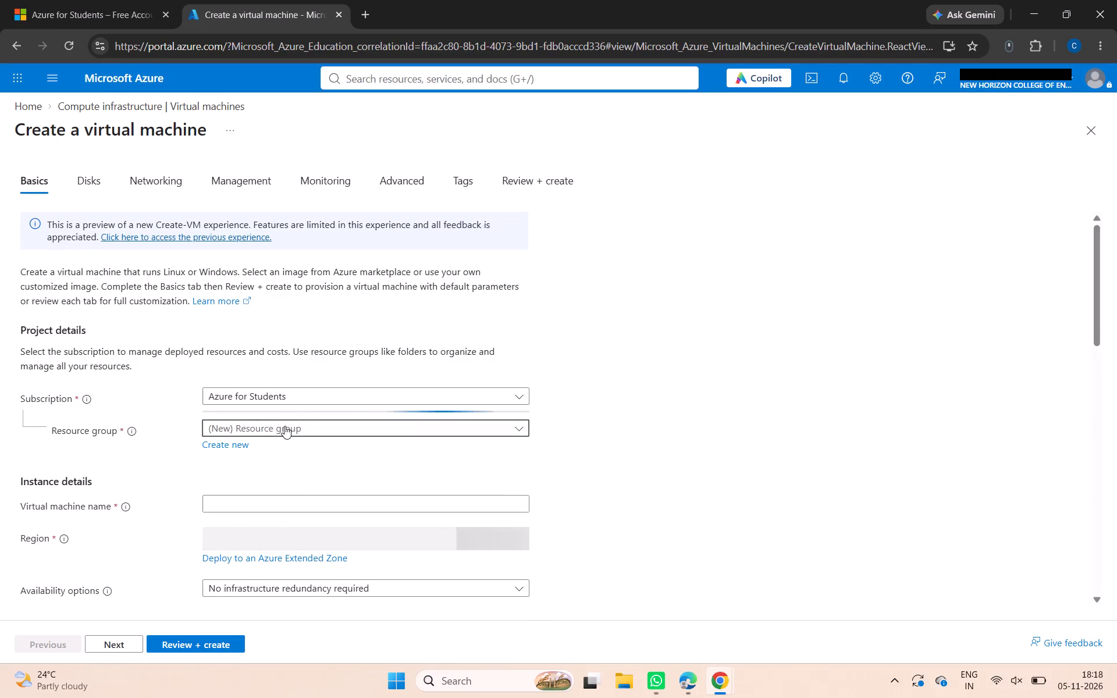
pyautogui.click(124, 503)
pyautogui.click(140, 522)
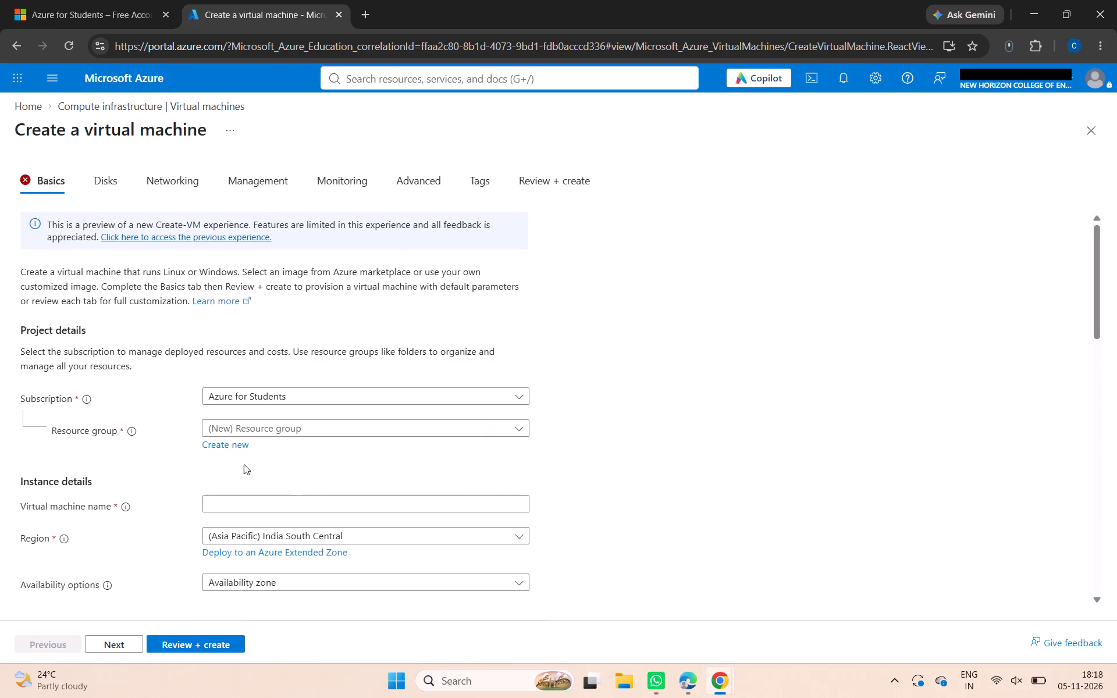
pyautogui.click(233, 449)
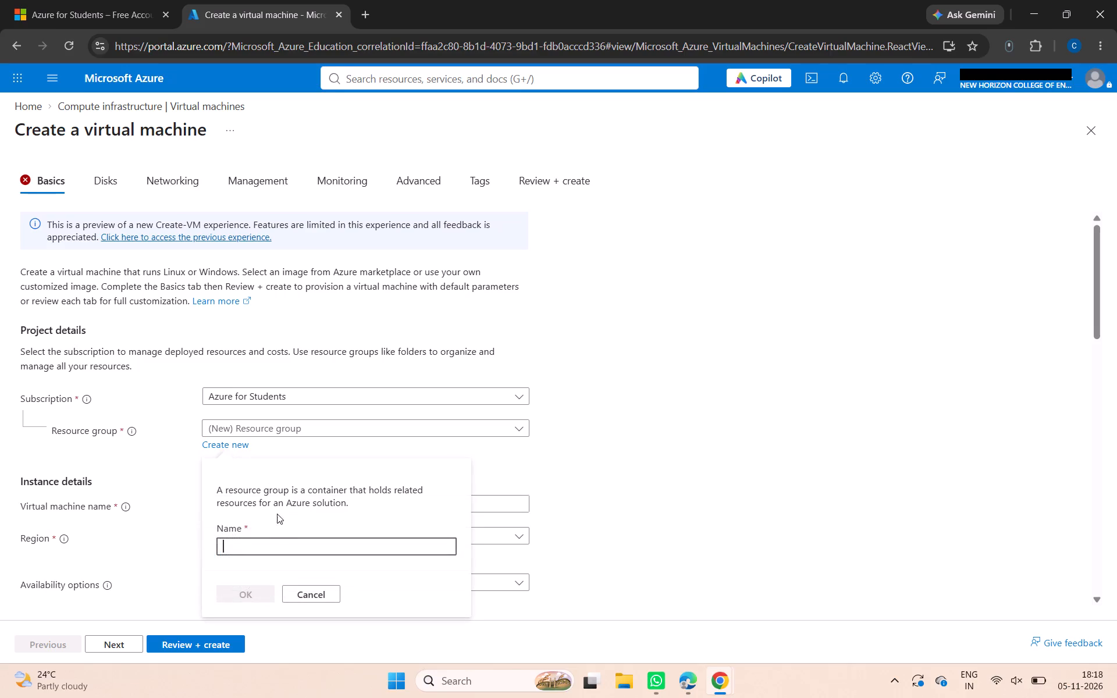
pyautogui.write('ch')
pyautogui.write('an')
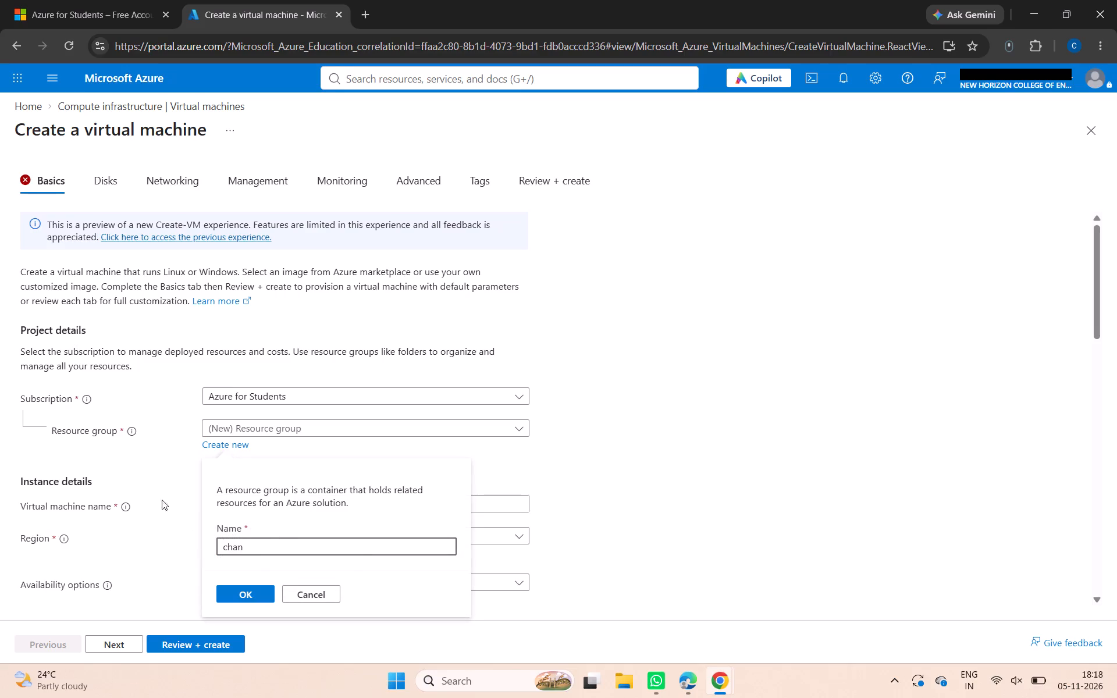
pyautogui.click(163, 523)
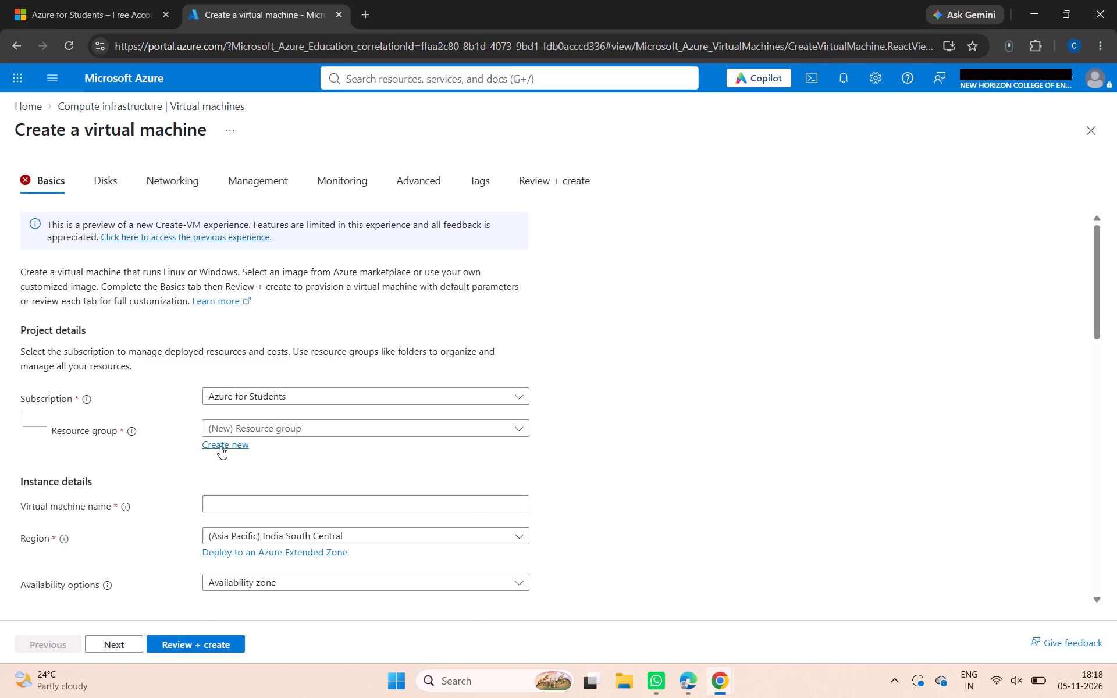
# Create a new resource group named chempa for the virtual machine.
pyautogui.click(220, 446)
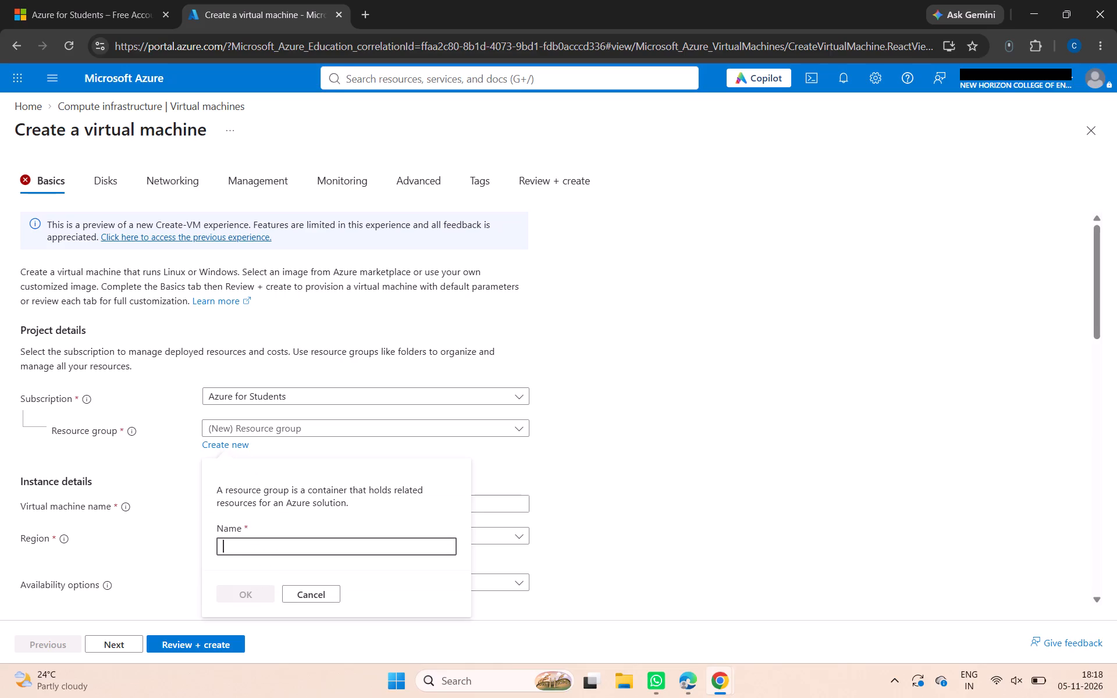
pyautogui.write('chempa')
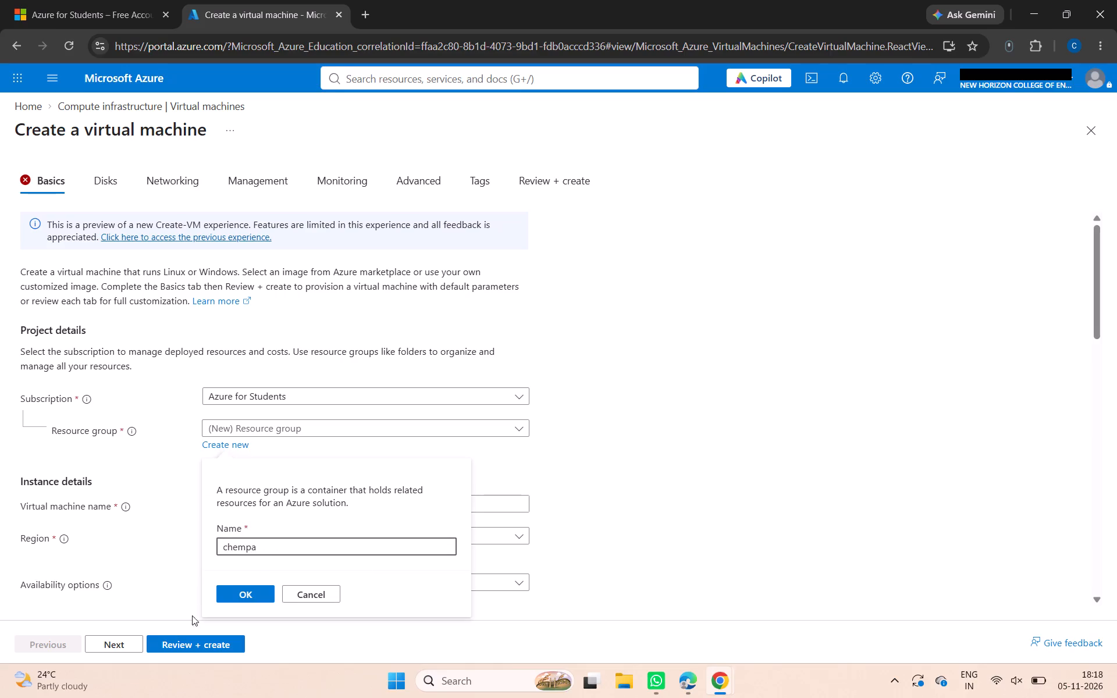
pyautogui.click(245, 585)
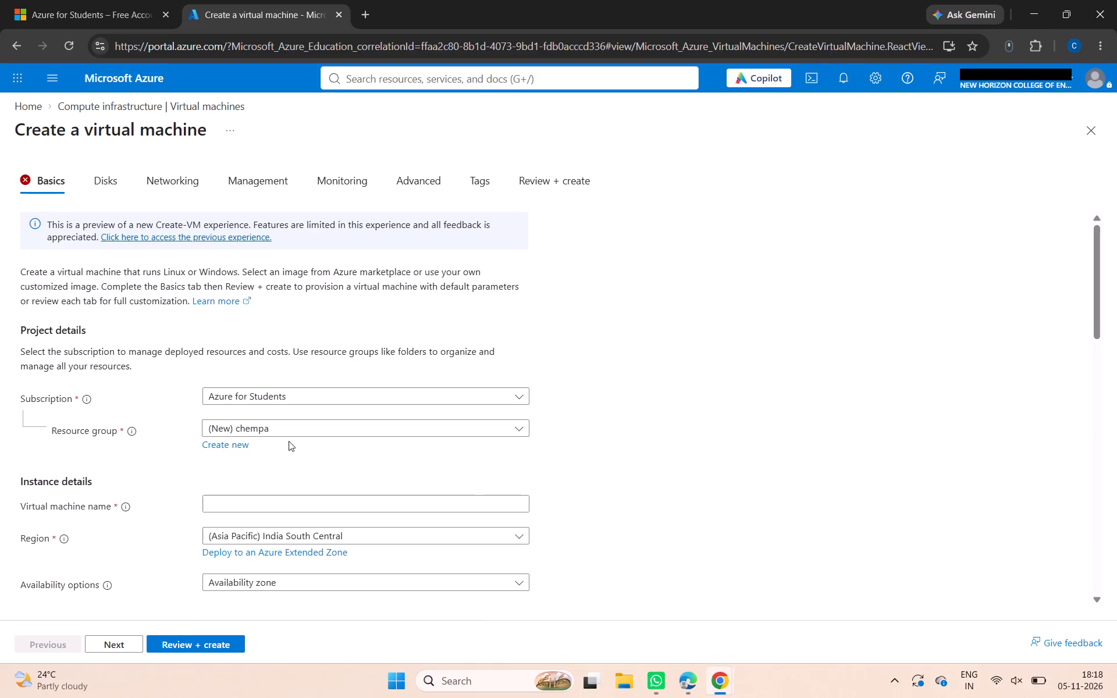
# Name the virtual machine daa.
pyautogui.click(254, 509)
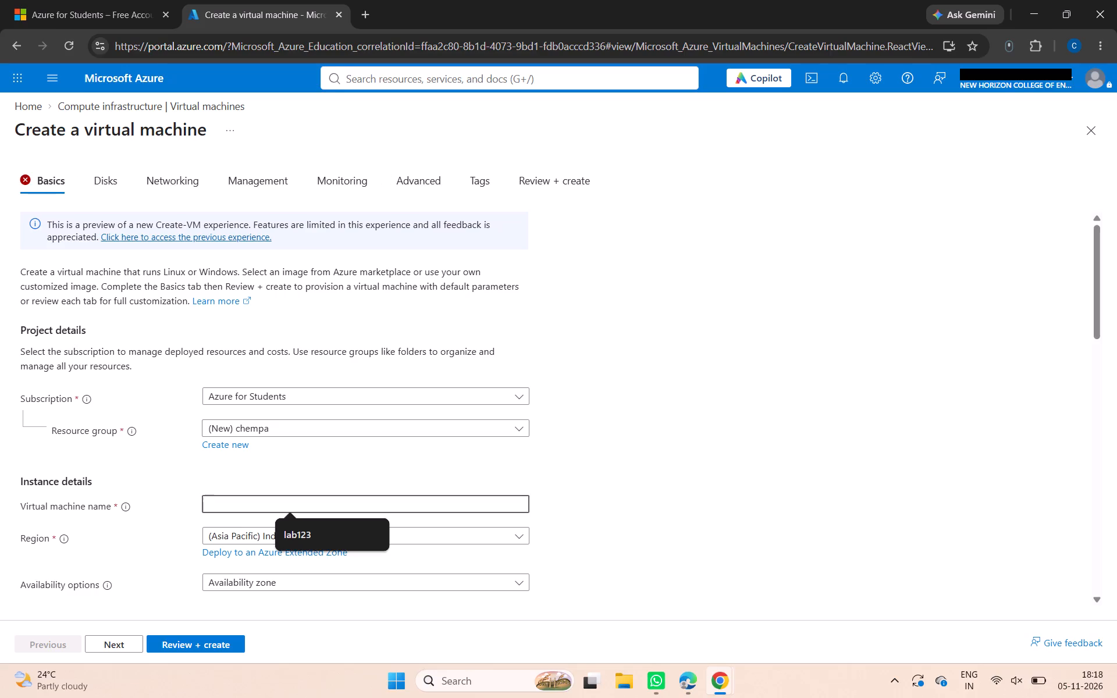
pyautogui.write('daa')
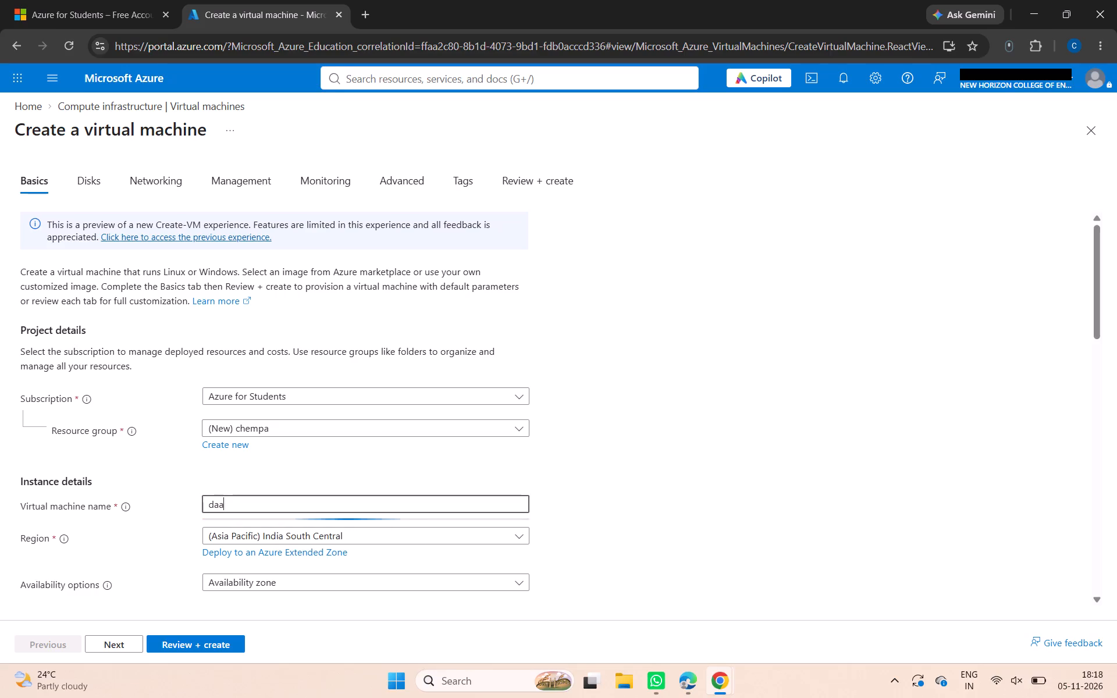
# Set the virtual machine size to B2ats_v2 from the B-Series v2 group of the full size list.
pyautogui.scroll(-2, 185, 528)
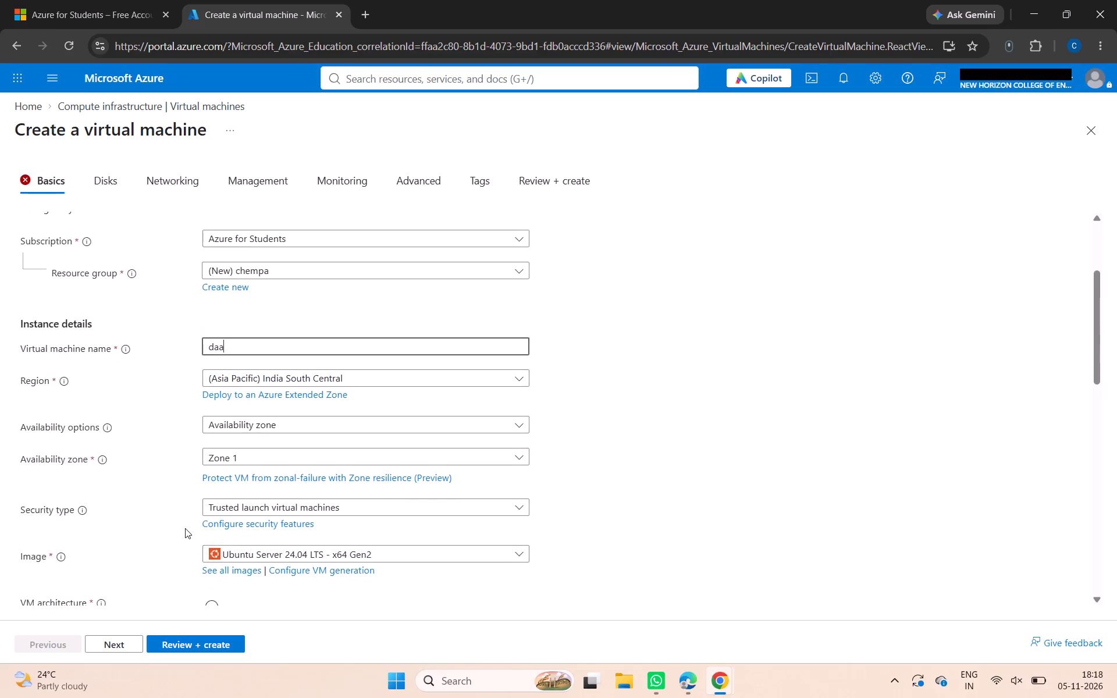
pyautogui.scroll(-2, 185, 528)
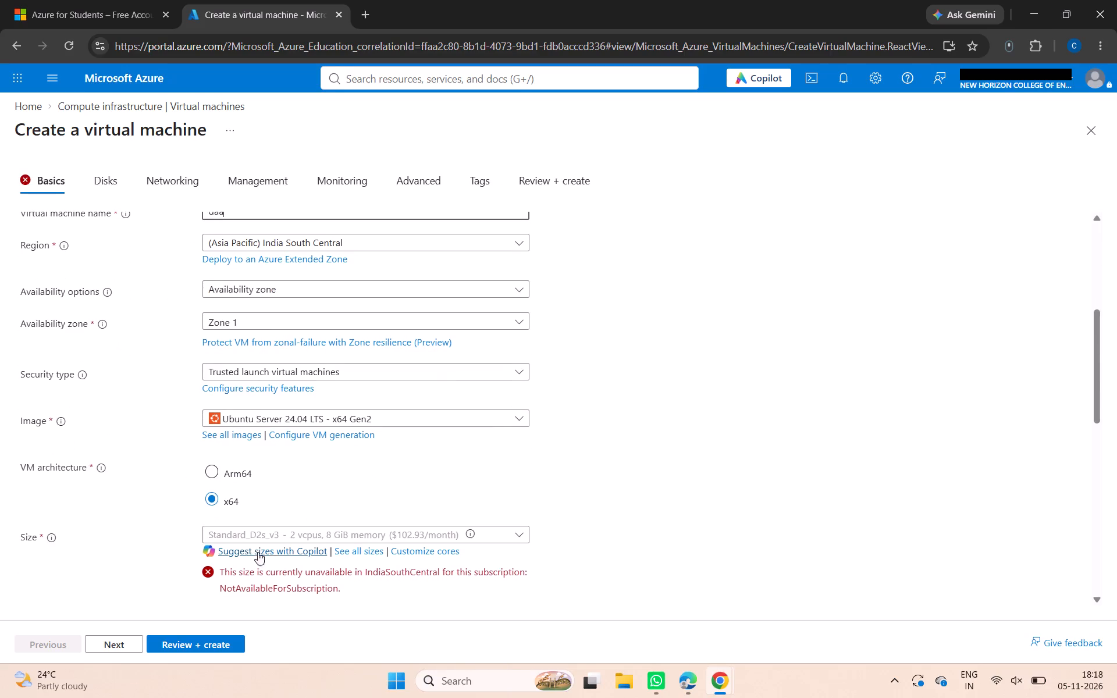
pyautogui.click(362, 547)
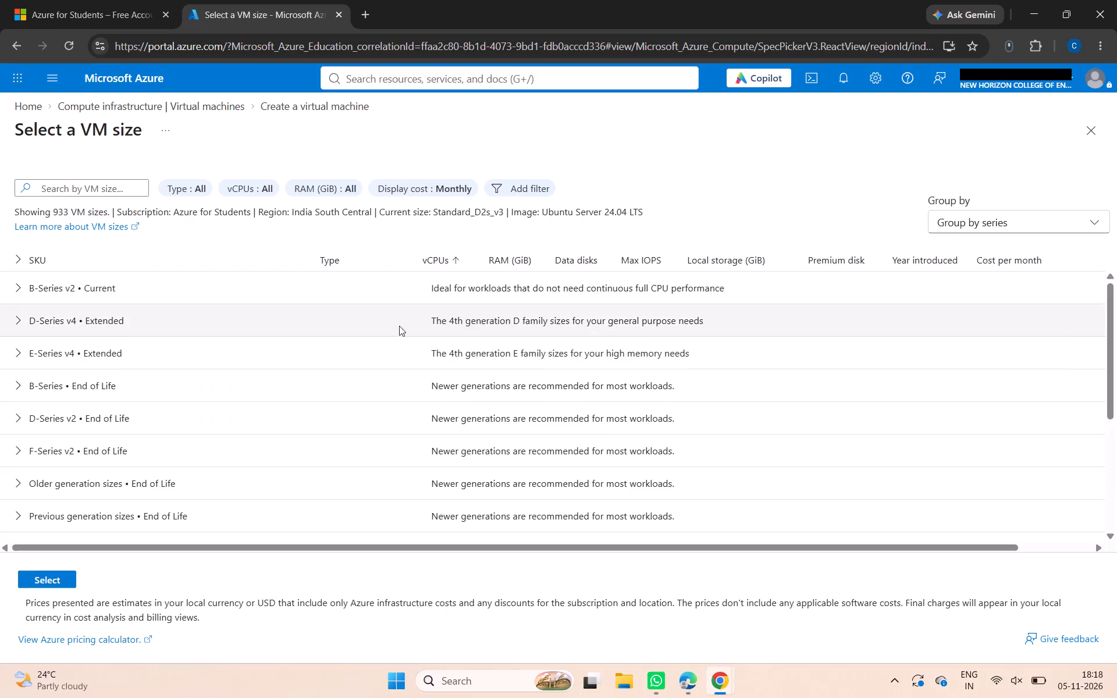
pyautogui.click(183, 286)
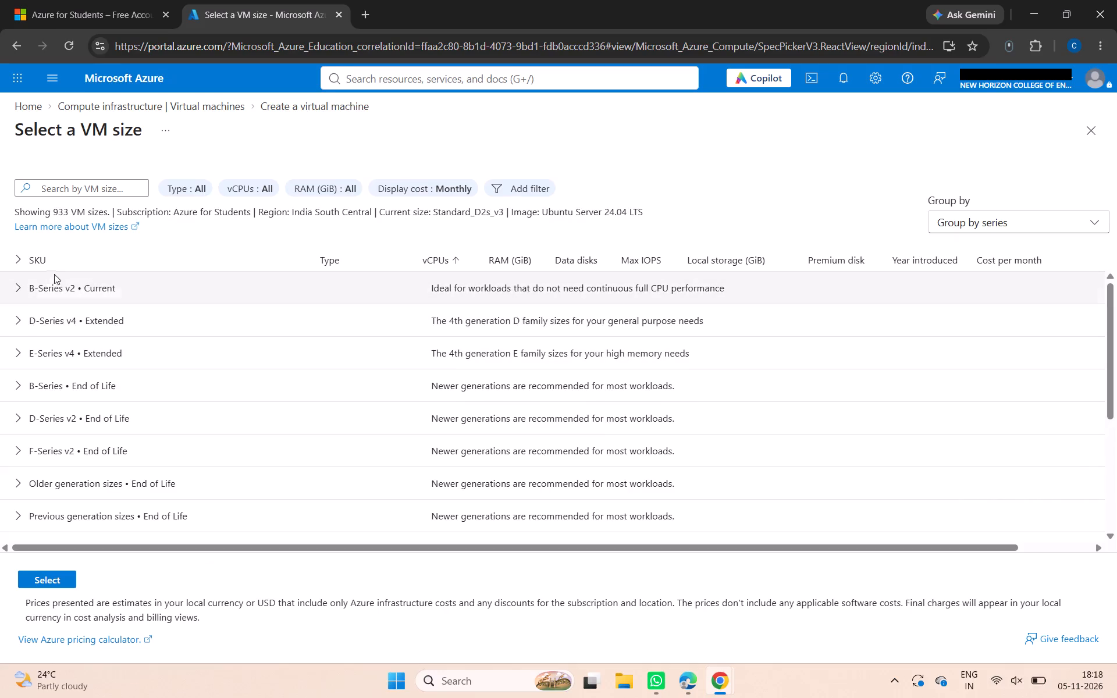
pyautogui.click(12, 291)
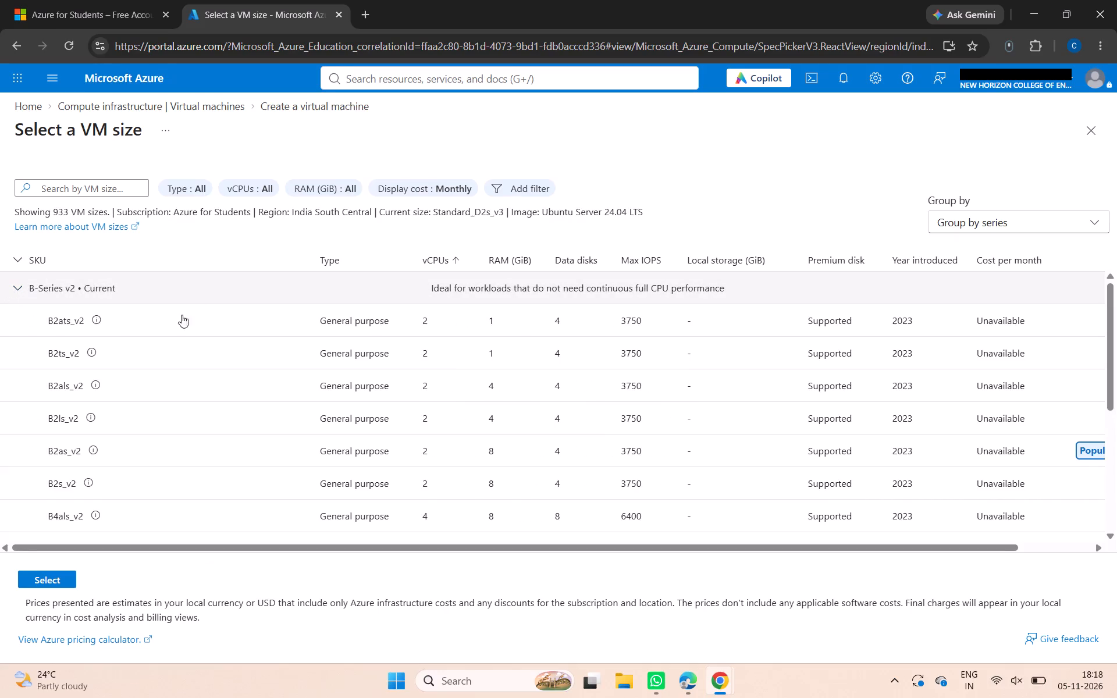
pyautogui.click(176, 316)
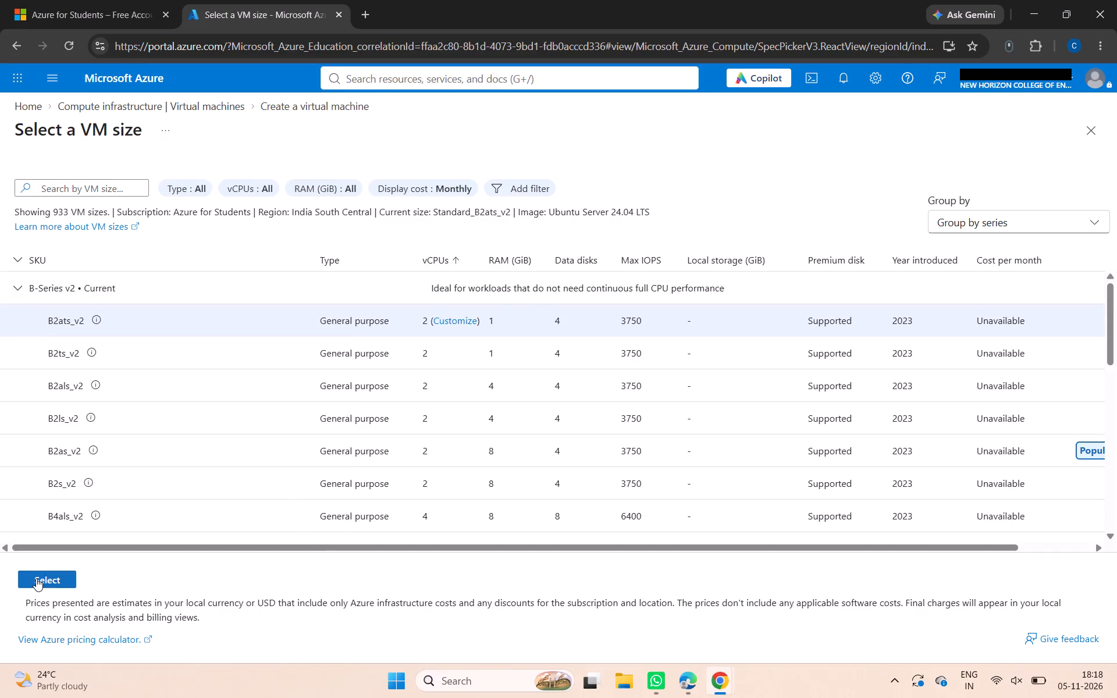
pyautogui.click(36, 578)
# Review the remaining Basics settings, including the image, size, administrator account, SSH key and inbound port rules.
pyautogui.scroll(-2, 163, 532)
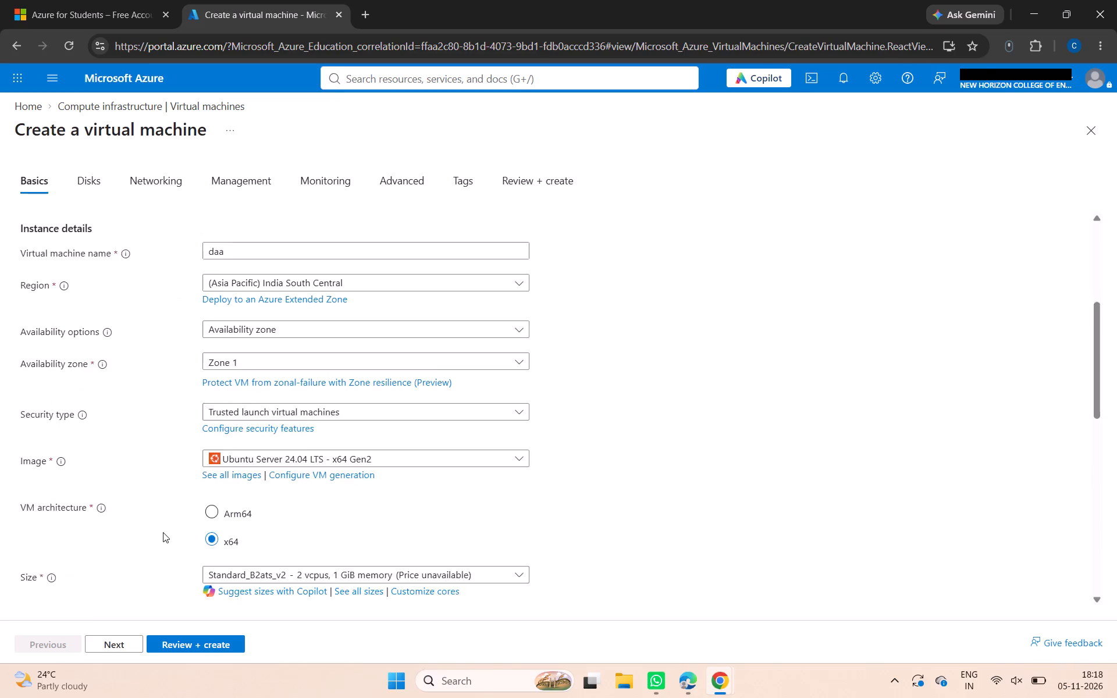
pyautogui.scroll(-4, 163, 532)
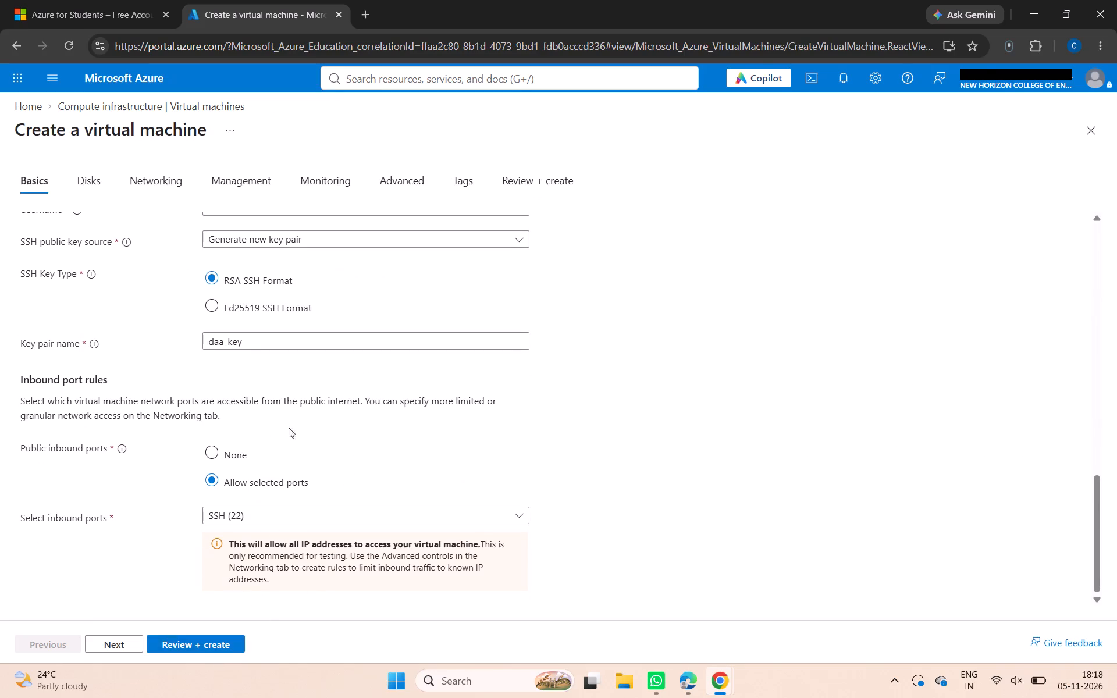
pyautogui.scroll(1, 322, 369)
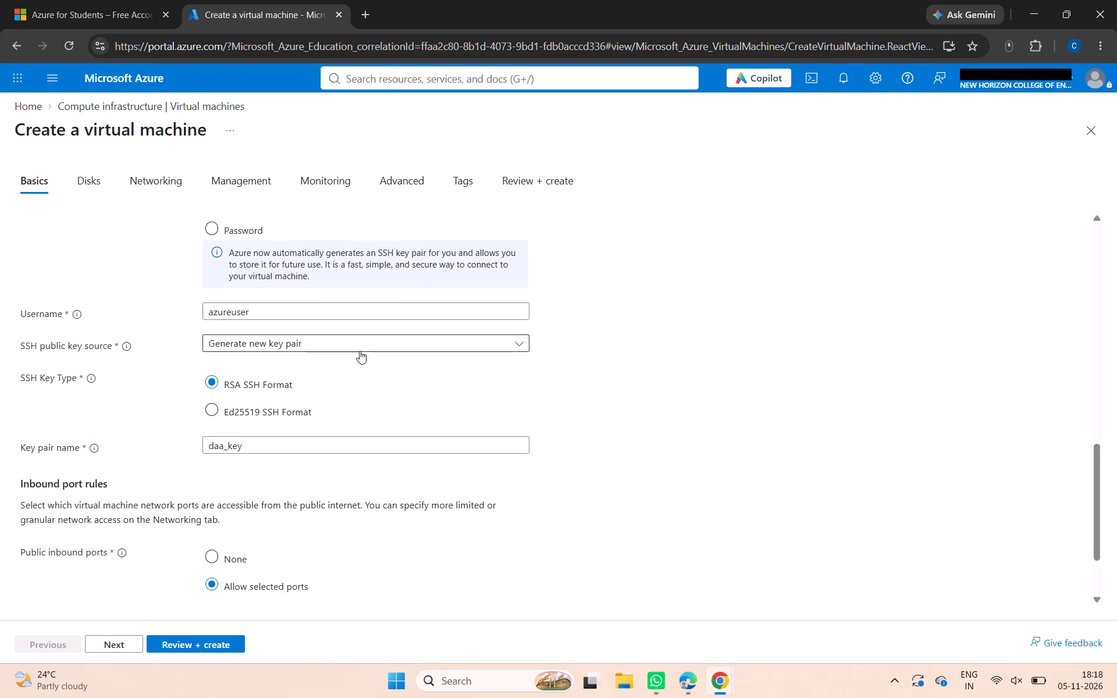
pyautogui.scroll(4, 360, 351)
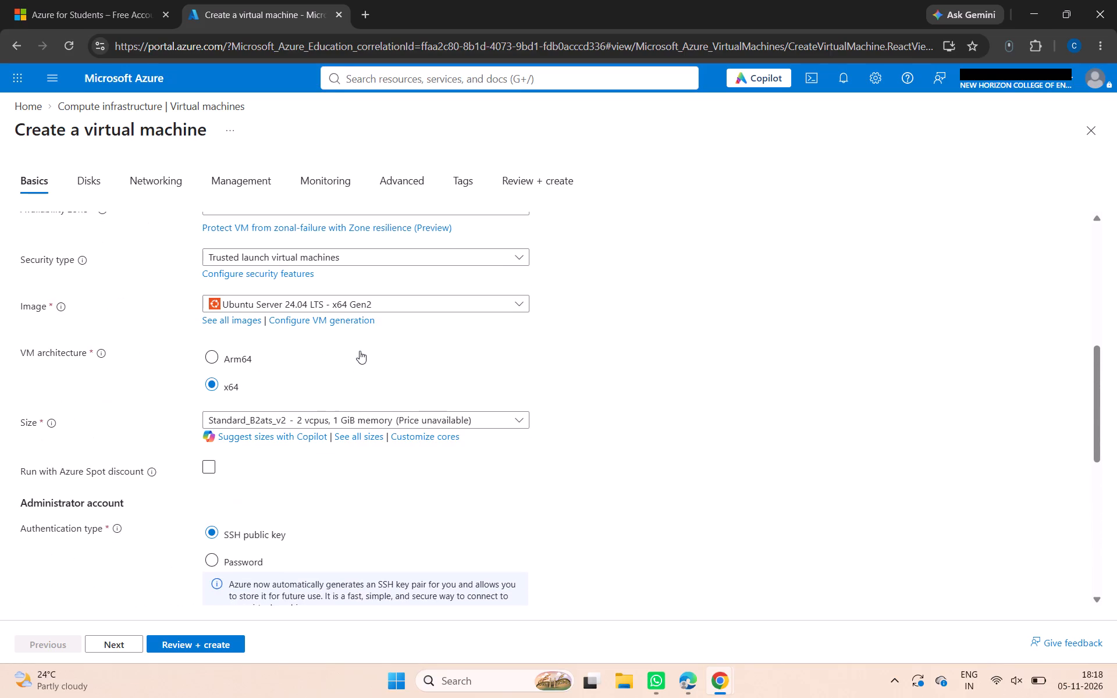
pyautogui.scroll(3, 360, 351)
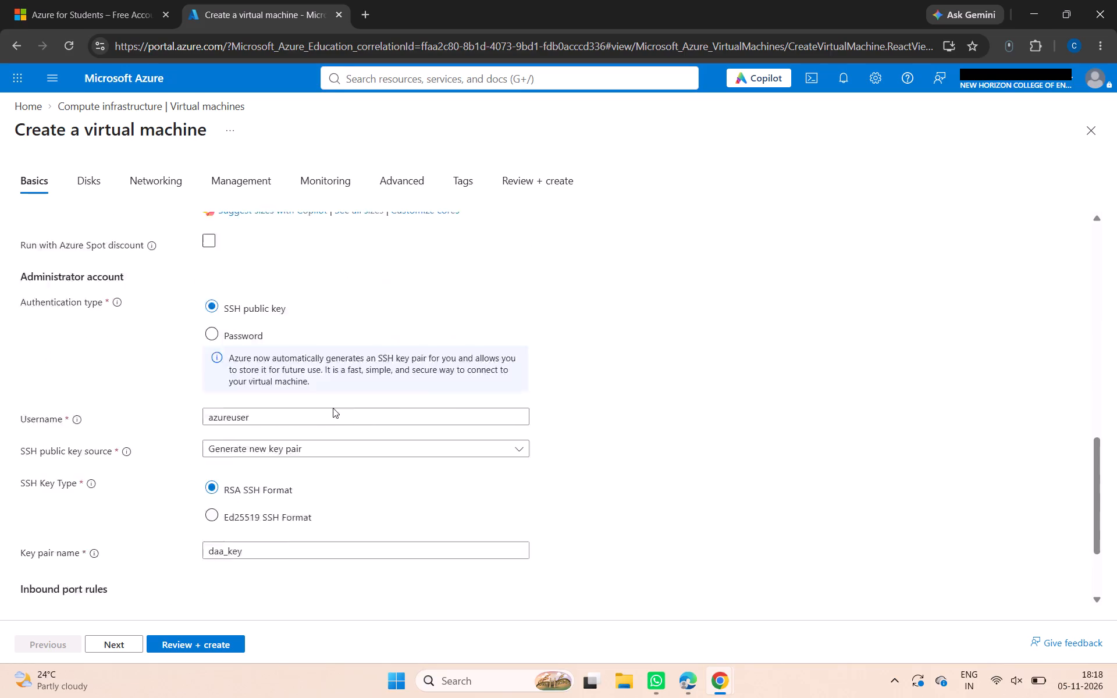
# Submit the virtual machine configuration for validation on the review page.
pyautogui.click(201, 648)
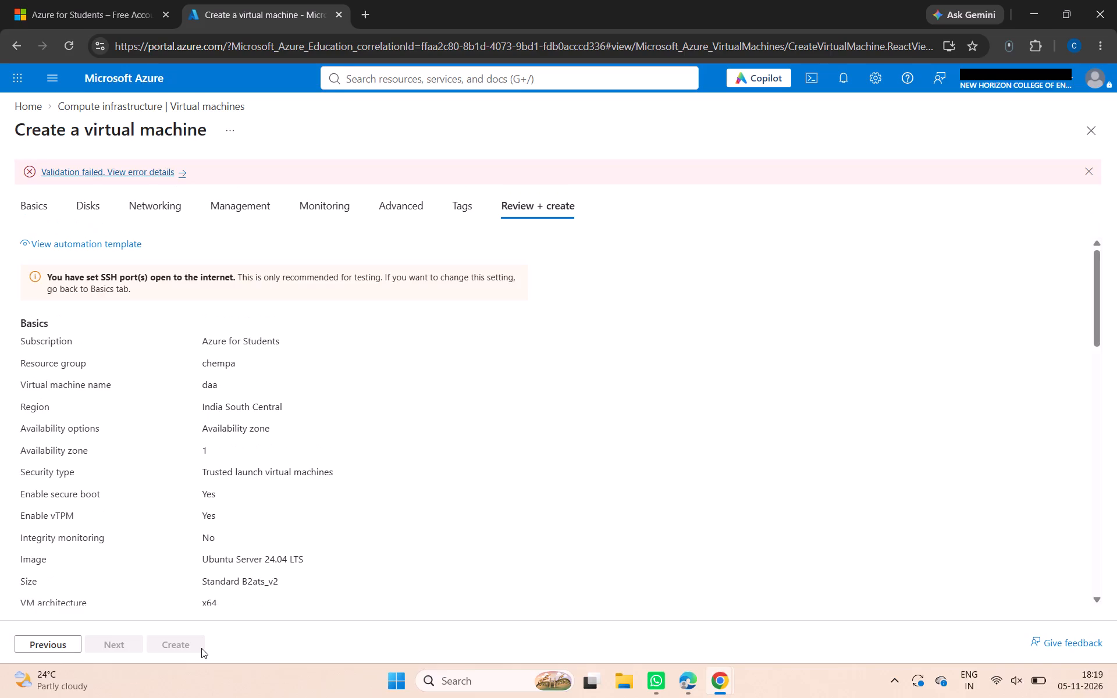
# Arrange the Azure portal window side by side with the lab manual PDF.
pyautogui.press('super+Right')
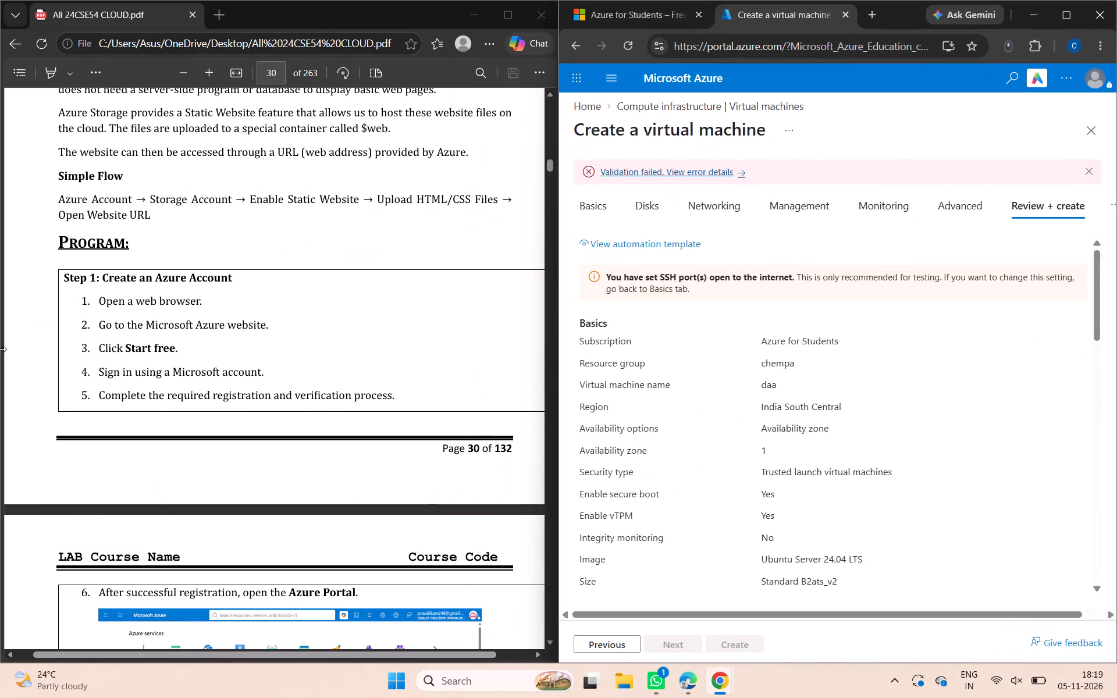
# Read the lab manual's static website exercise, covering the resource group, storage account, static website setting and index.html code.
pyautogui.scroll(-6, 255, 340)
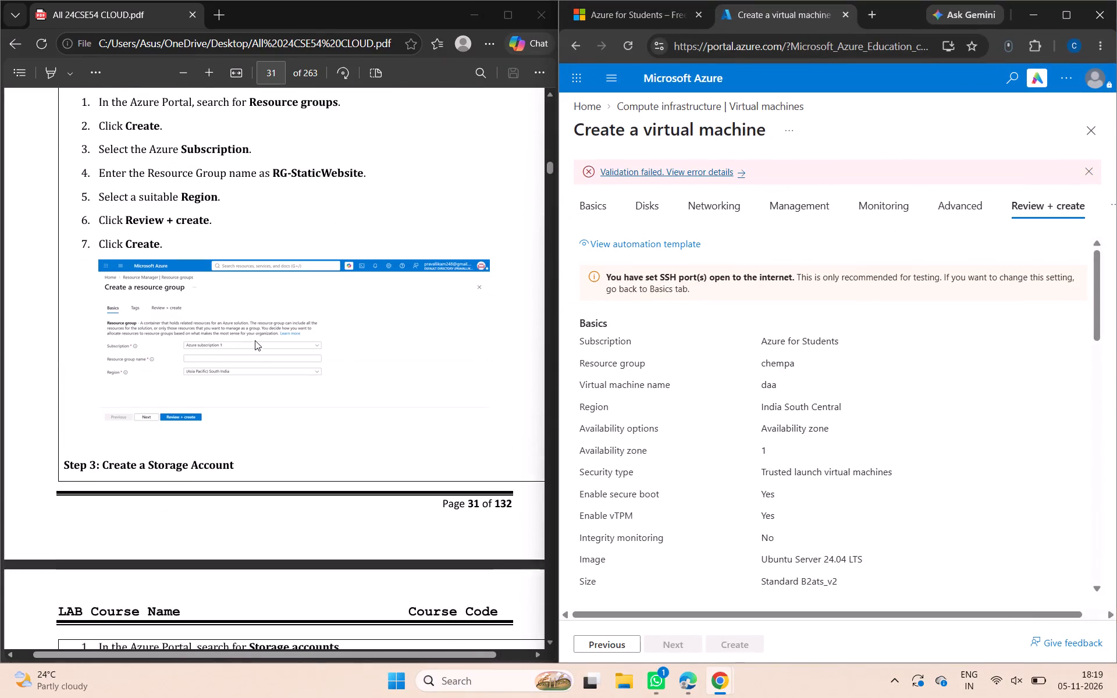
pyautogui.scroll(-7, 255, 340)
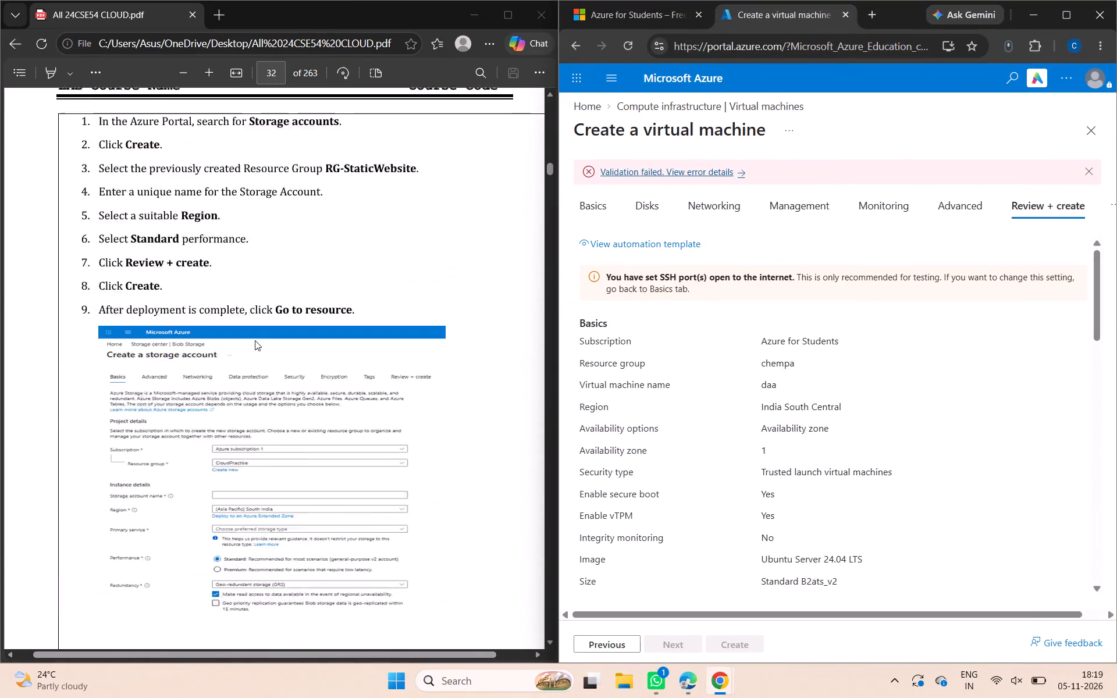
pyautogui.scroll(-4, 255, 340)
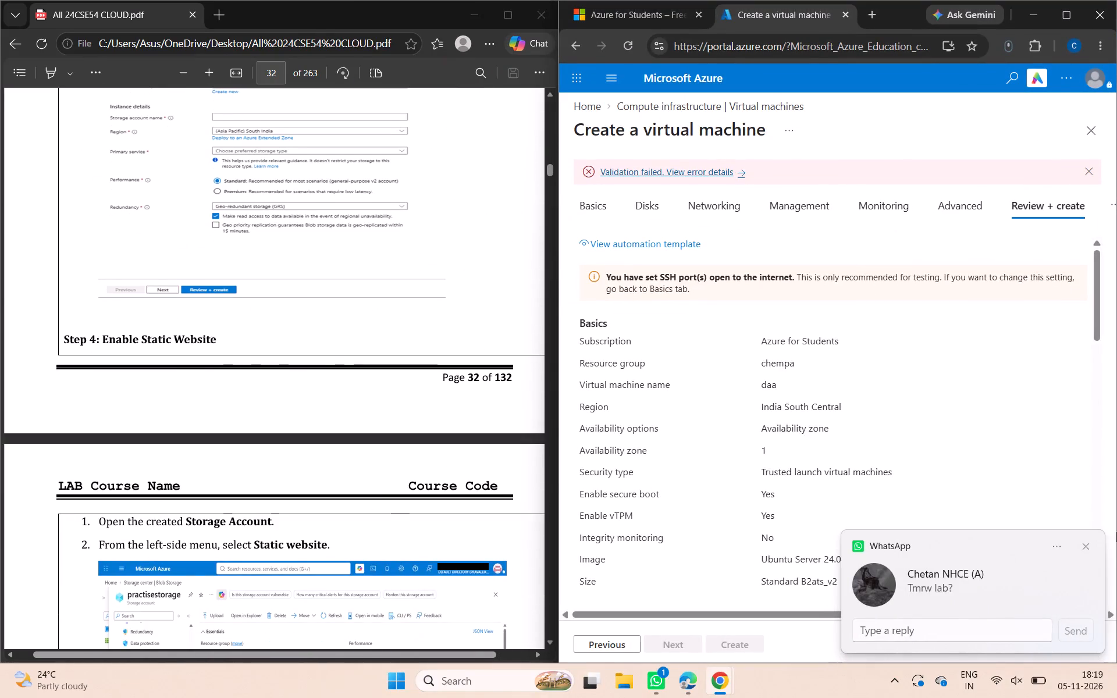
pyautogui.click(1083, 547)
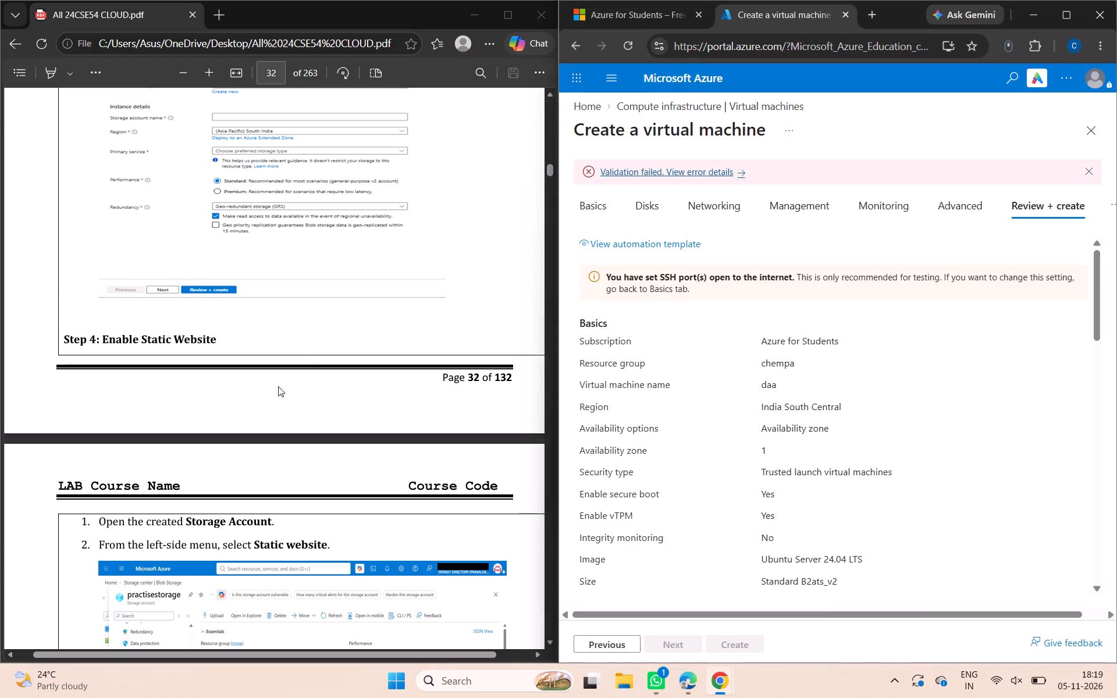
pyautogui.scroll(-9, 314, 446)
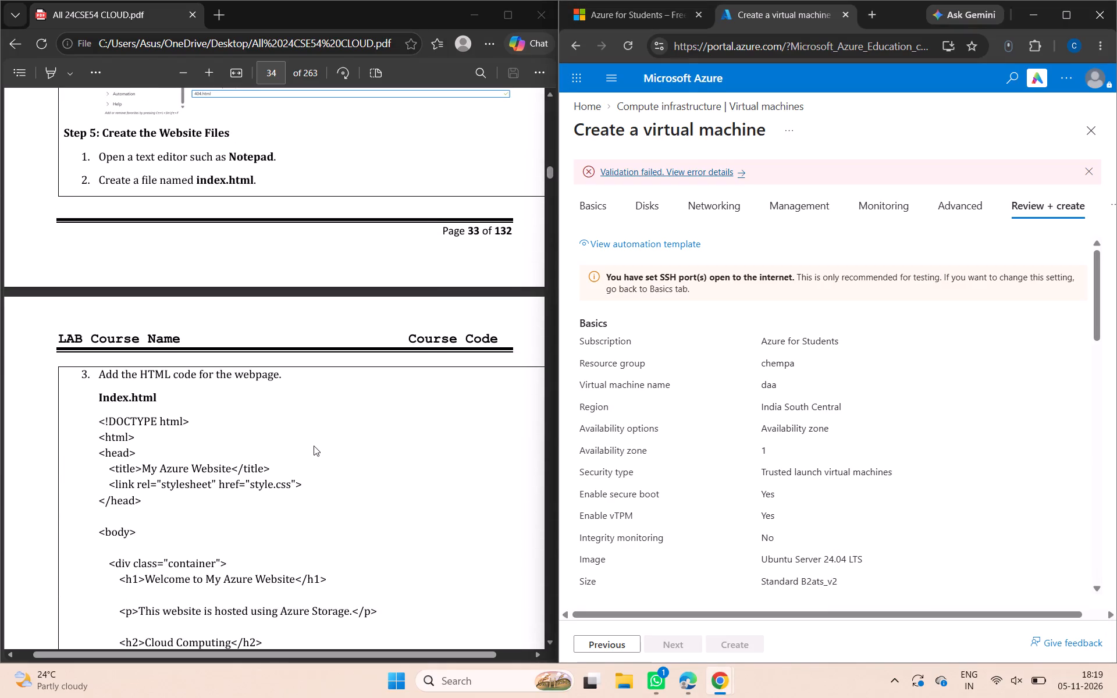
pyautogui.scroll(-2, 314, 446)
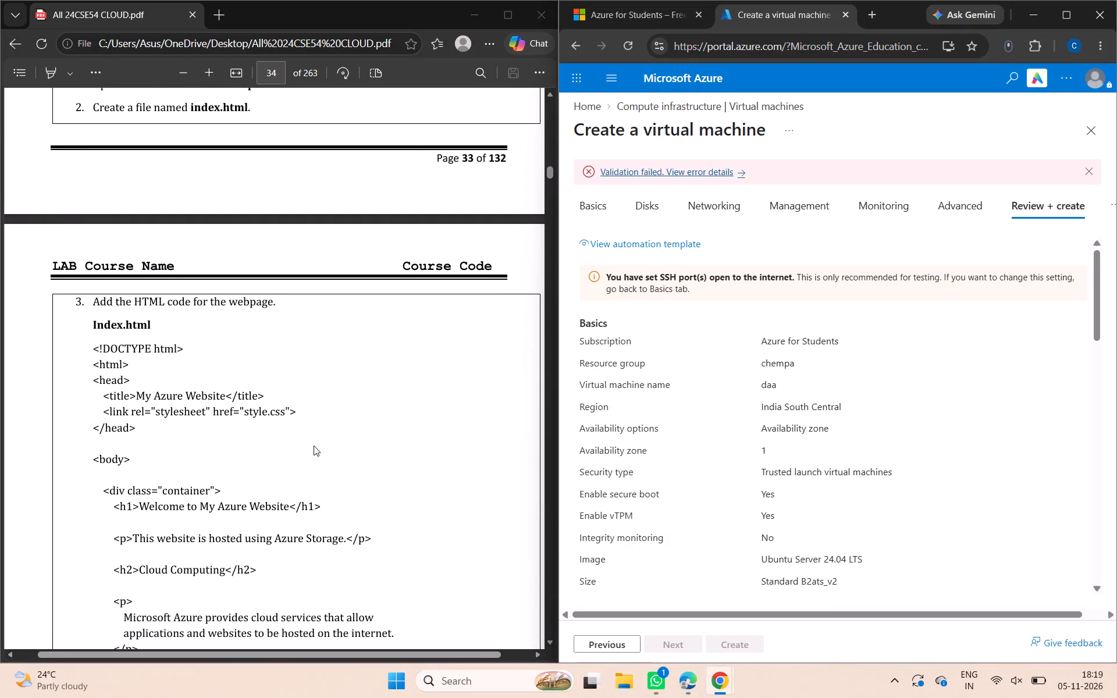
pyautogui.scroll(3, 314, 446)
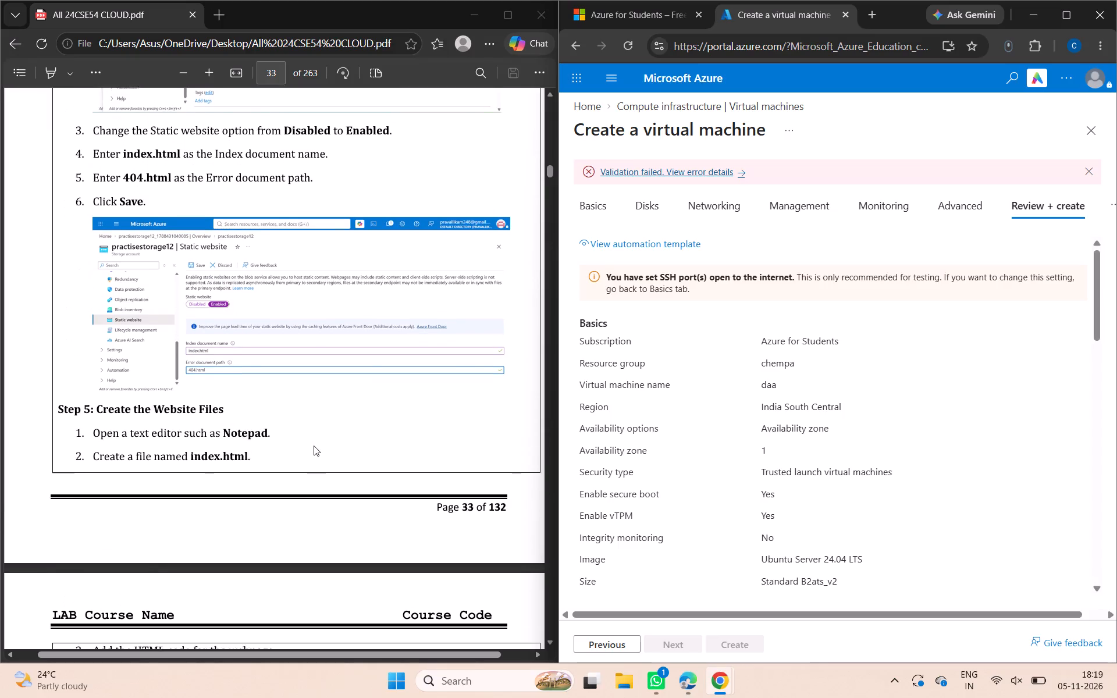
pyautogui.scroll(1, 314, 446)
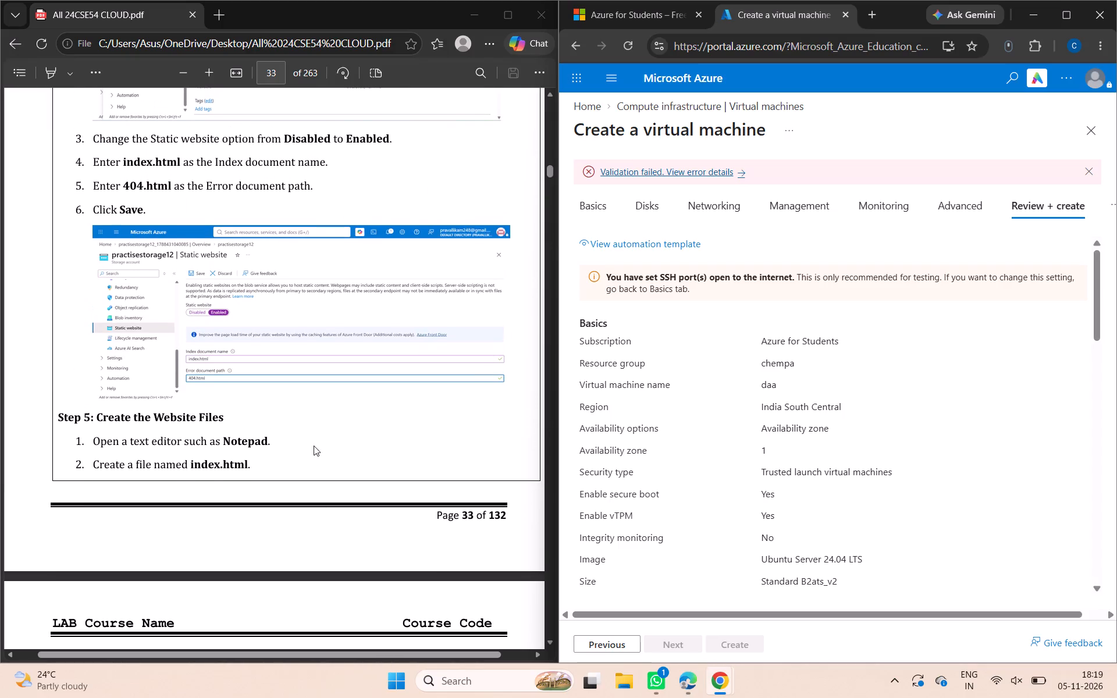
# Look back through the lab manual's static website exercise to the aim and theory of Program 2.1.
pyautogui.scroll(-5, 314, 446)
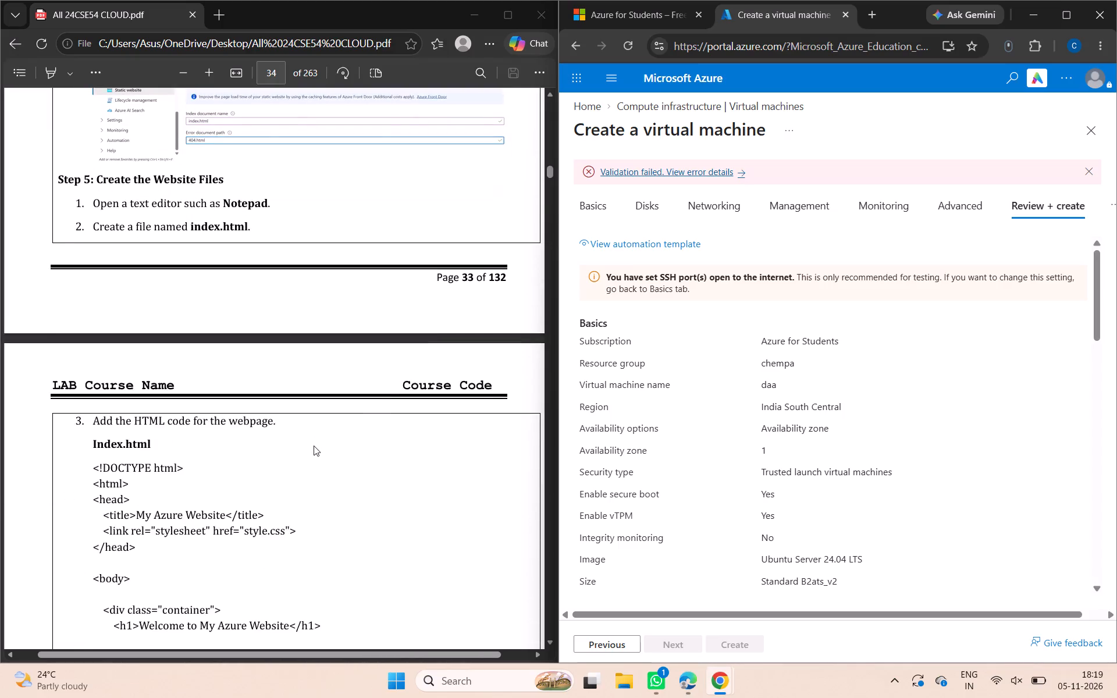
pyautogui.scroll(-3, 314, 446)
pyautogui.scroll(8, 314, 446)
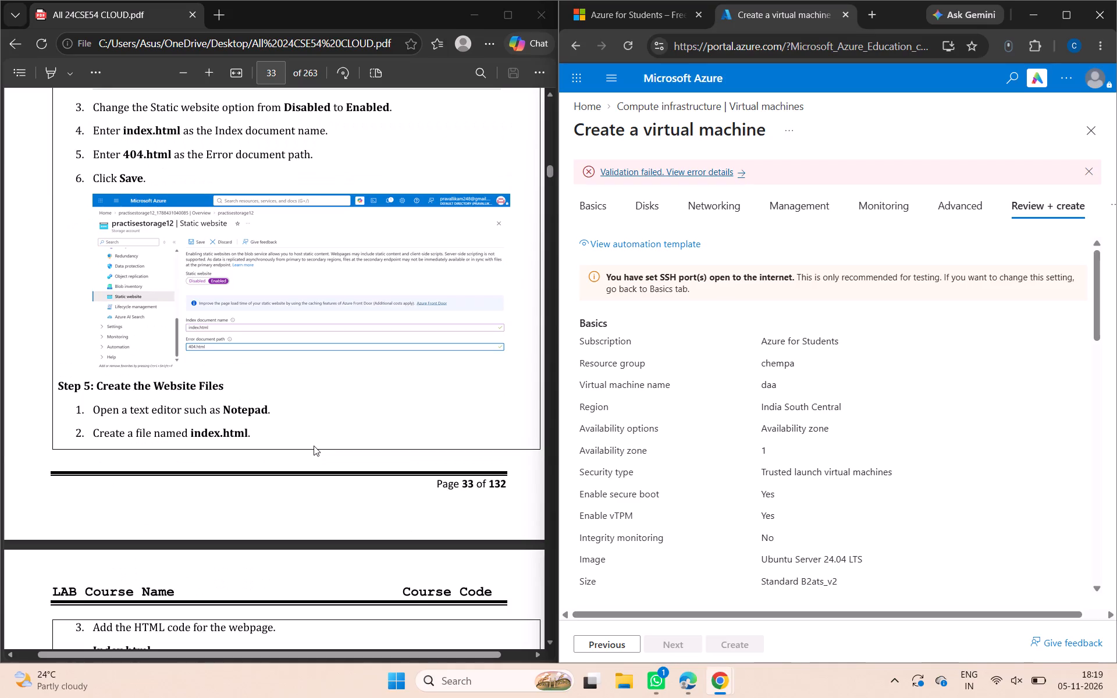
pyautogui.scroll(3, 314, 446)
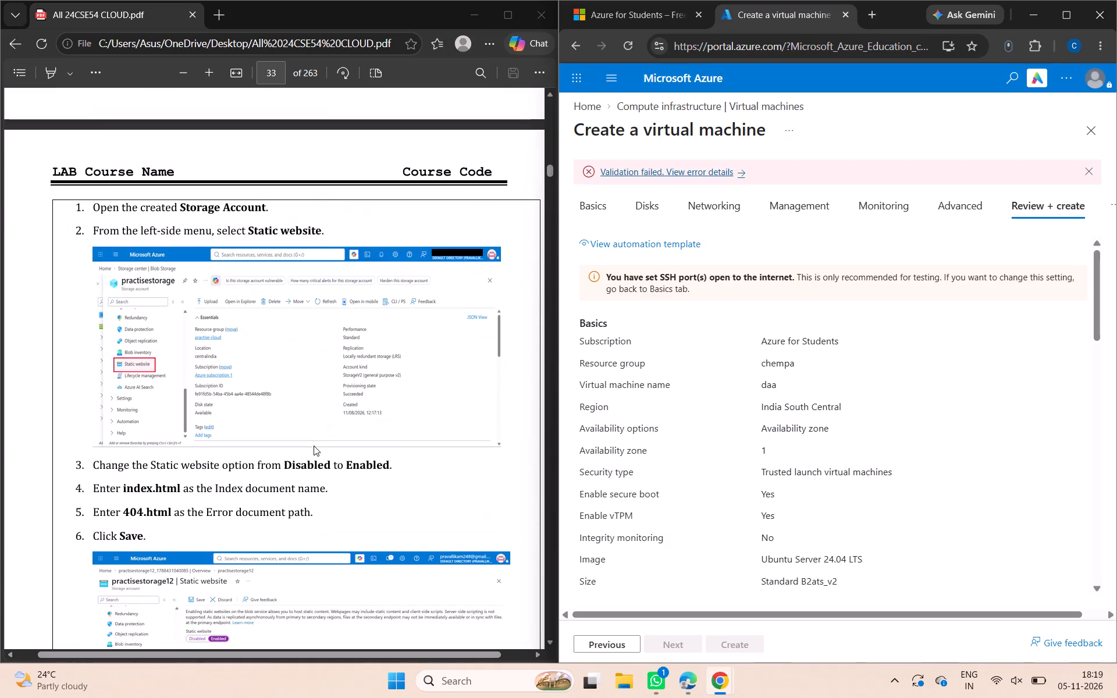
pyautogui.scroll(12, 314, 446)
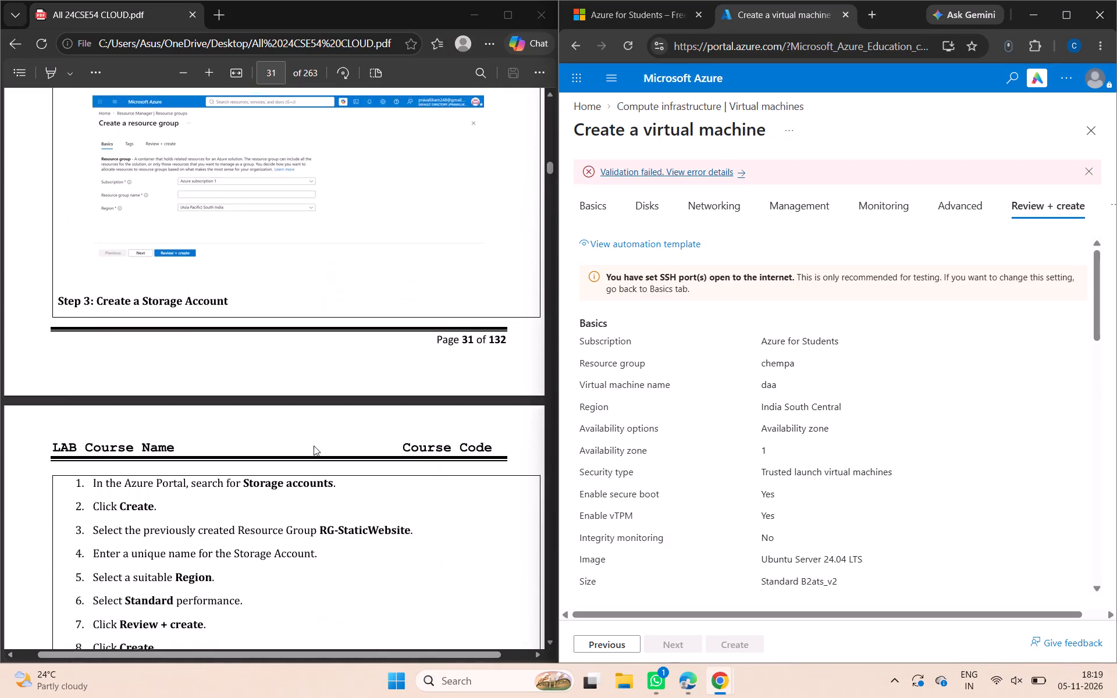
pyautogui.scroll(10, 314, 446)
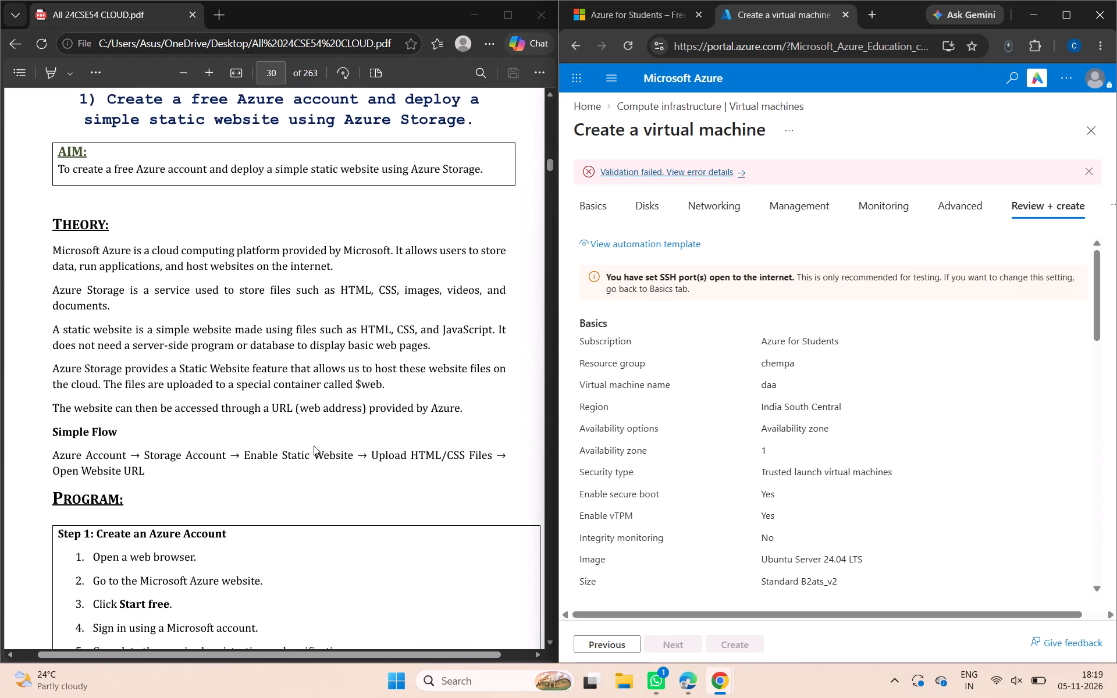
pyautogui.scroll(2, 314, 446)
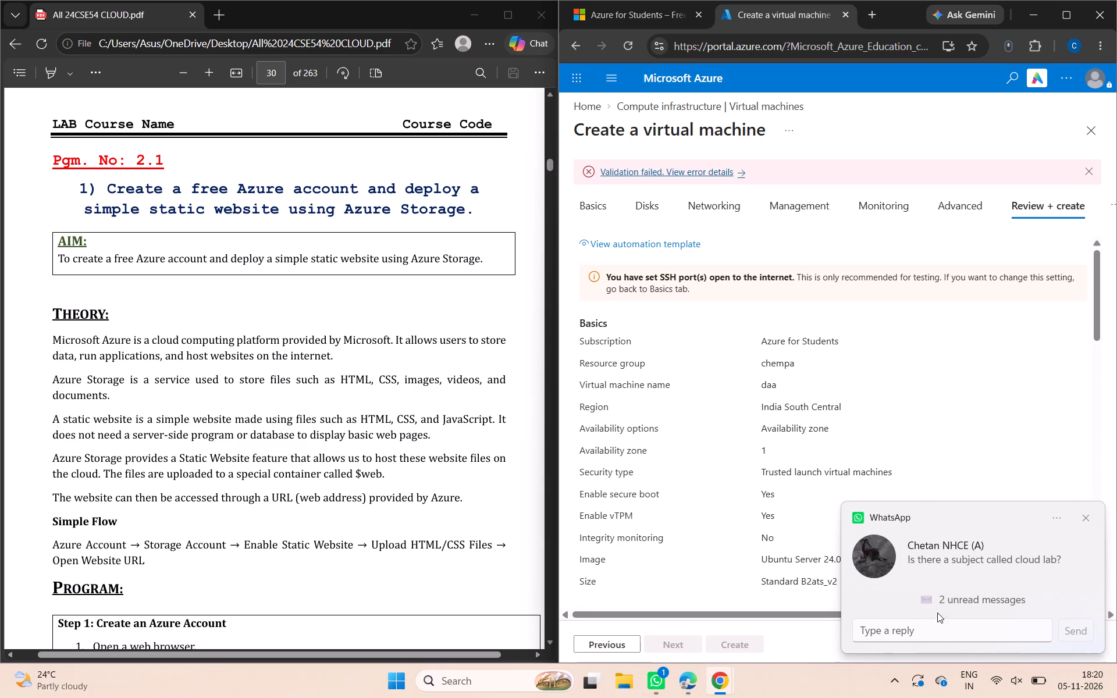
pyautogui.click(885, 628)
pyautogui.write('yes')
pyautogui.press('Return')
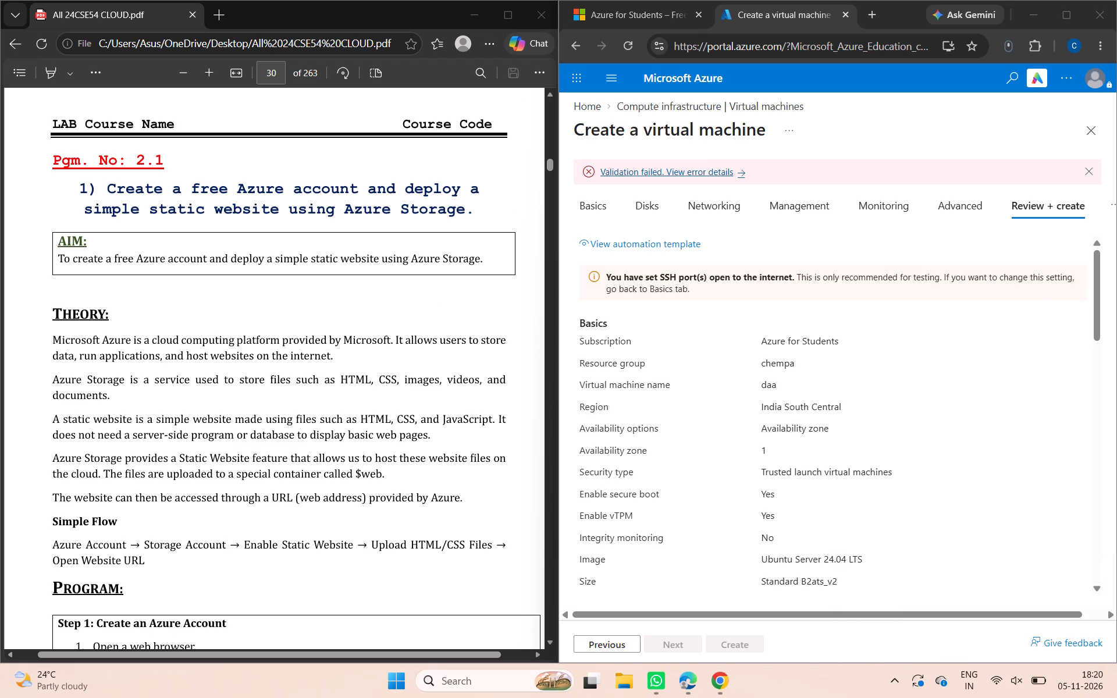
# Browse the lab manual back from Program 2.1 to the start of Program 1.3 on comparing SaaS features.
pyautogui.scroll(-3, 449, 340)
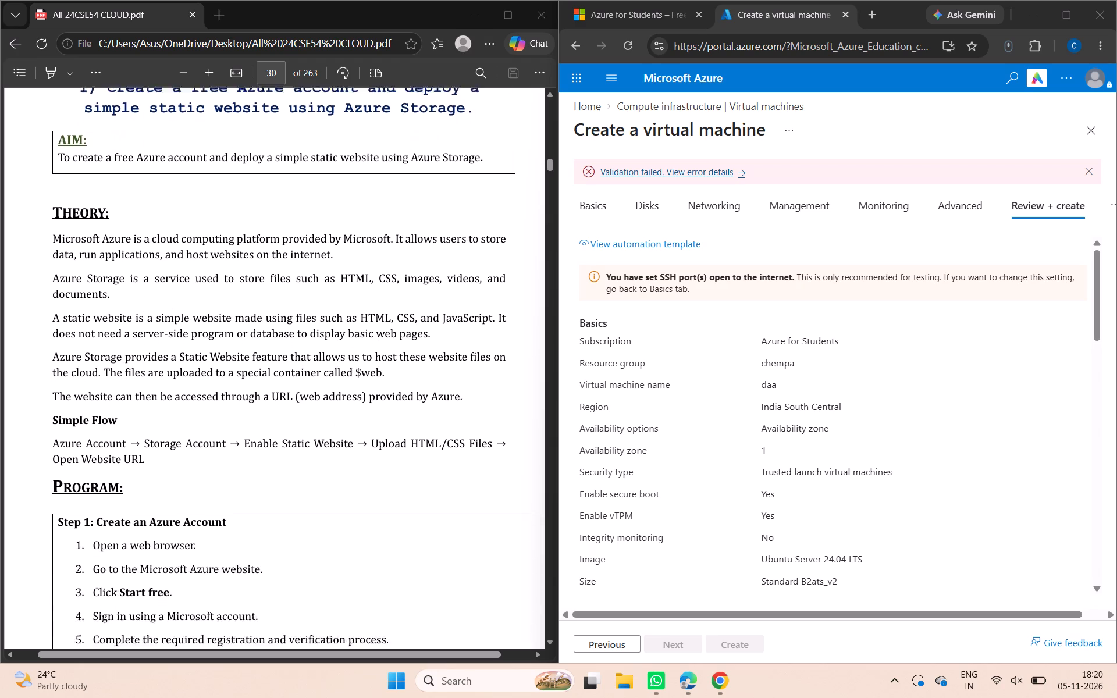
pyautogui.scroll(-1, 449, 340)
pyautogui.scroll(1, 449, 340)
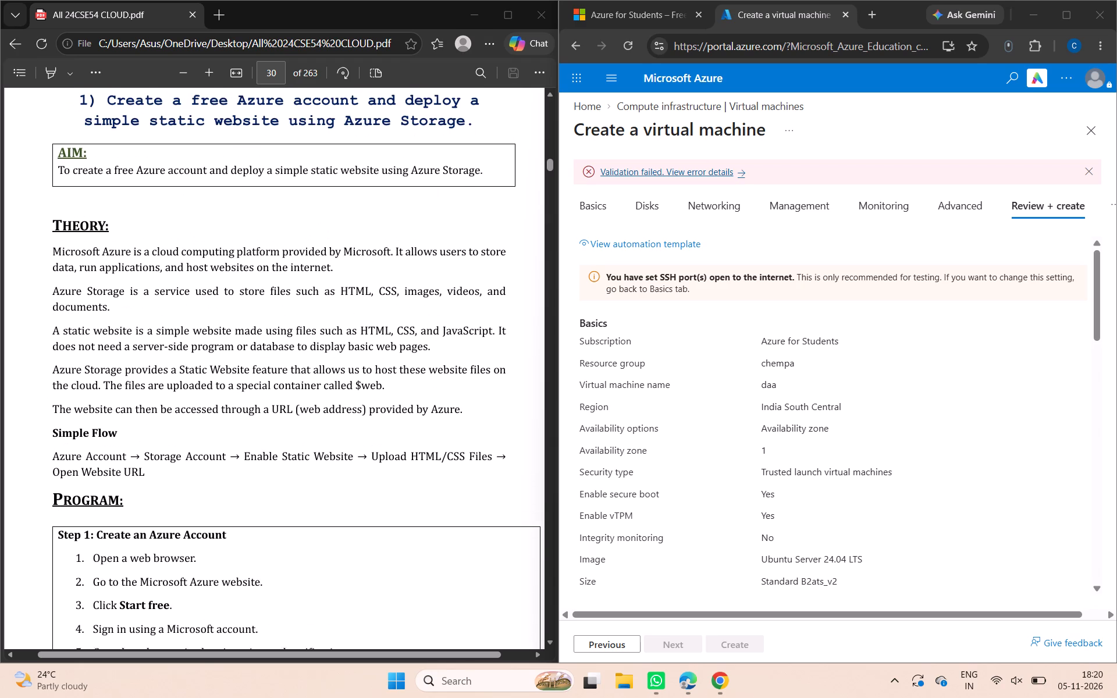
pyautogui.scroll(1, 449, 340)
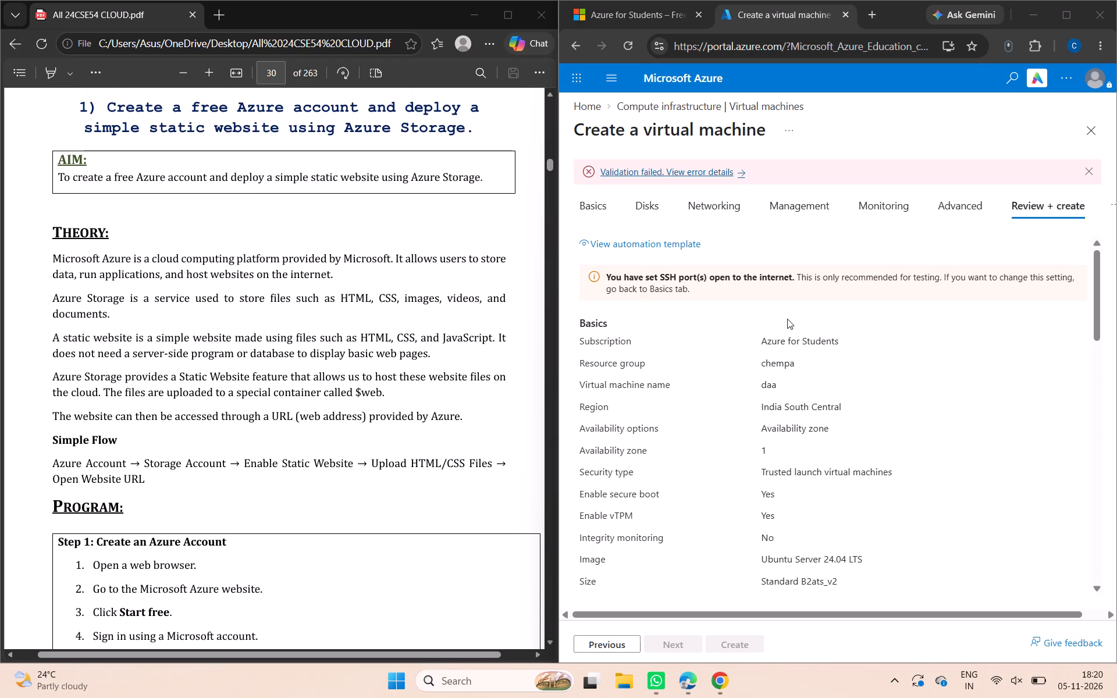
pyautogui.scroll(2, 435, 363)
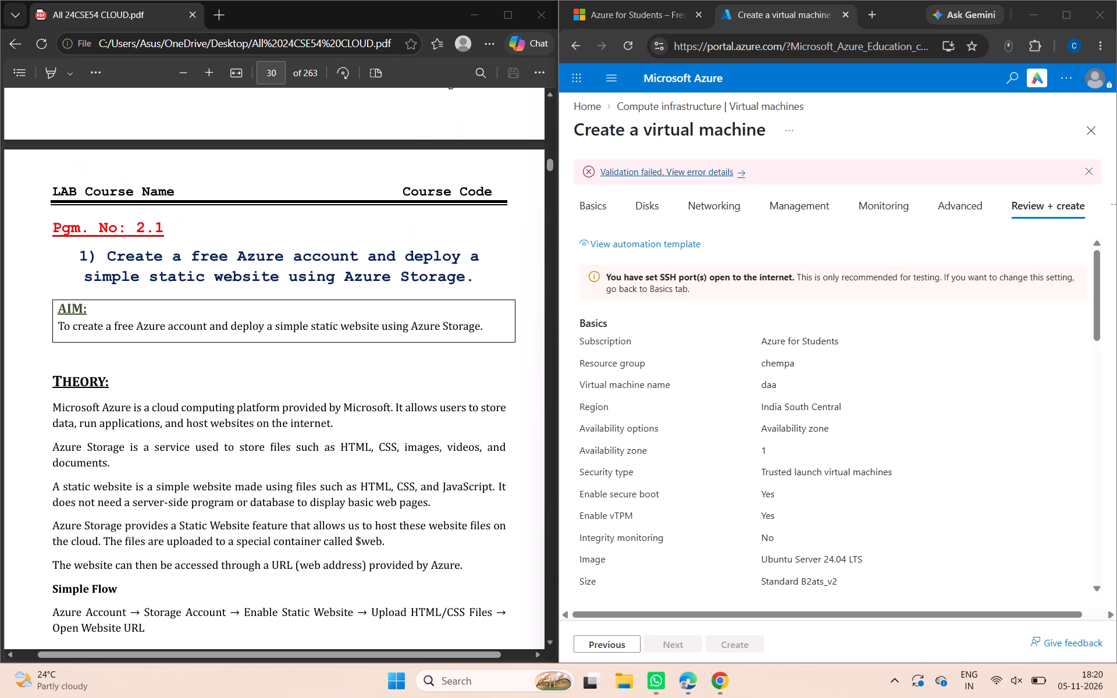
pyautogui.scroll(11, 435, 363)
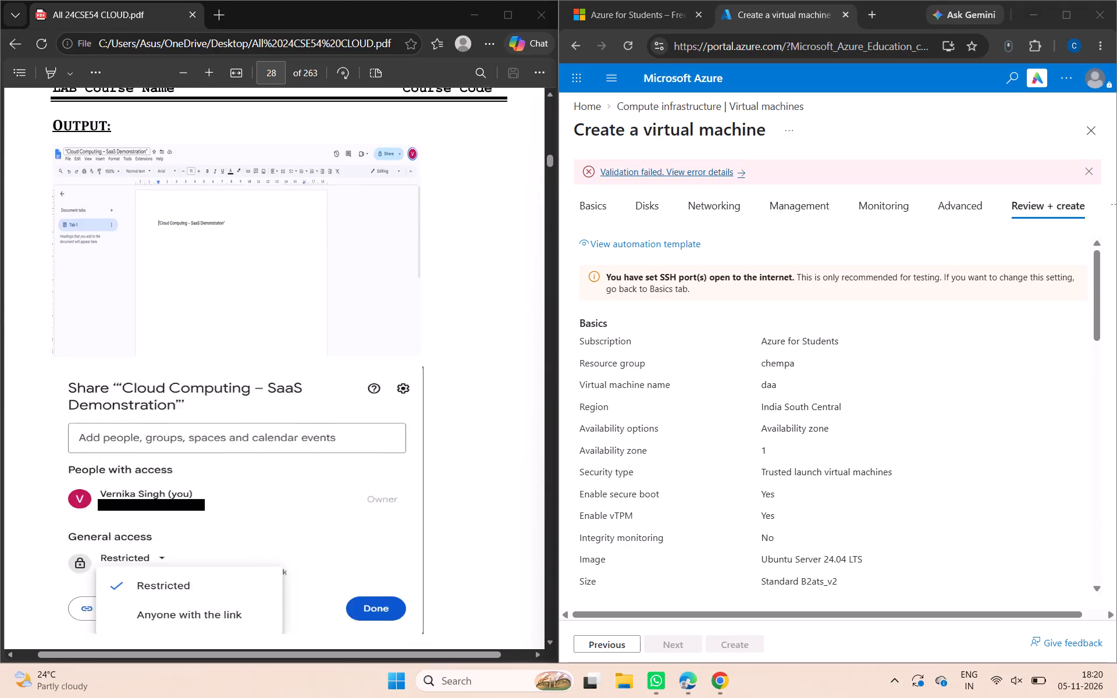
pyautogui.scroll(11, 435, 363)
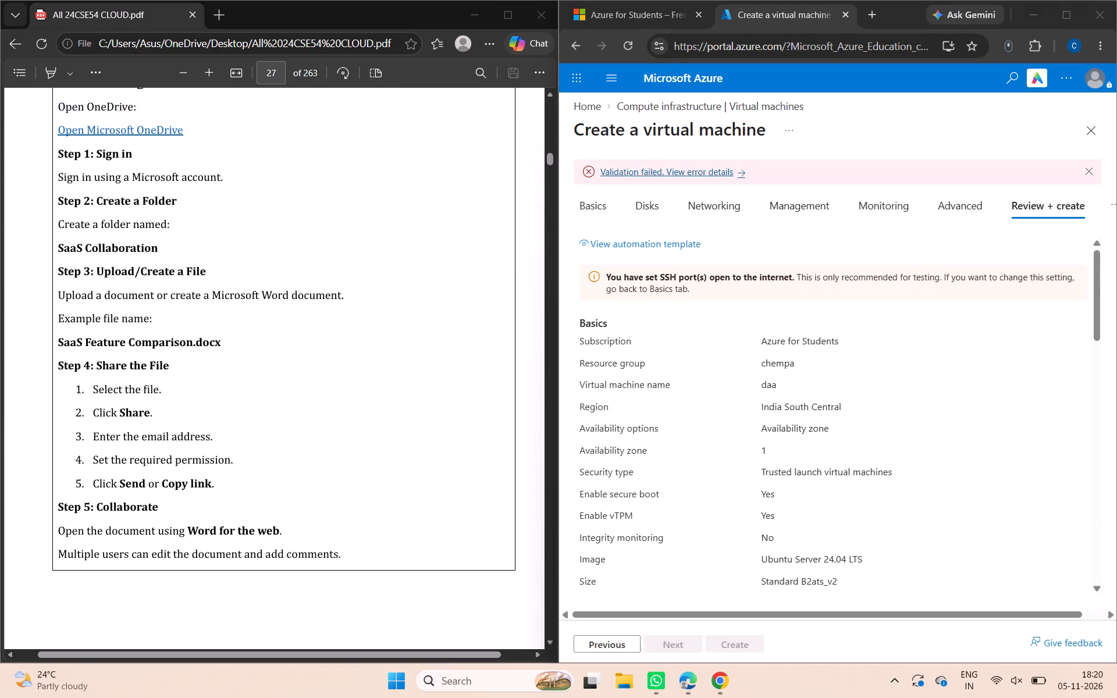
pyautogui.scroll(8, 435, 363)
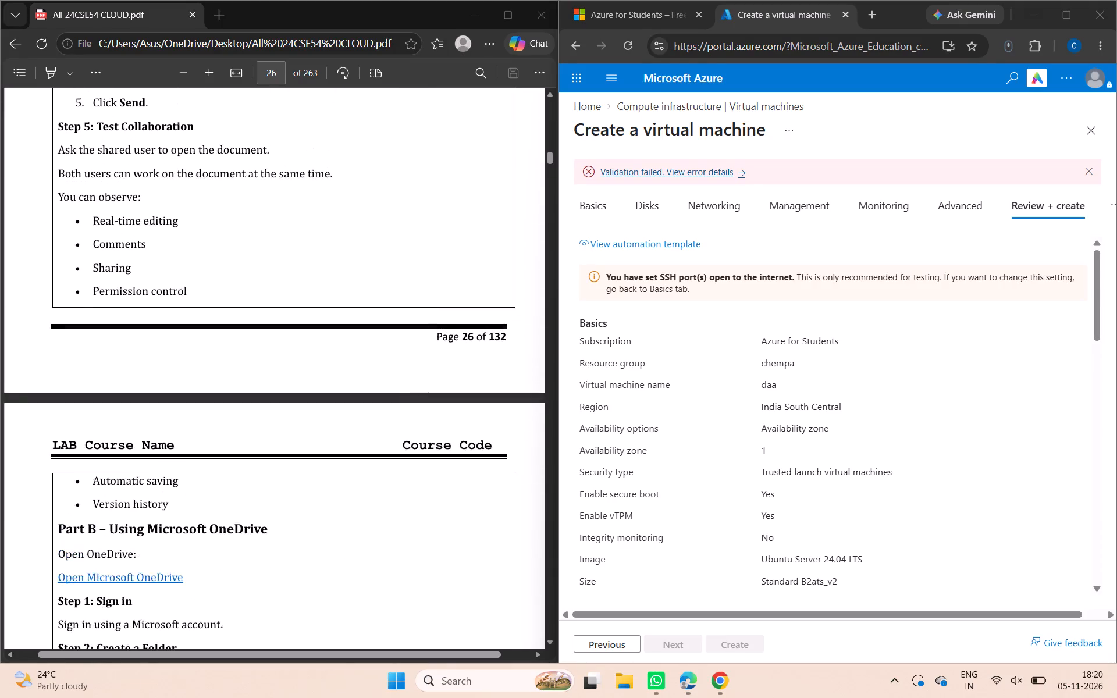
pyautogui.scroll(9, 435, 363)
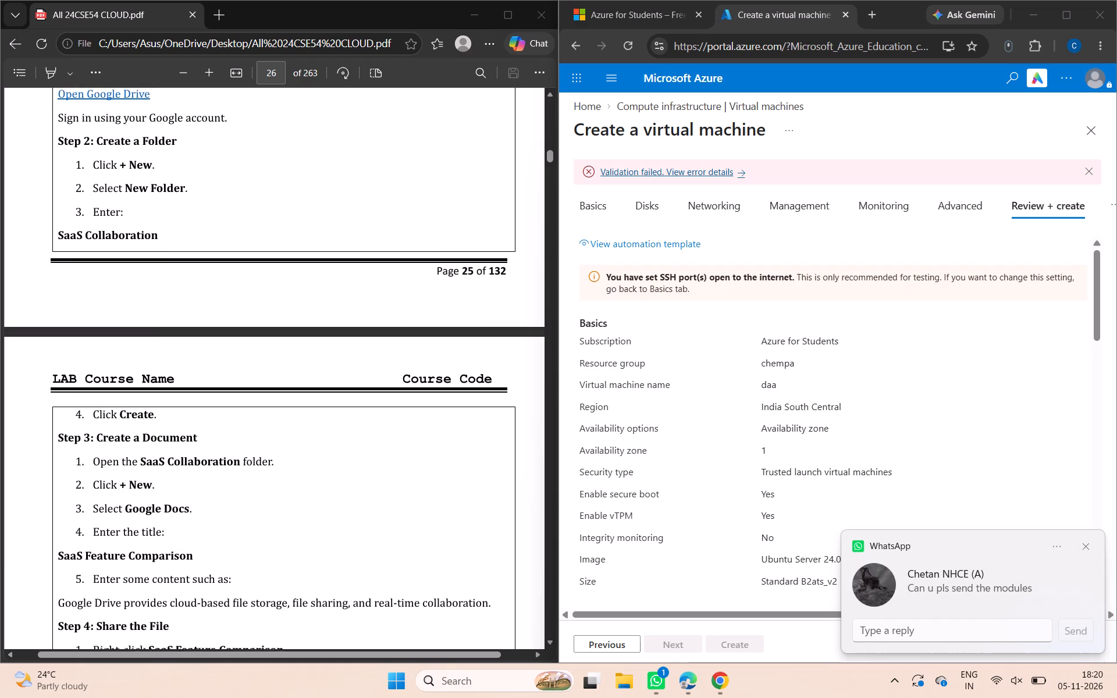
pyautogui.scroll(8, 435, 363)
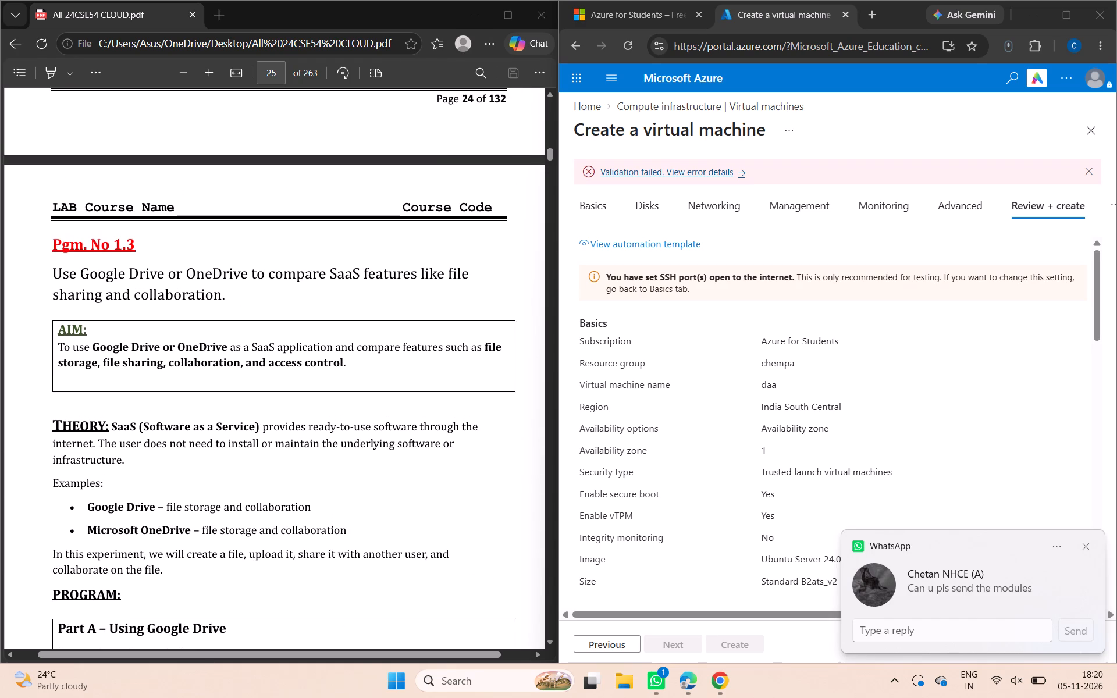
# Read Program 1.3's aim, theory and Part A steps for using Google Drive in the lab manual.
pyautogui.scroll(-3, 435, 363)
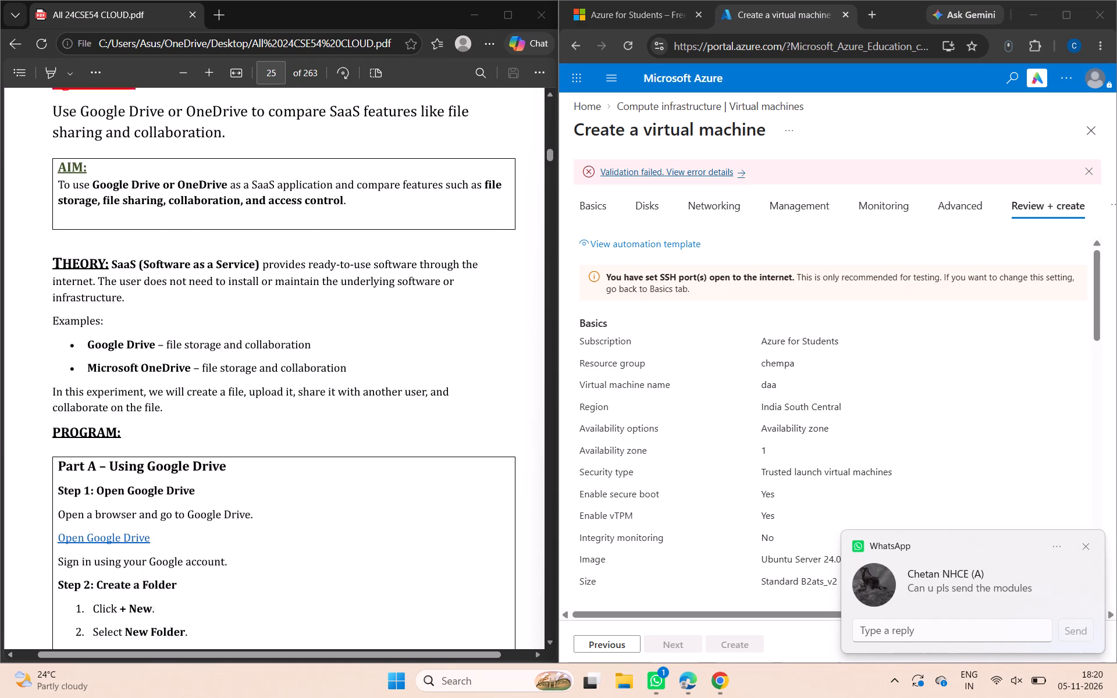
pyautogui.scroll(-6, 435, 363)
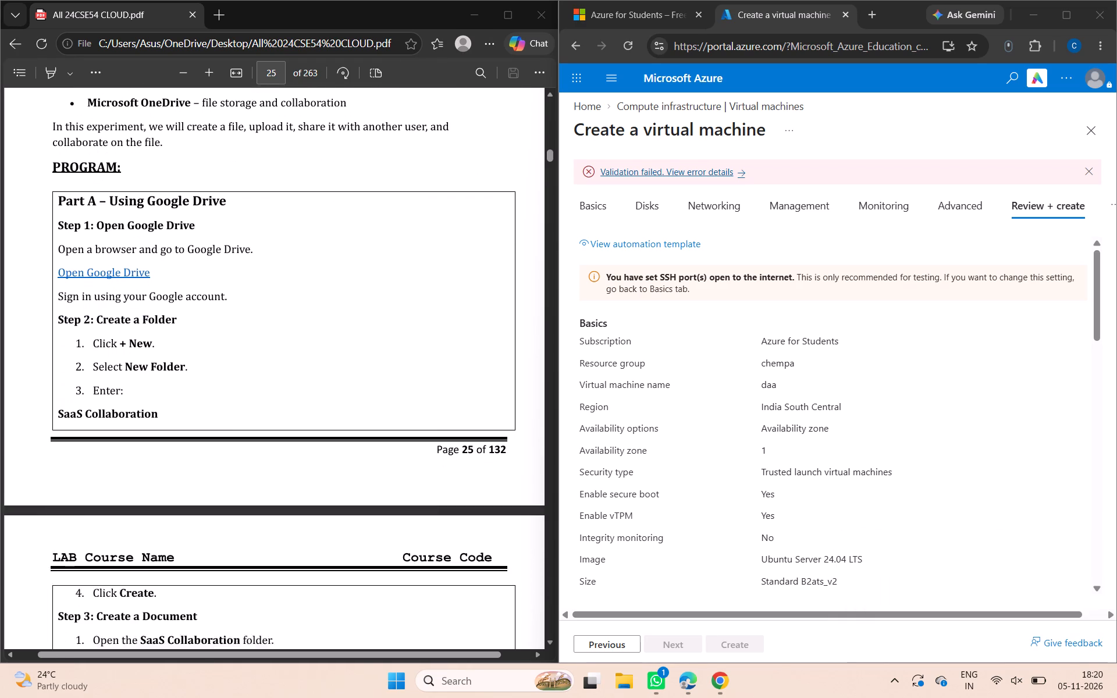
pyautogui.scroll(-4, 435, 363)
pyautogui.scroll(3, 435, 363)
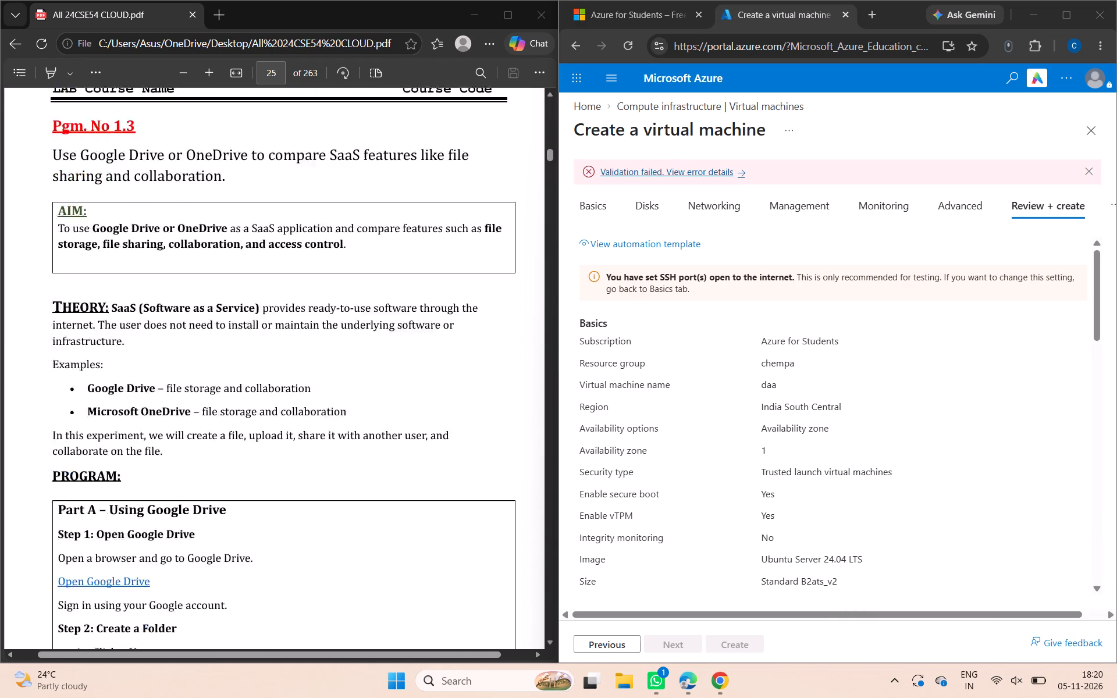
pyautogui.scroll(2, 435, 363)
pyautogui.scroll(-2, 435, 363)
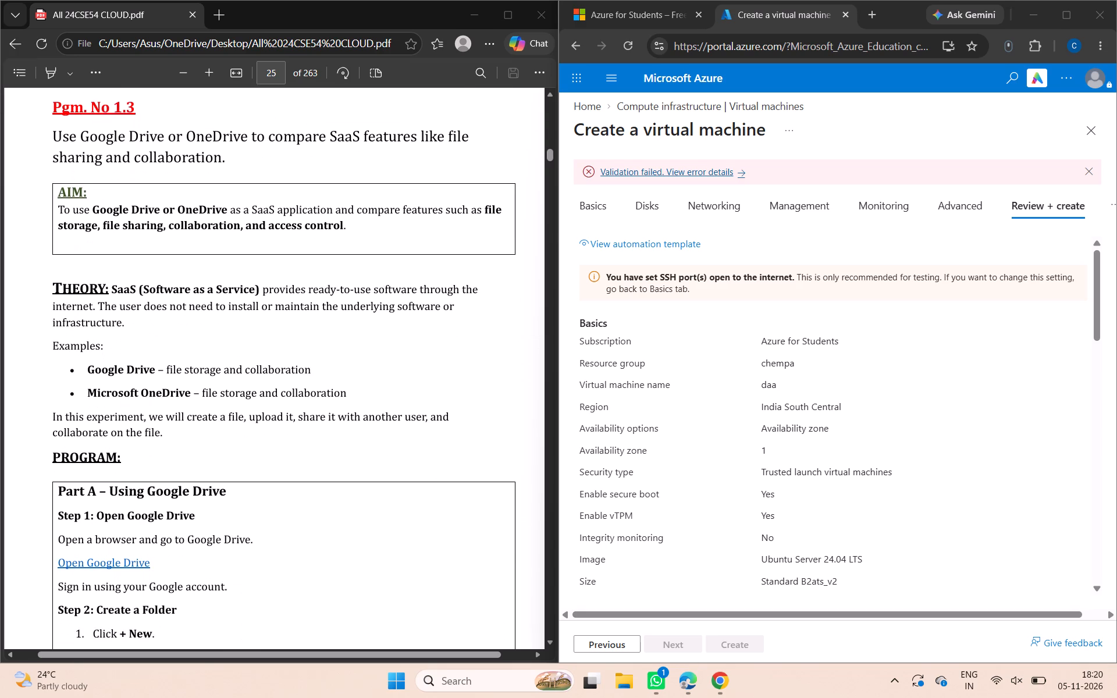
pyautogui.scroll(-1, 435, 363)
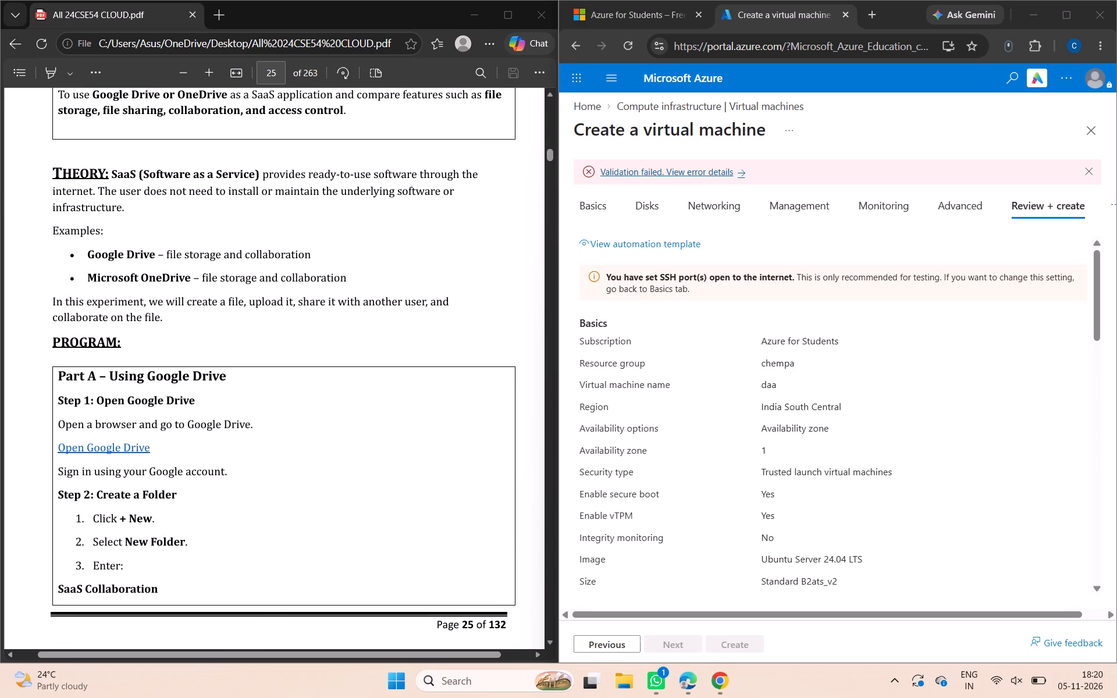
pyautogui.rightClick(435, 363)
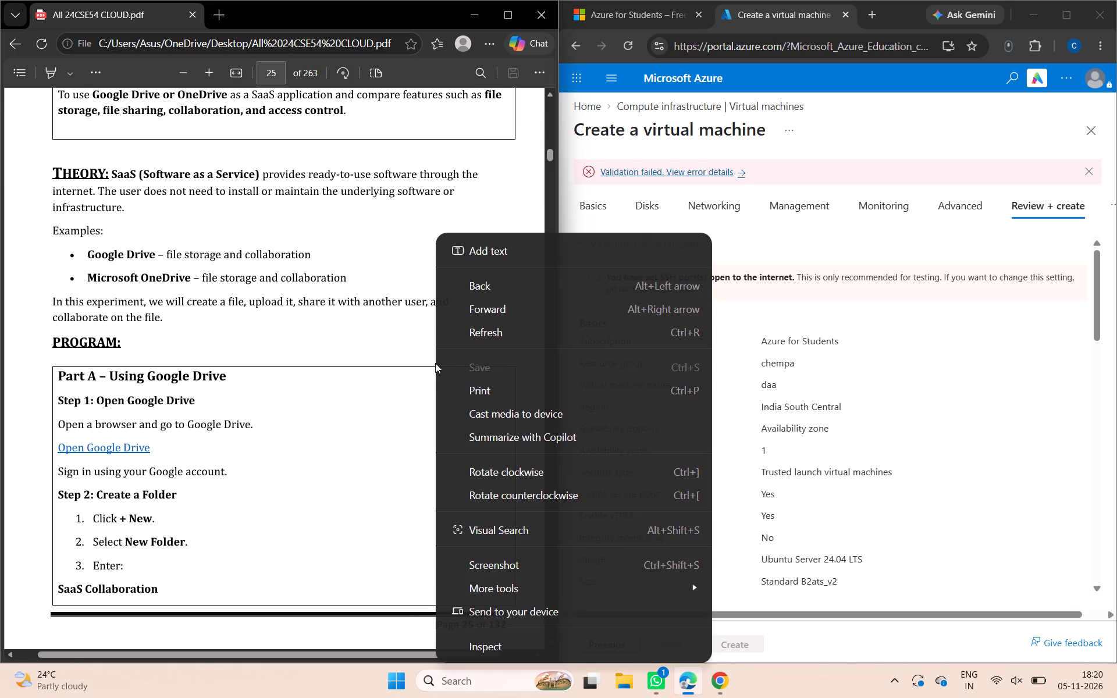
pyautogui.click(337, 375)
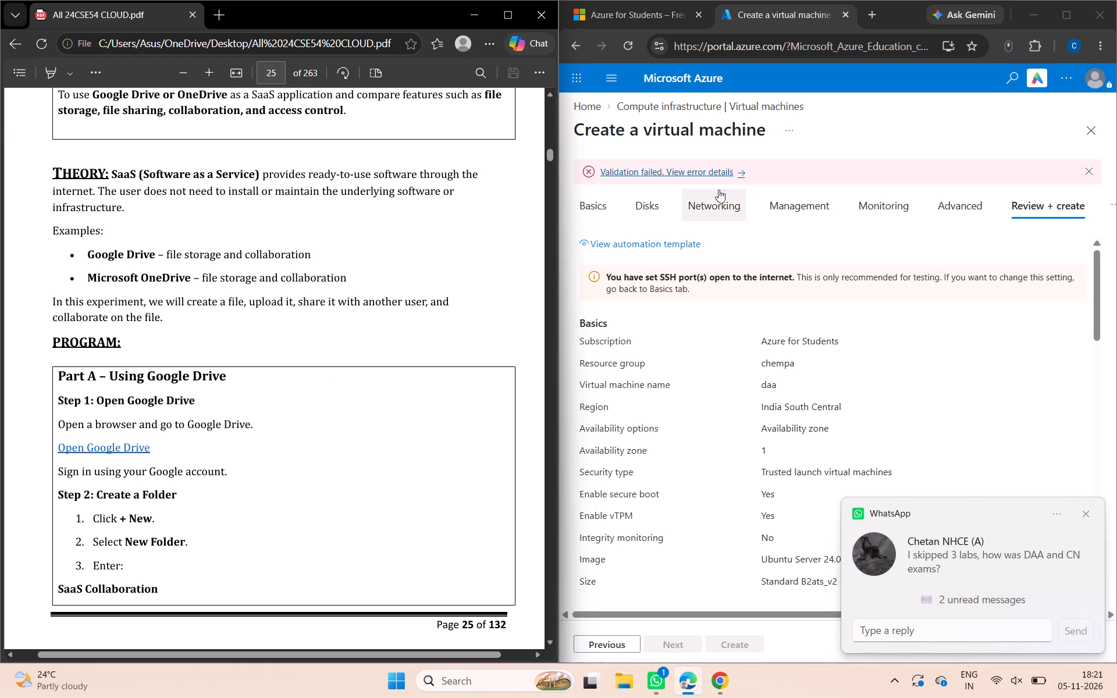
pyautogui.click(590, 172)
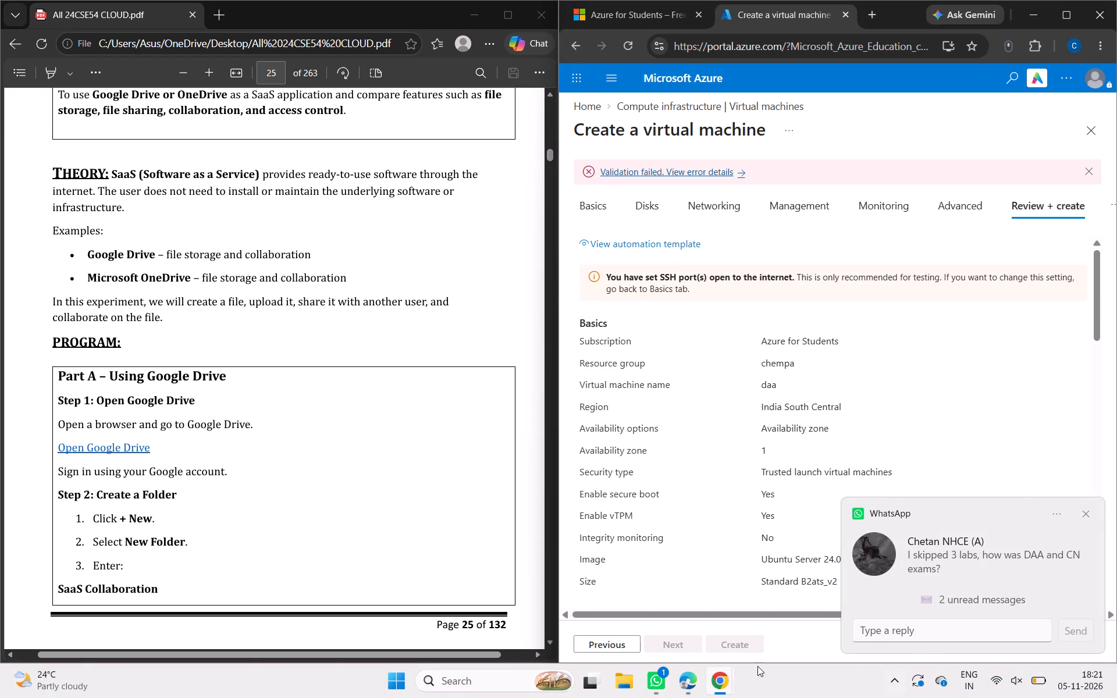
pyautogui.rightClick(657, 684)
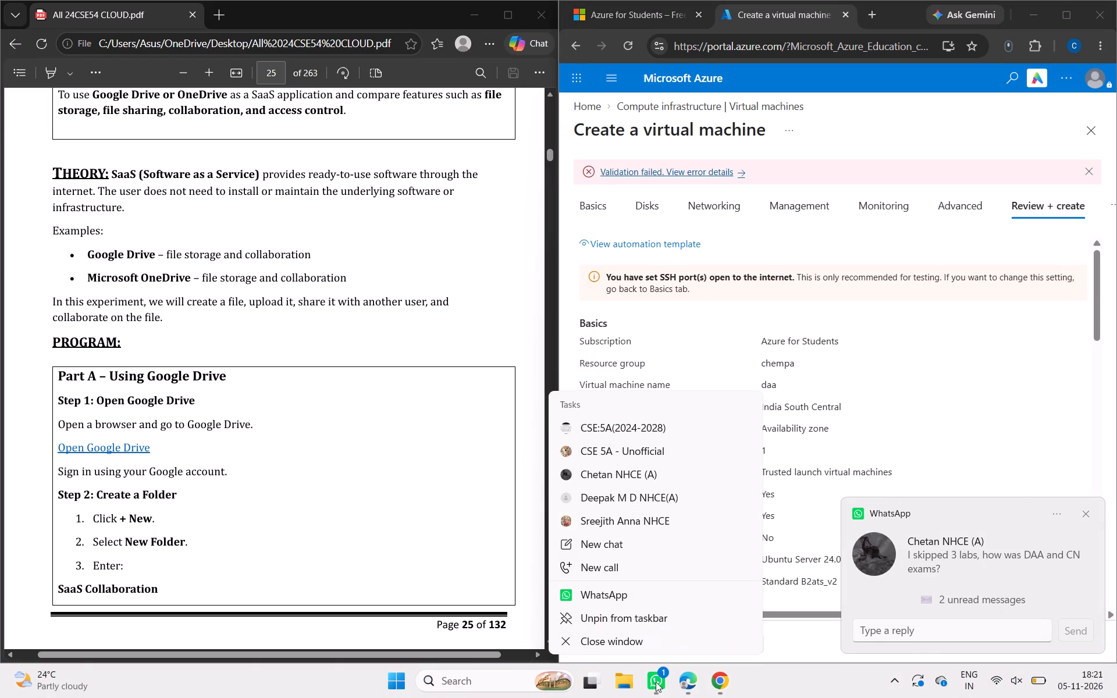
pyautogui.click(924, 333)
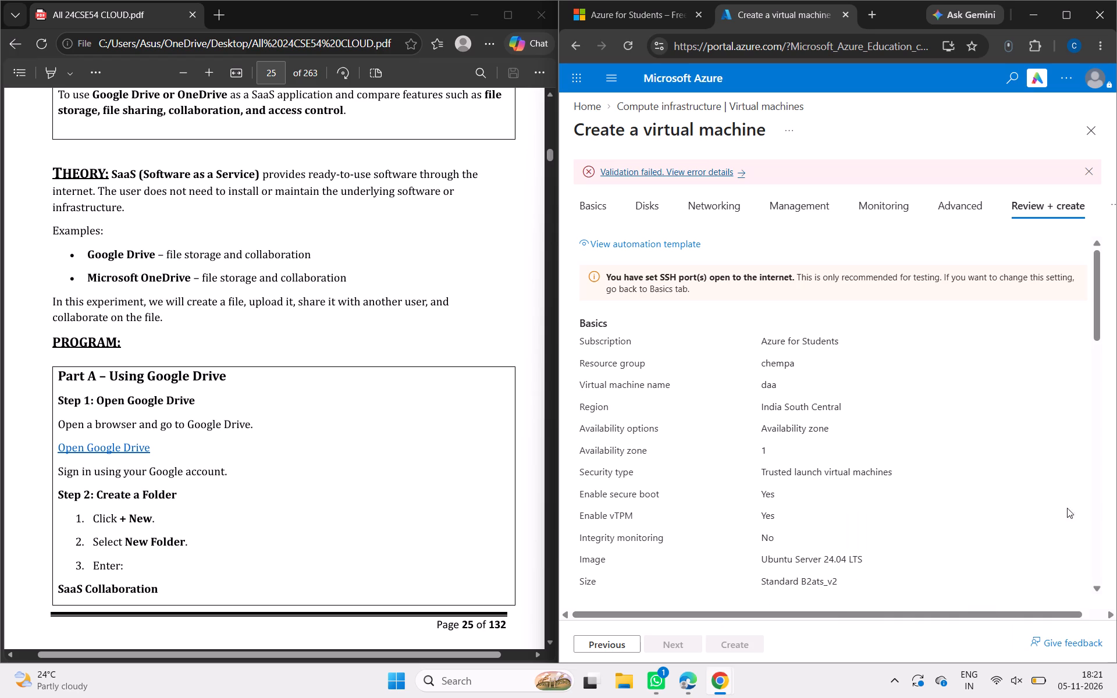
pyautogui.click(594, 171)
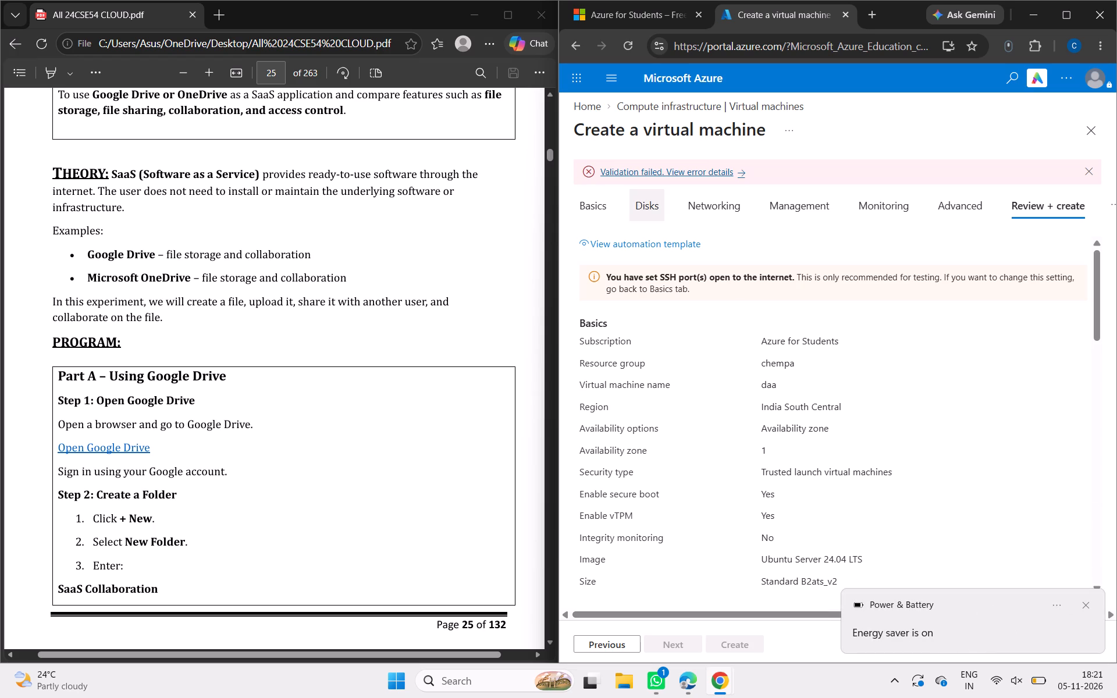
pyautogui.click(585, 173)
# Return to the Basics settings of the virtual machine configuration in the Azure portal.
pyautogui.click(590, 211)
pyautogui.scroll(2, 1014, 479)
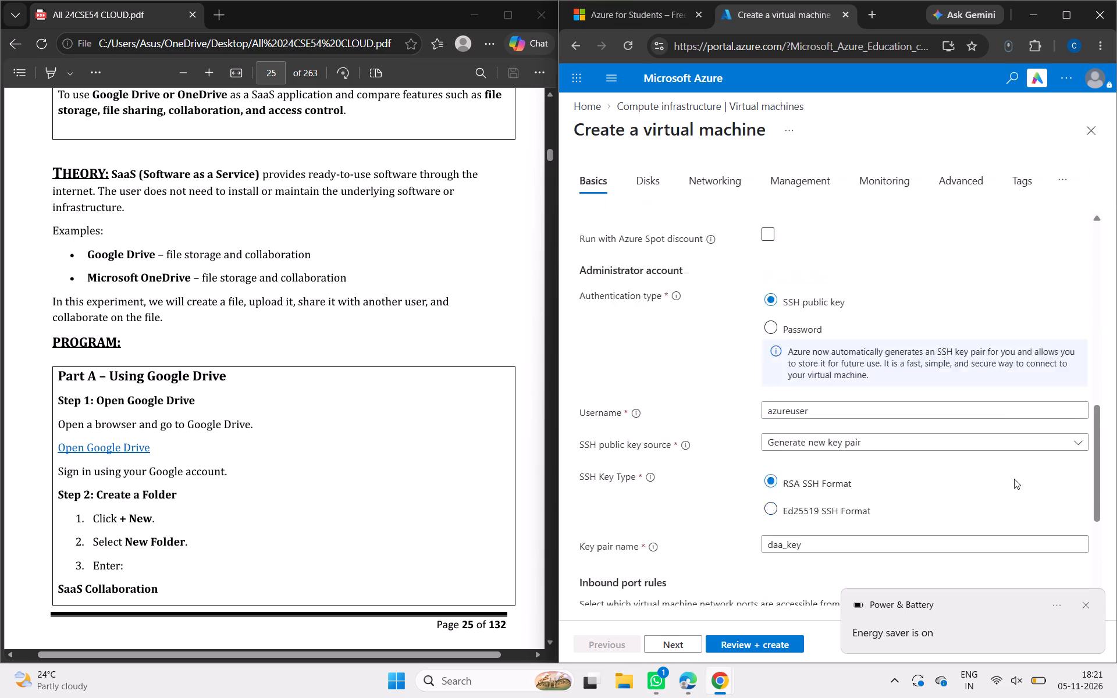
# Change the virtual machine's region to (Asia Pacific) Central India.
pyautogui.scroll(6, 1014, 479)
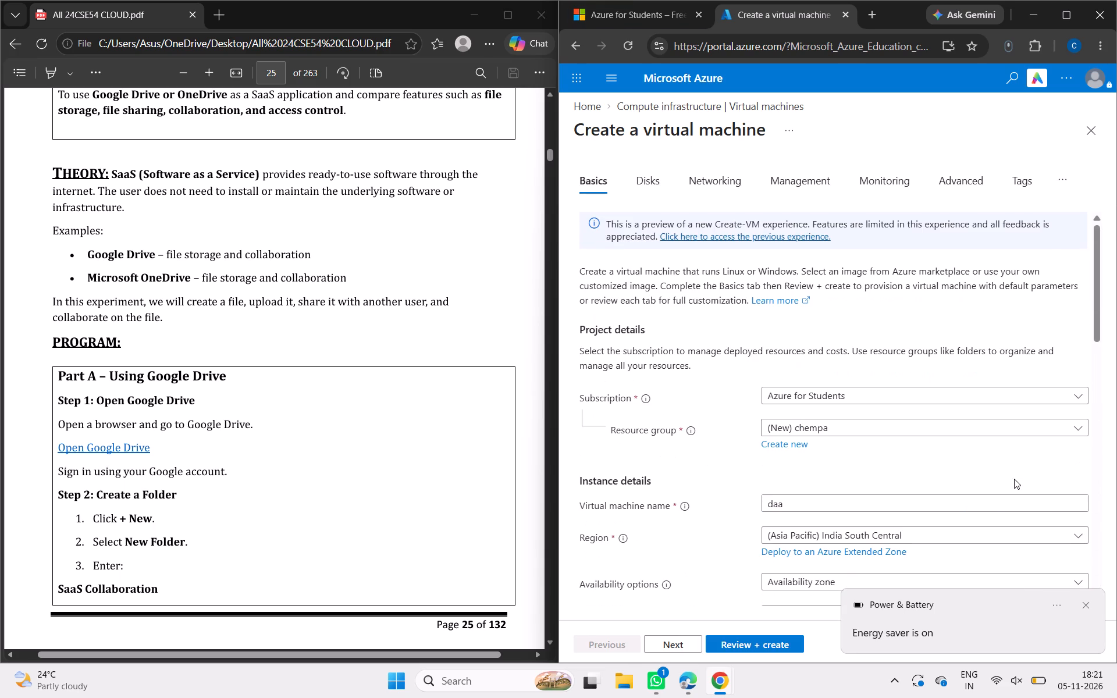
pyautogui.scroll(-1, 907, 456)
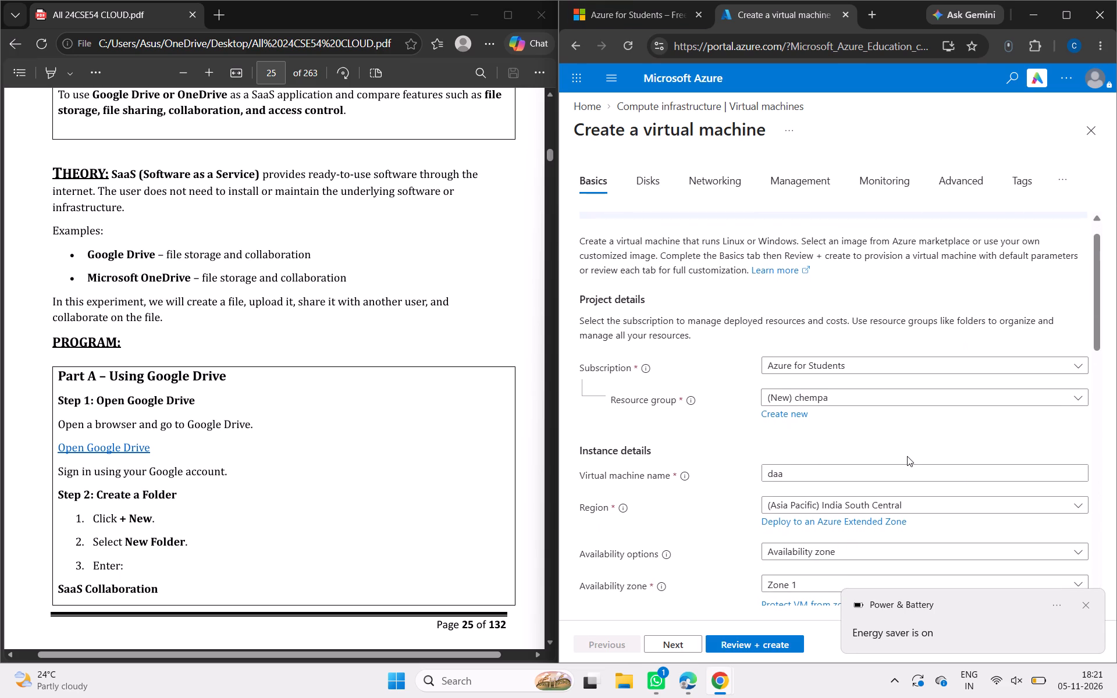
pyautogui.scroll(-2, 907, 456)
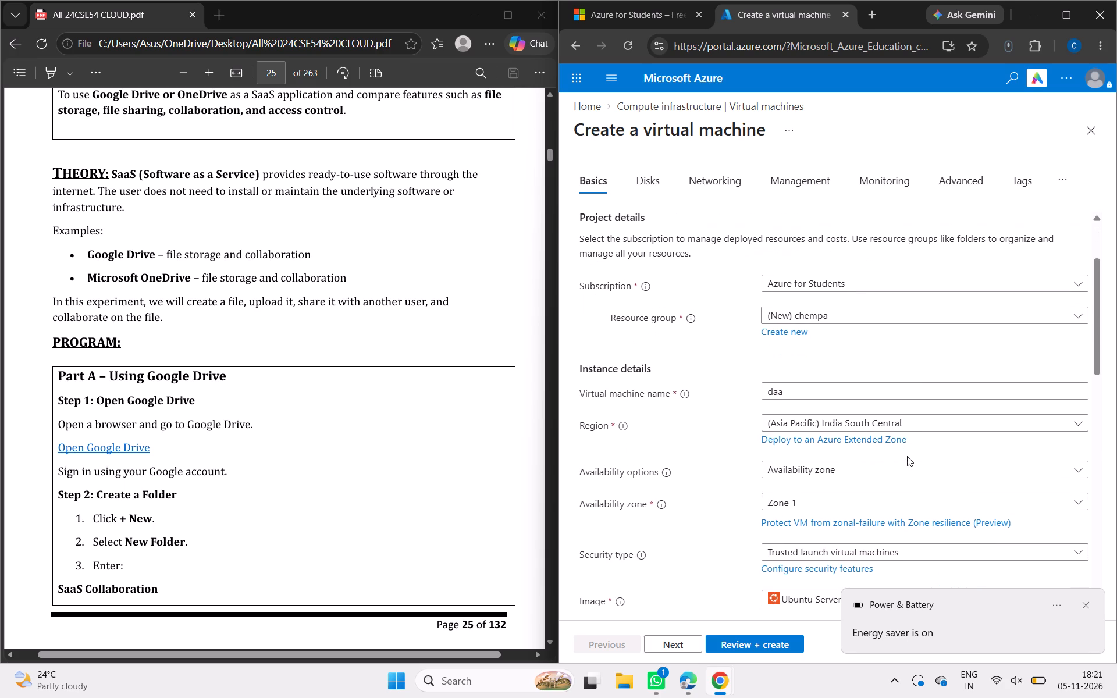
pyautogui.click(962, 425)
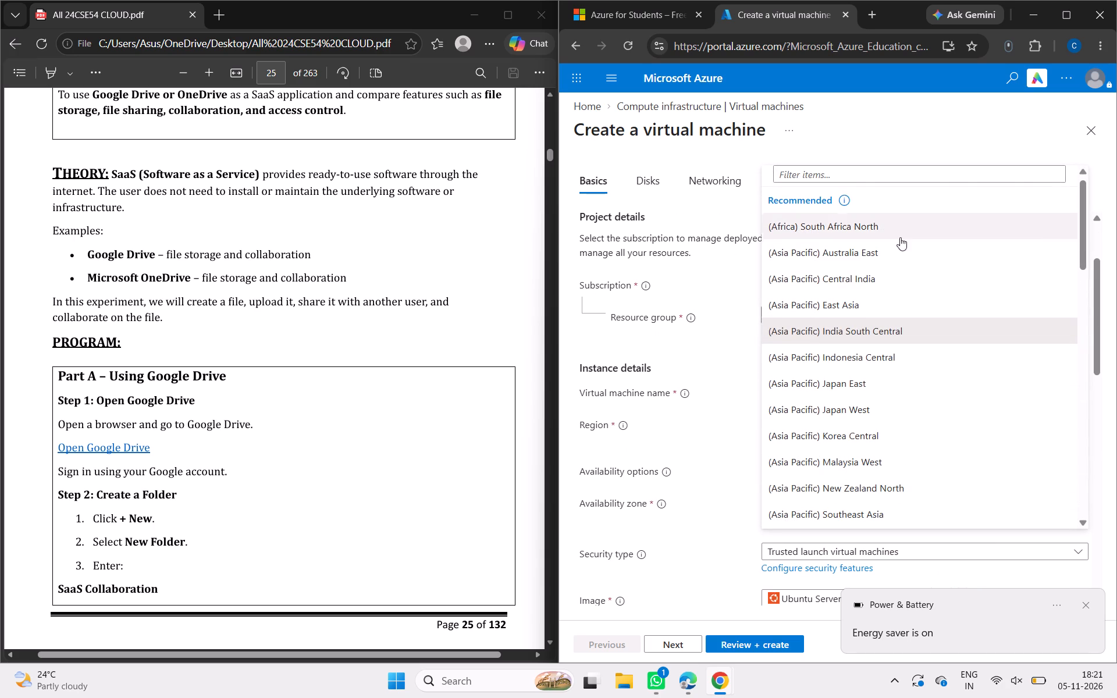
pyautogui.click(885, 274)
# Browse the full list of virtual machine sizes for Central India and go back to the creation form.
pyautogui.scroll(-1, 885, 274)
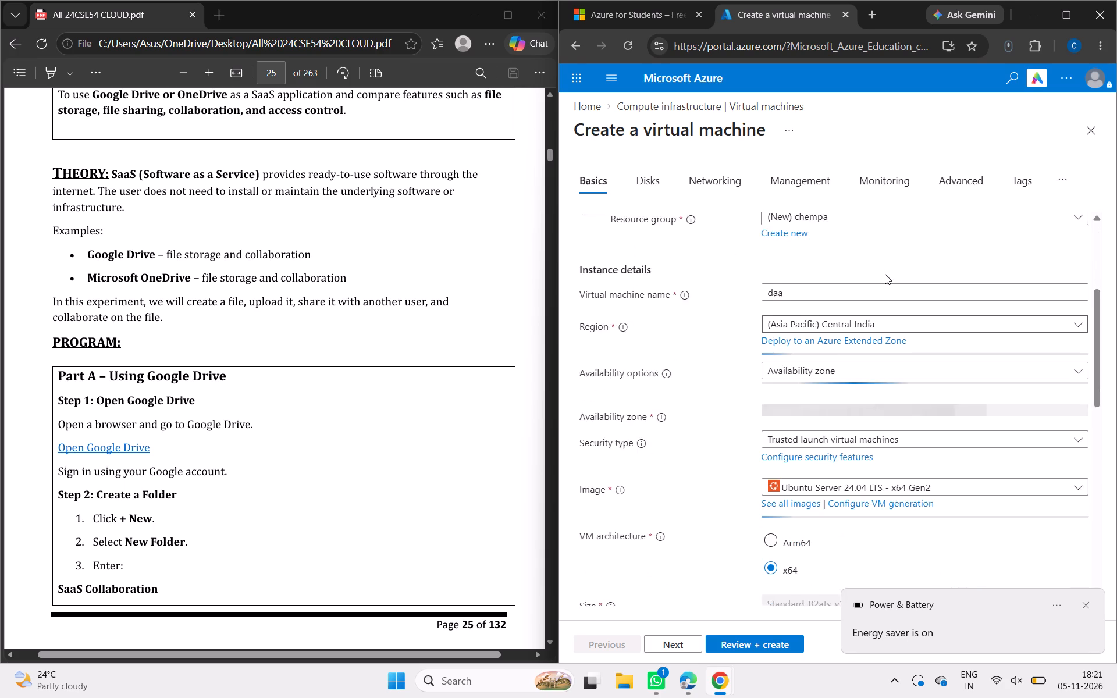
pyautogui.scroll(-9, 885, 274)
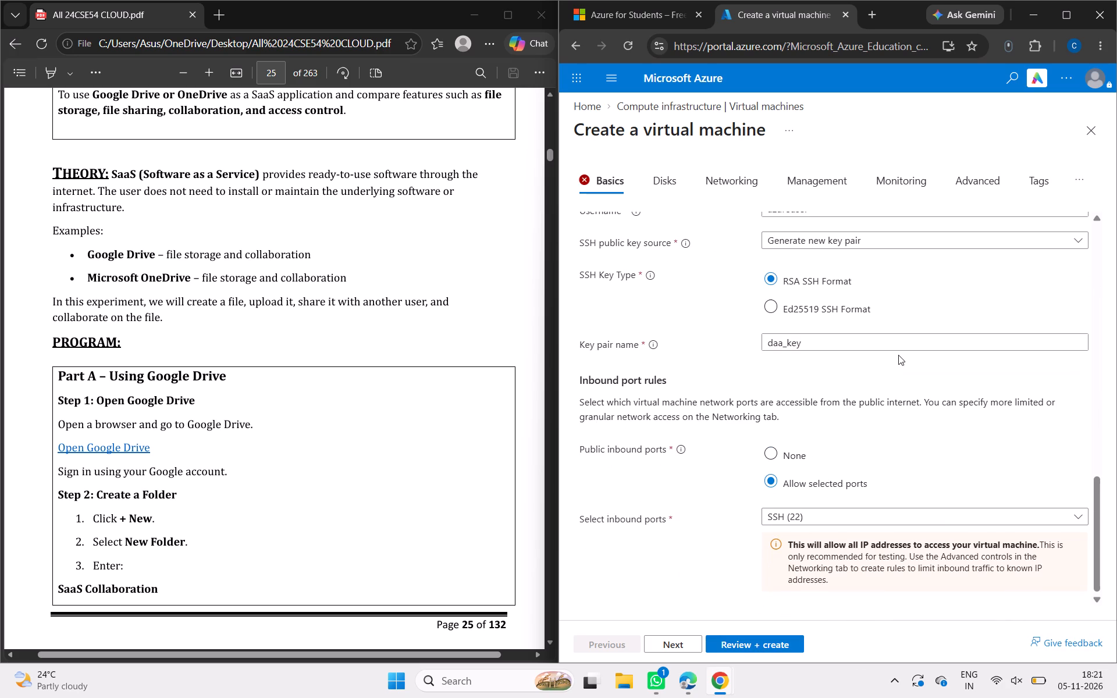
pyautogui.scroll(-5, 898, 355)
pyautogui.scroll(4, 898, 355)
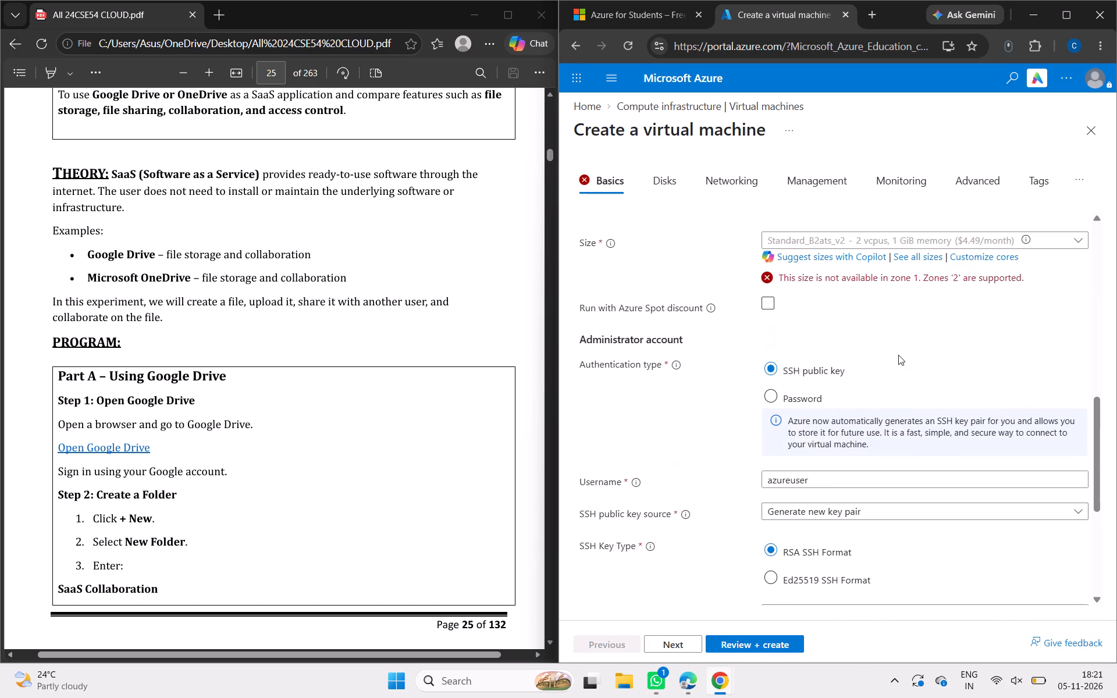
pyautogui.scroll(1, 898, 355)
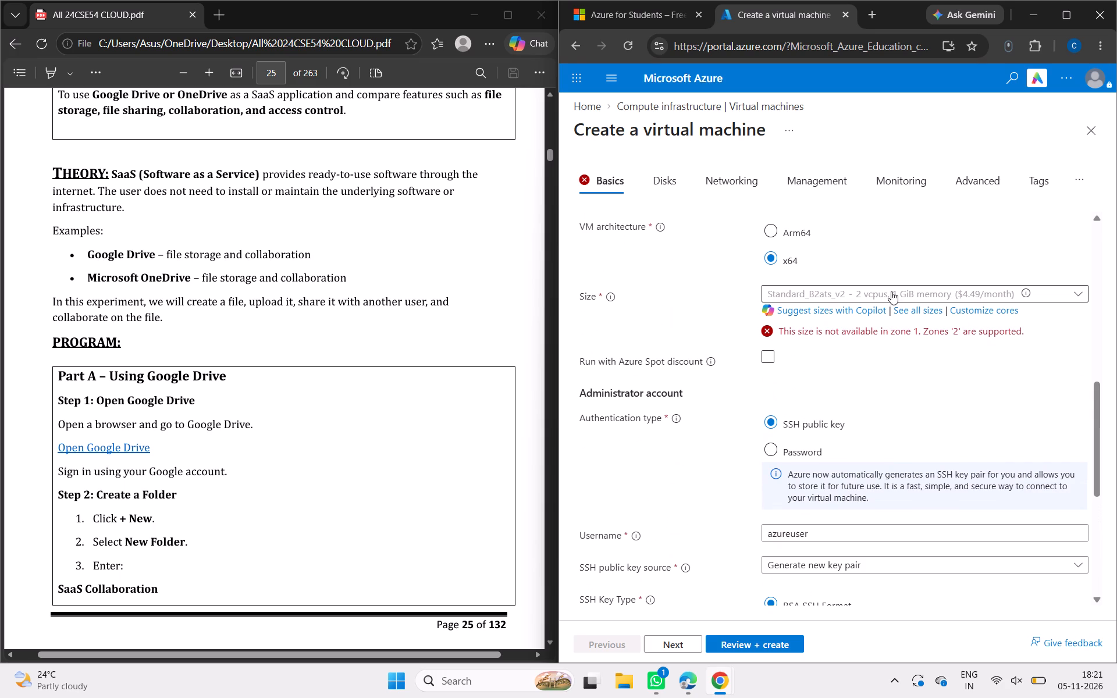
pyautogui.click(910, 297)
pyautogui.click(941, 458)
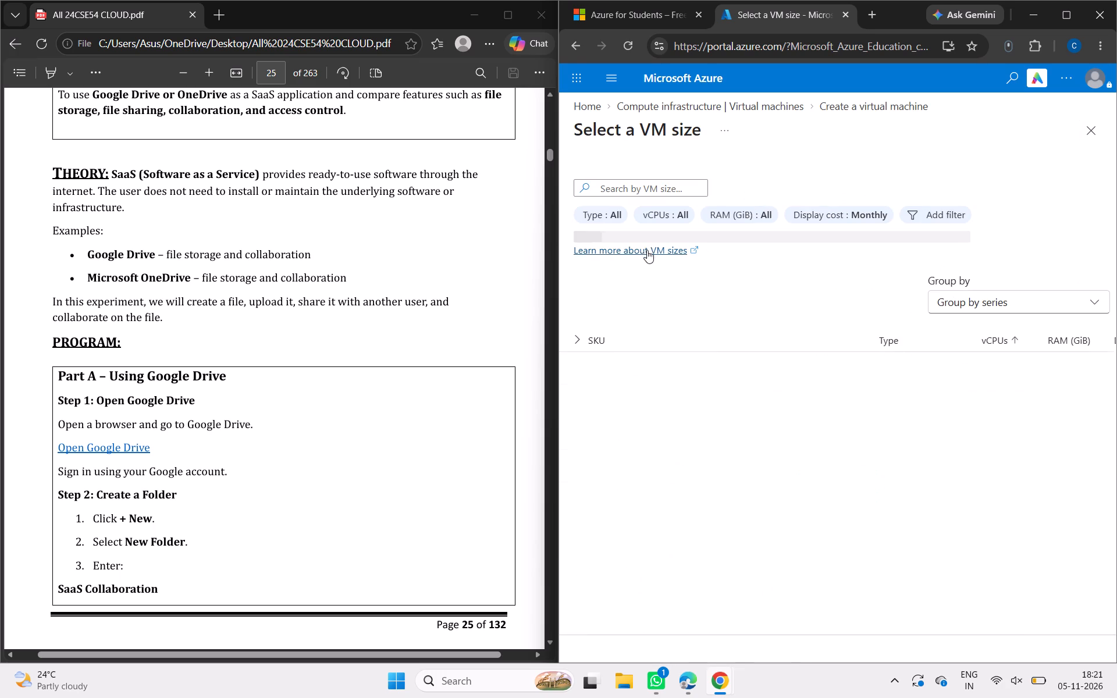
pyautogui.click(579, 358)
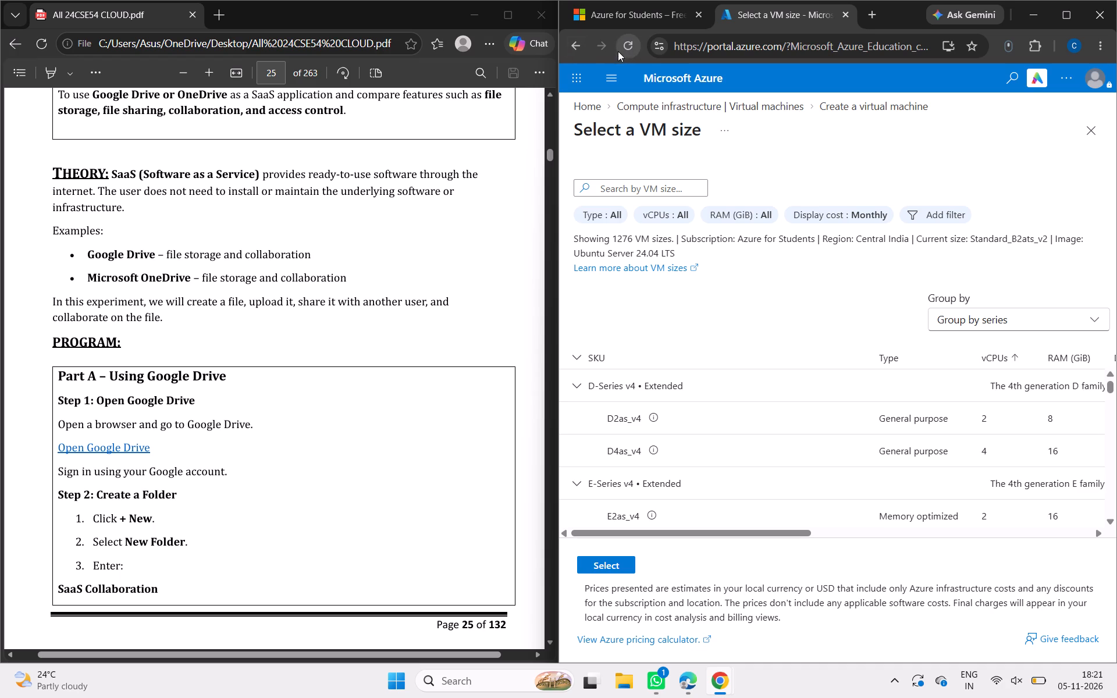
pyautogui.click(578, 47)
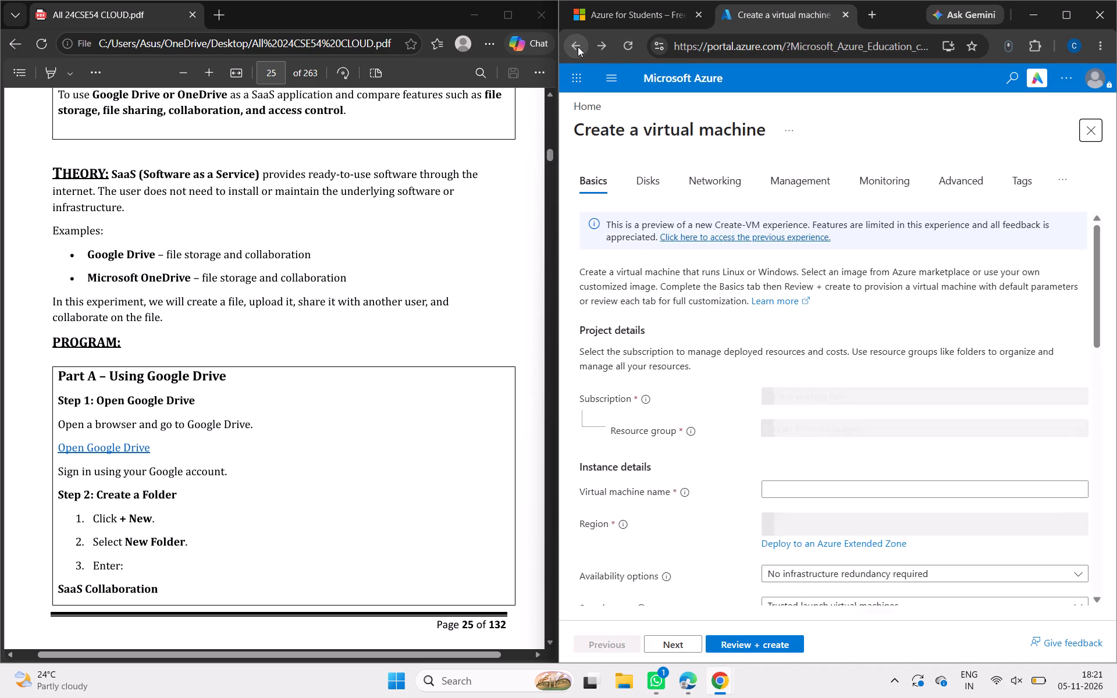
# Set the virtual machine size to B2ats_v2 from the B-Series v2 group of the full size list.
pyautogui.scroll(-3, 924, 480)
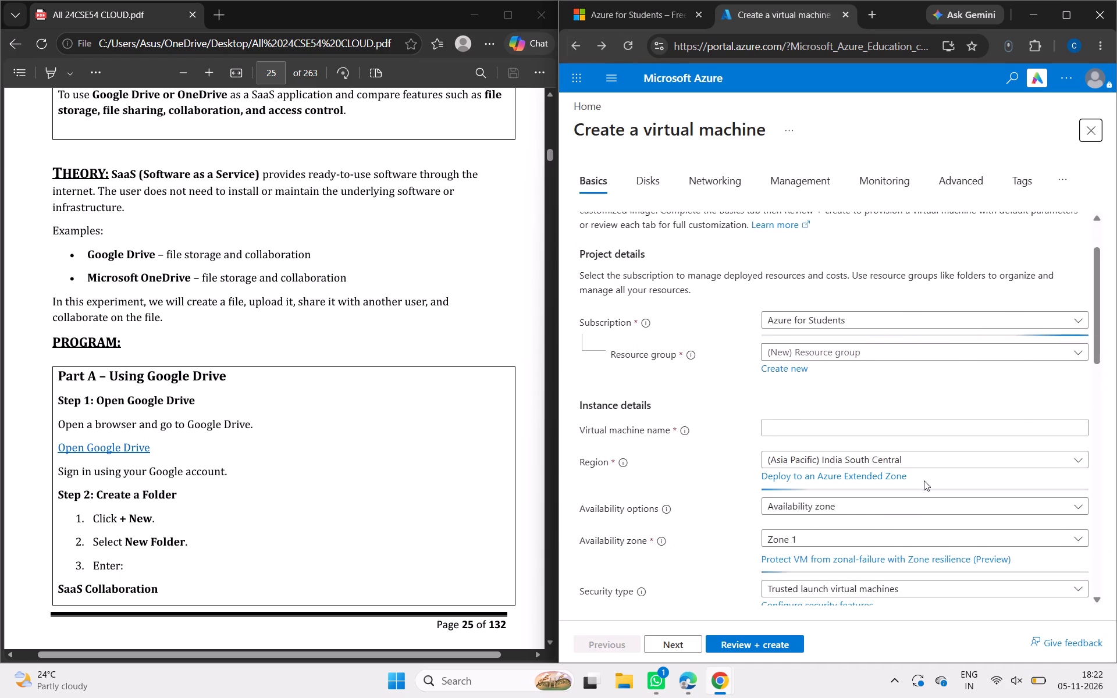
pyautogui.scroll(-5, 924, 480)
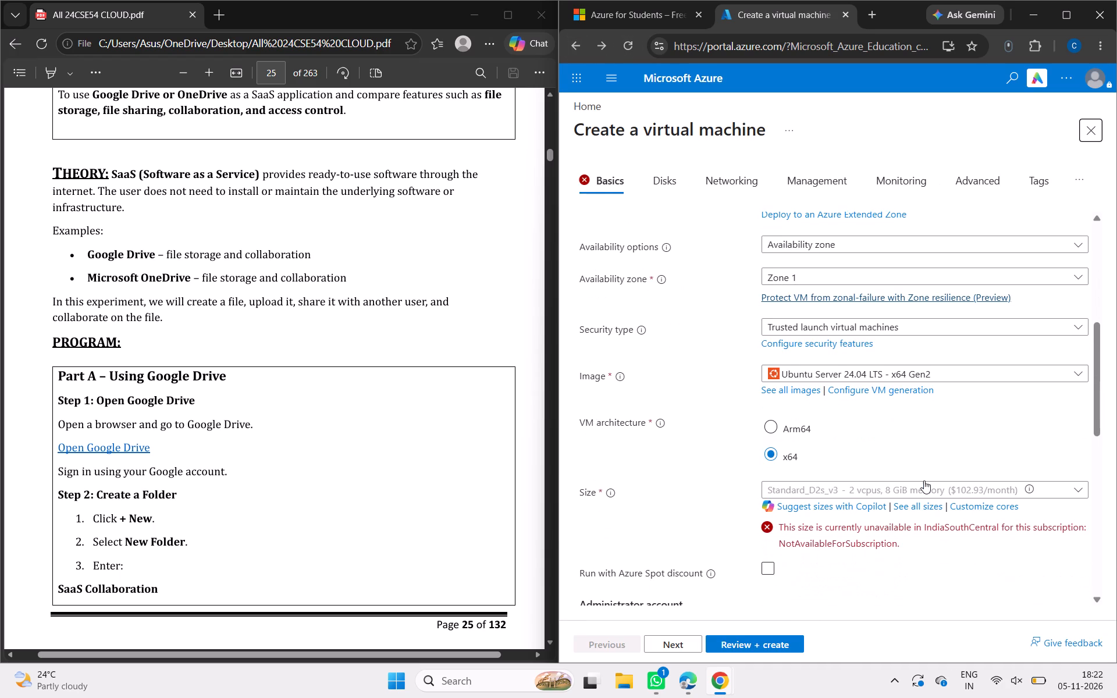
pyautogui.click(920, 505)
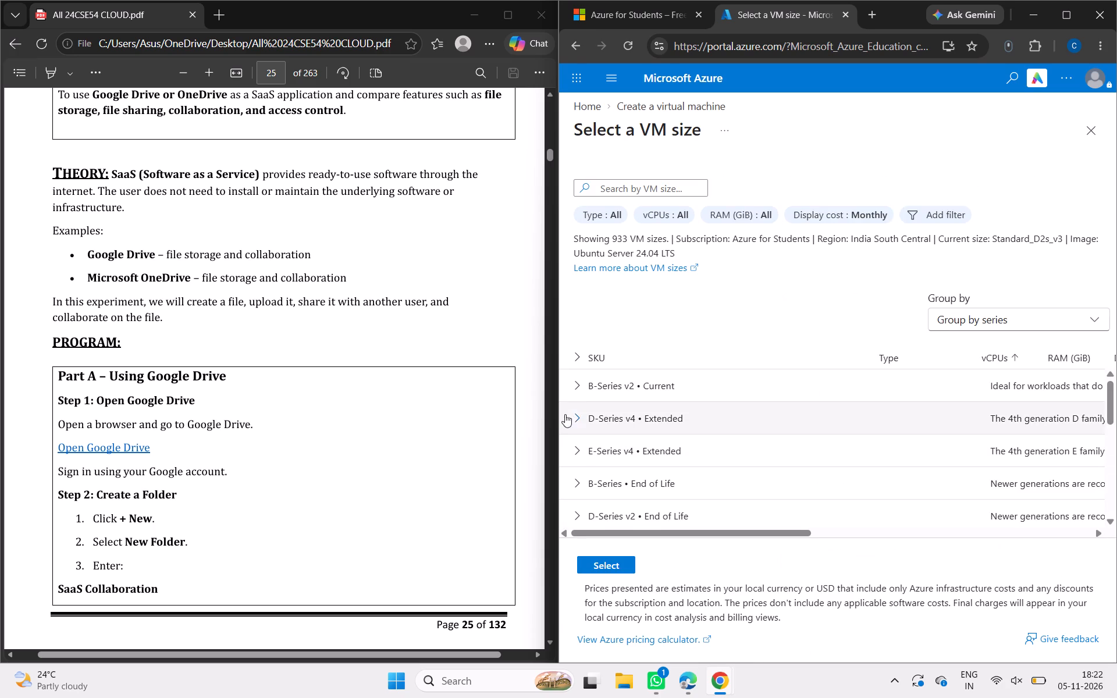
pyautogui.click(579, 387)
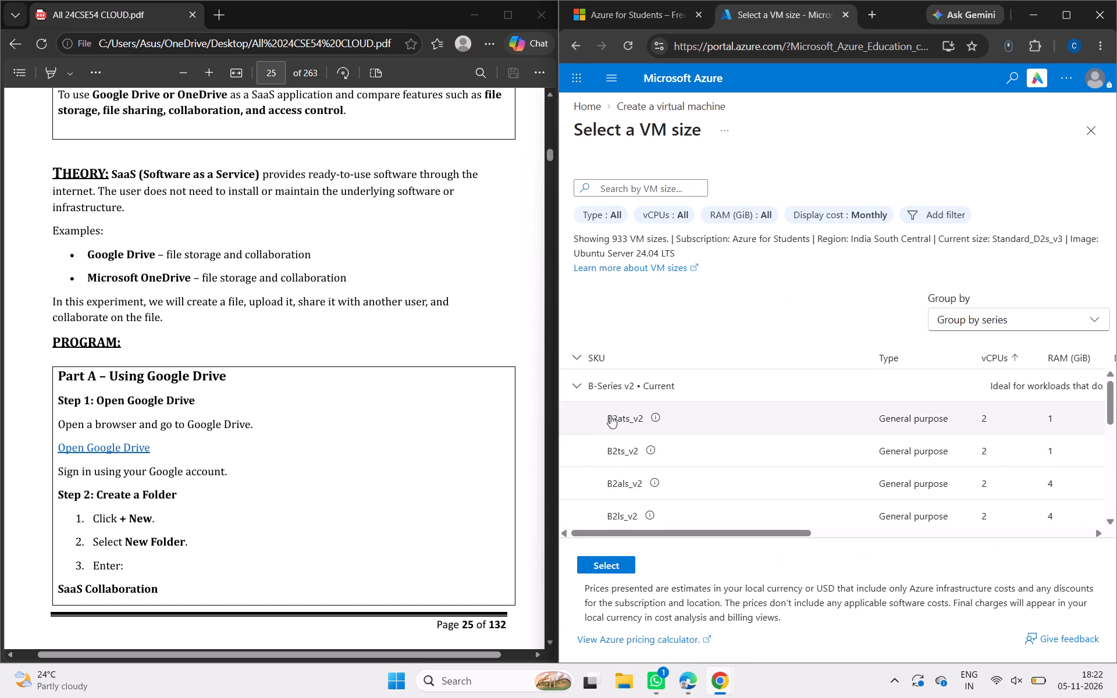
pyautogui.click(610, 415)
pyautogui.click(593, 562)
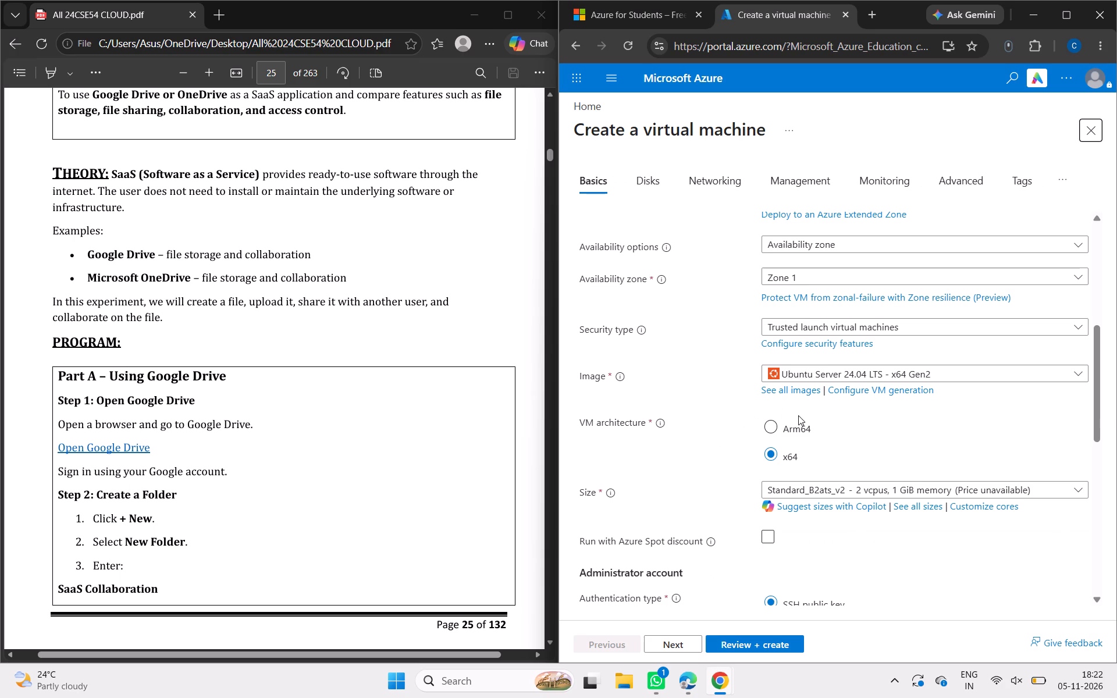
# Assign the virtual machine to the existing resource group Lab1.
pyautogui.scroll(2, 798, 415)
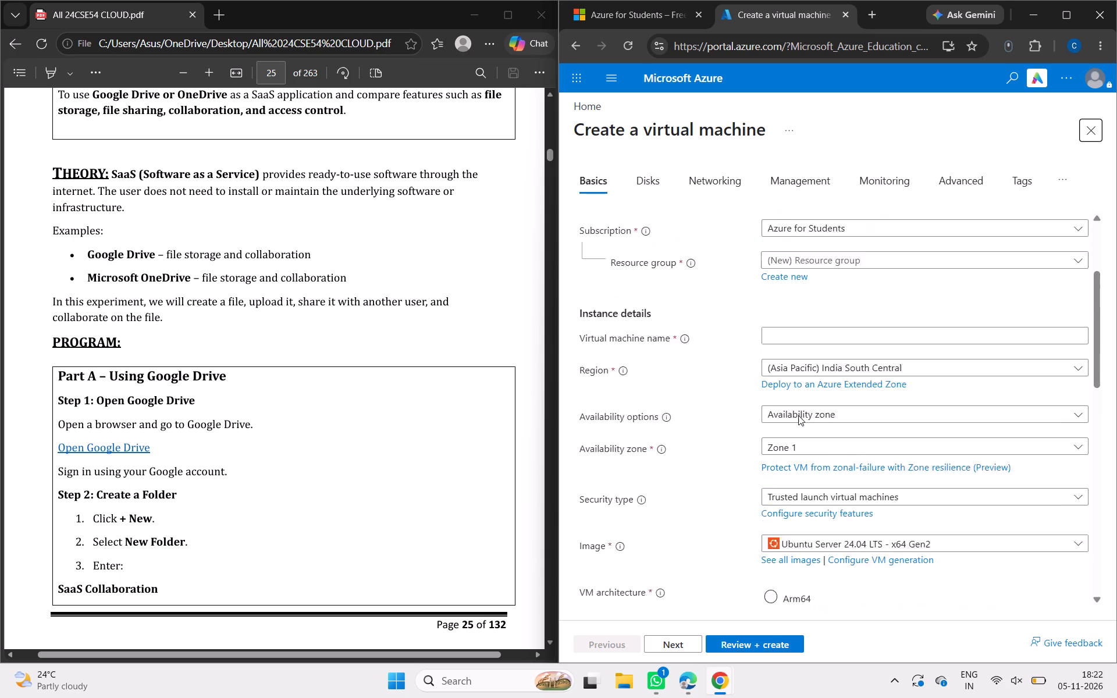
pyautogui.scroll(3, 798, 415)
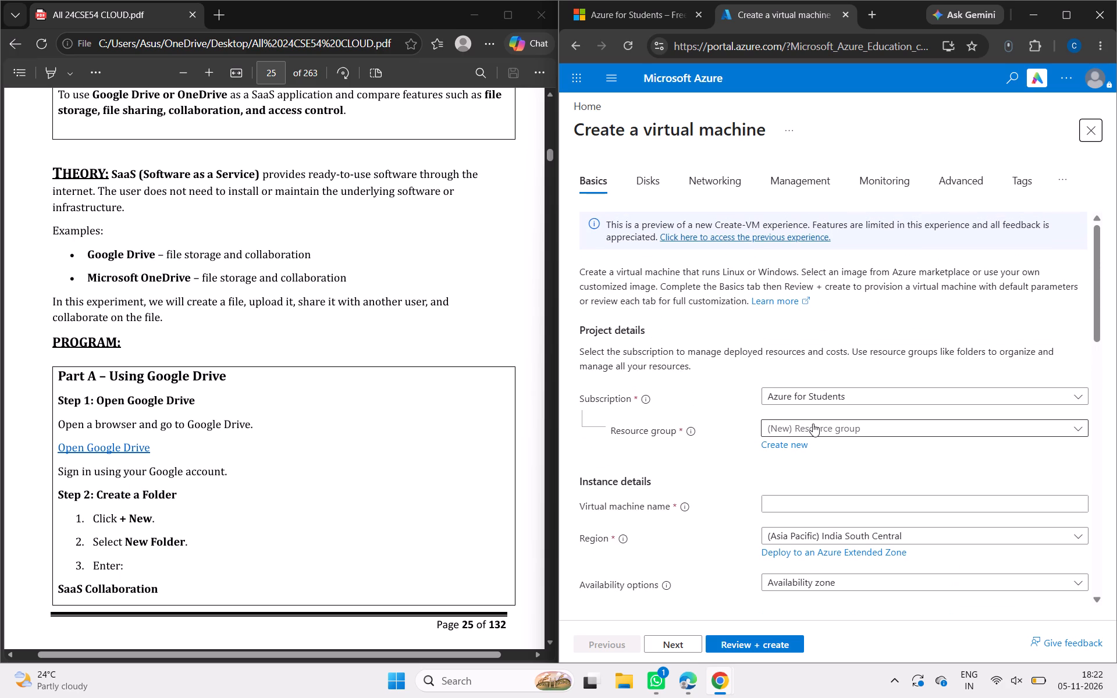
pyautogui.click(813, 425)
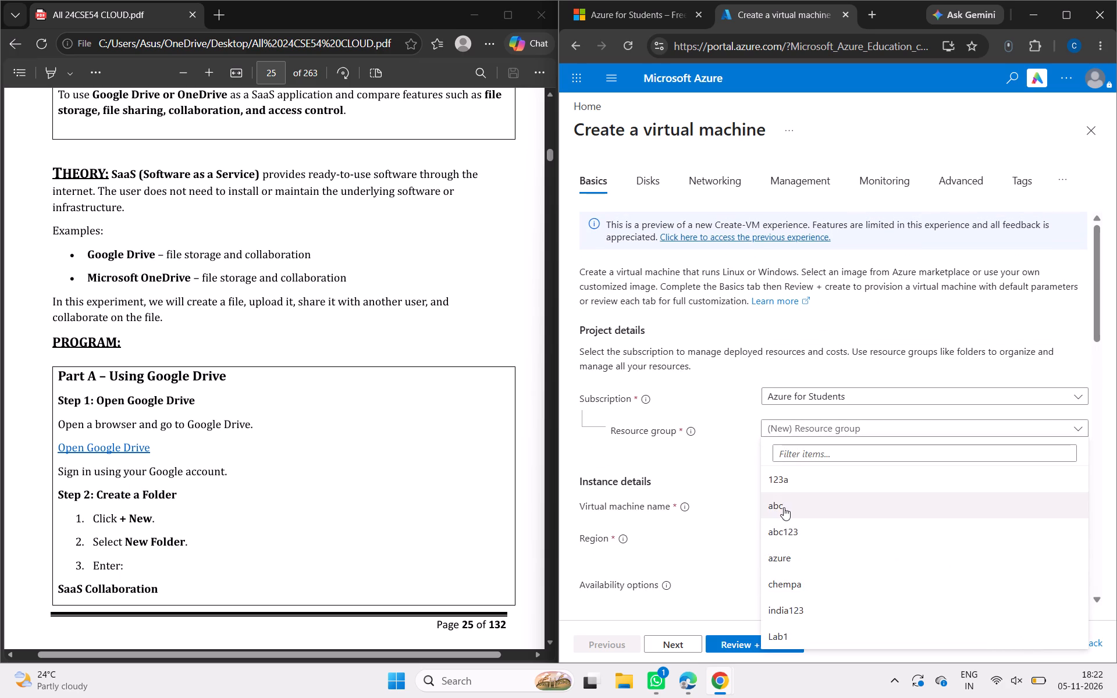
pyautogui.click(797, 631)
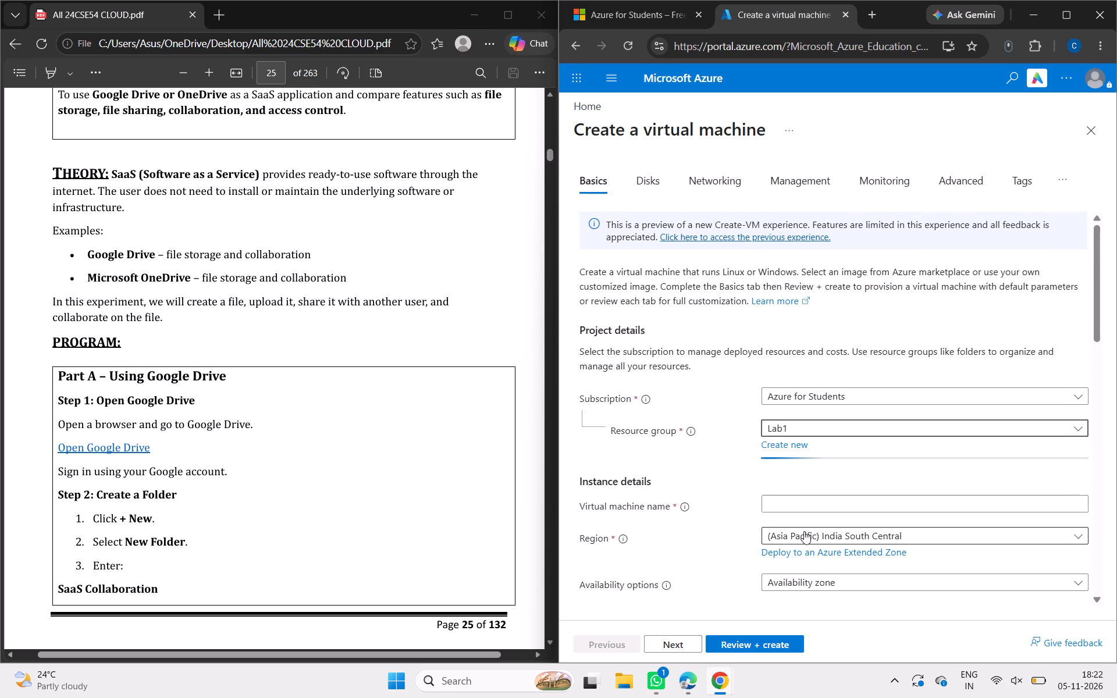
# Name the virtual machine daa.
pyautogui.click(785, 504)
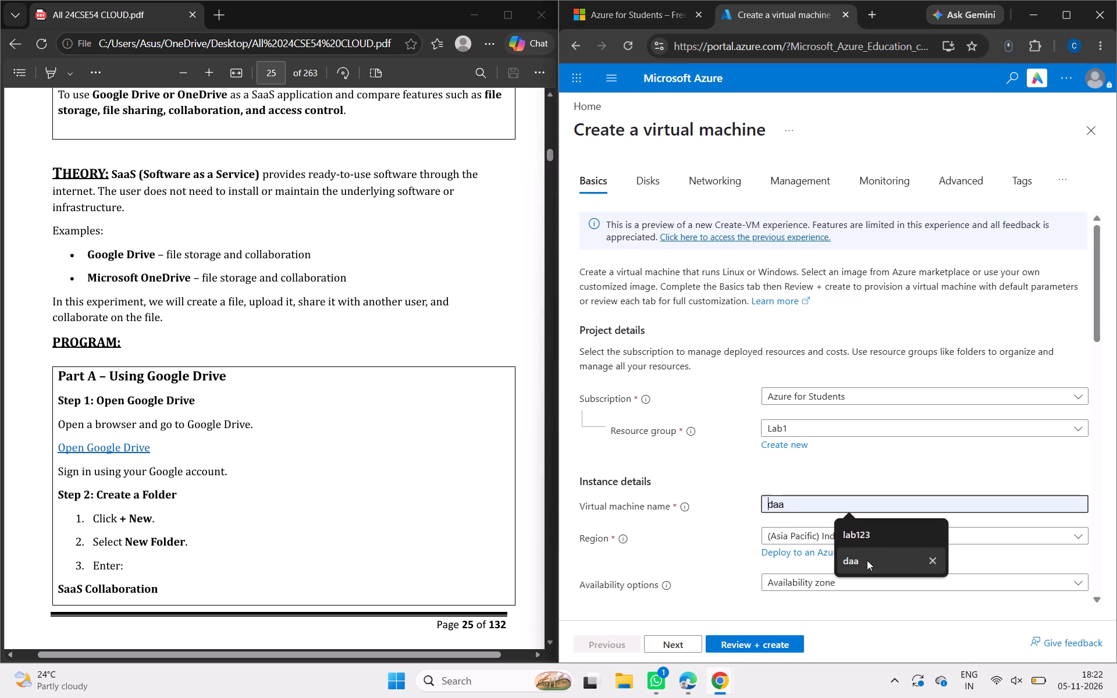
pyautogui.click(867, 560)
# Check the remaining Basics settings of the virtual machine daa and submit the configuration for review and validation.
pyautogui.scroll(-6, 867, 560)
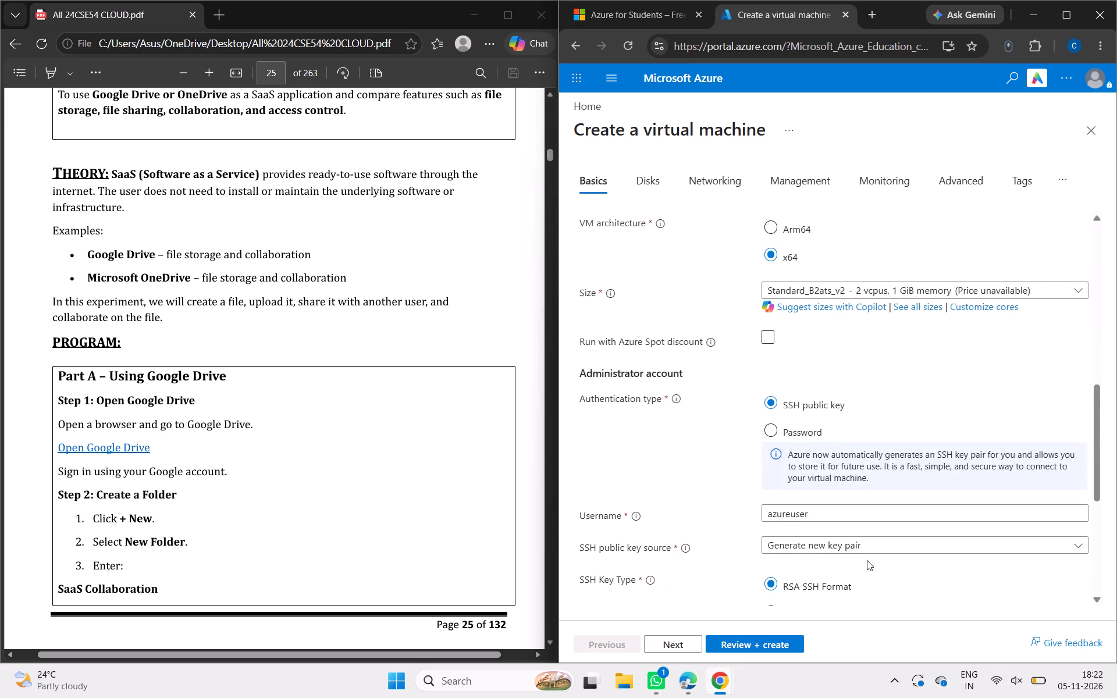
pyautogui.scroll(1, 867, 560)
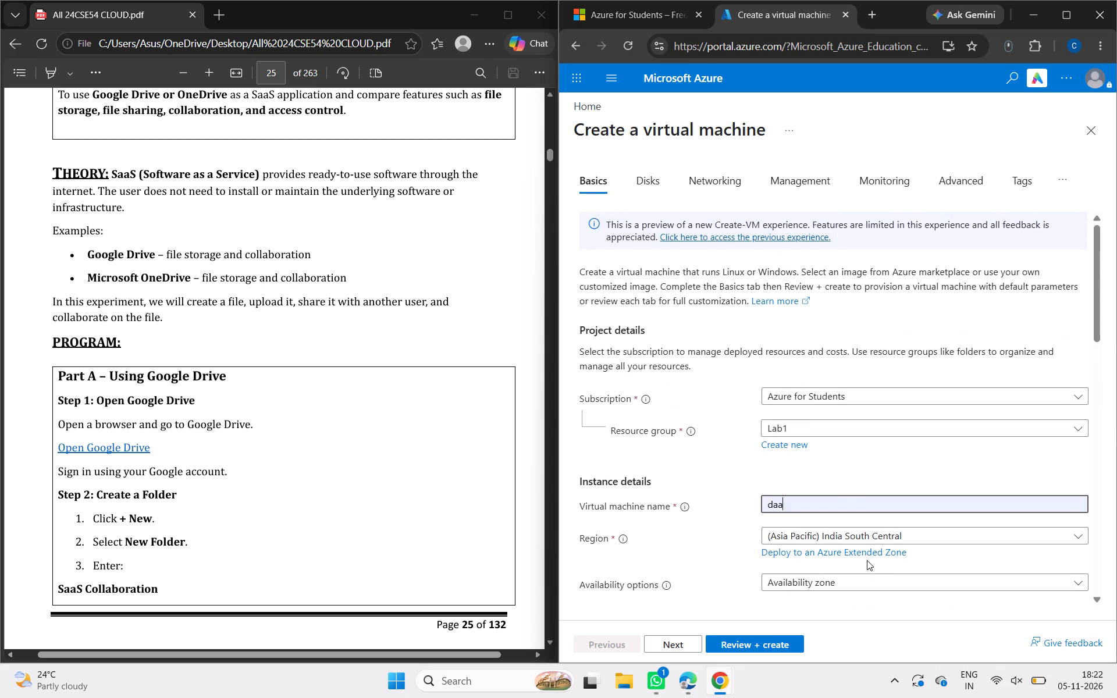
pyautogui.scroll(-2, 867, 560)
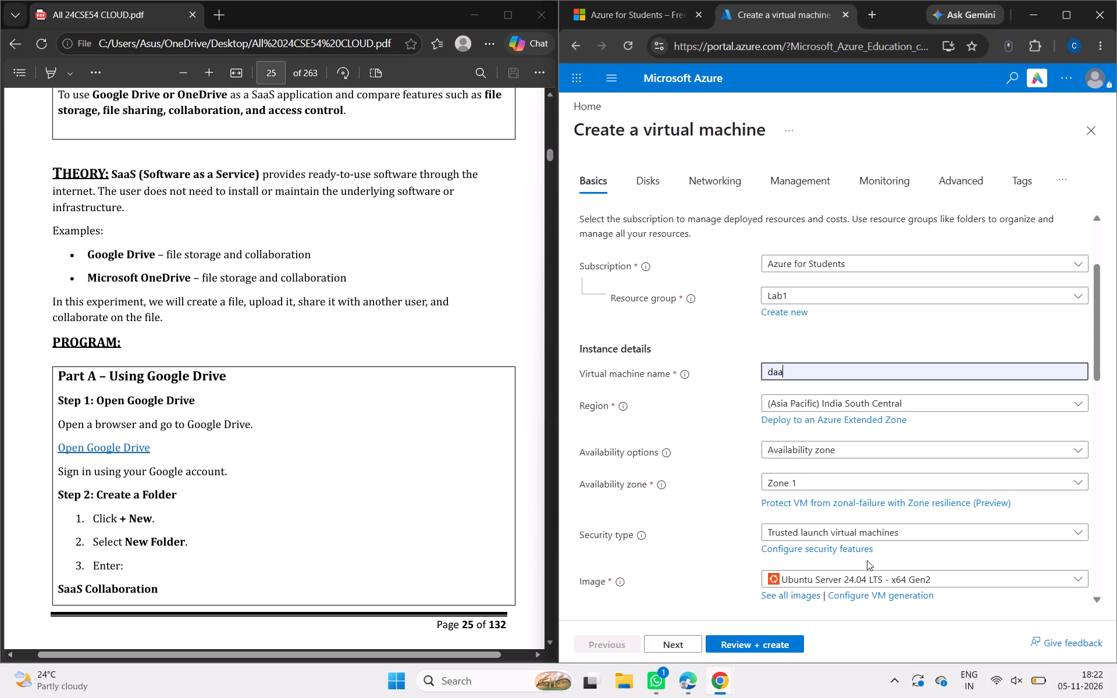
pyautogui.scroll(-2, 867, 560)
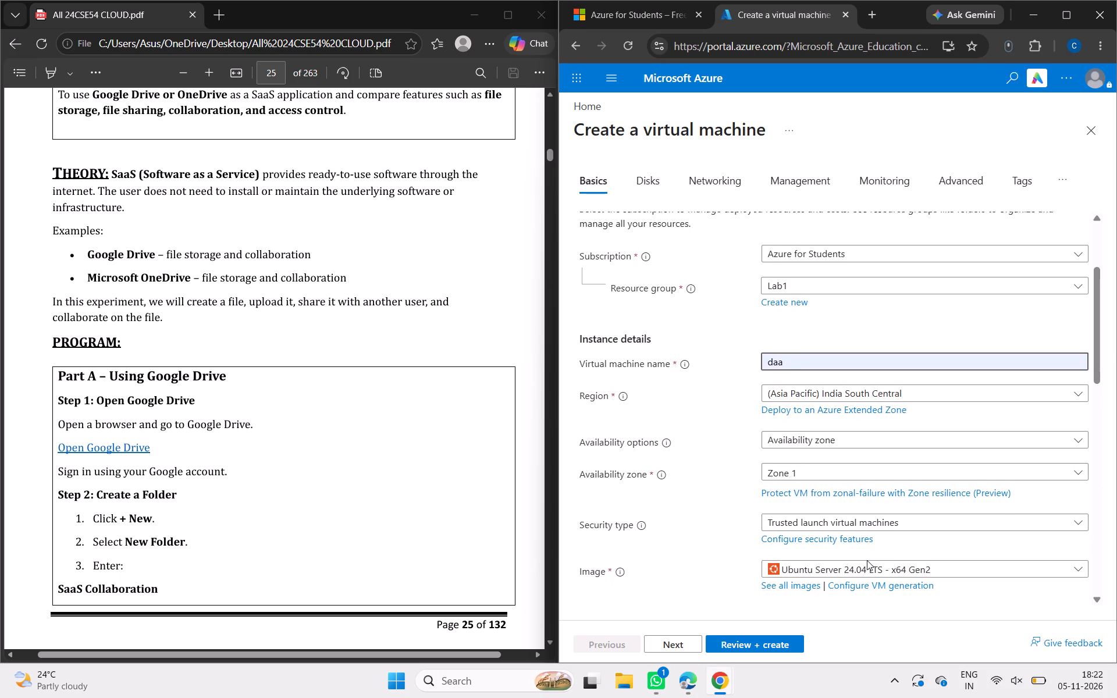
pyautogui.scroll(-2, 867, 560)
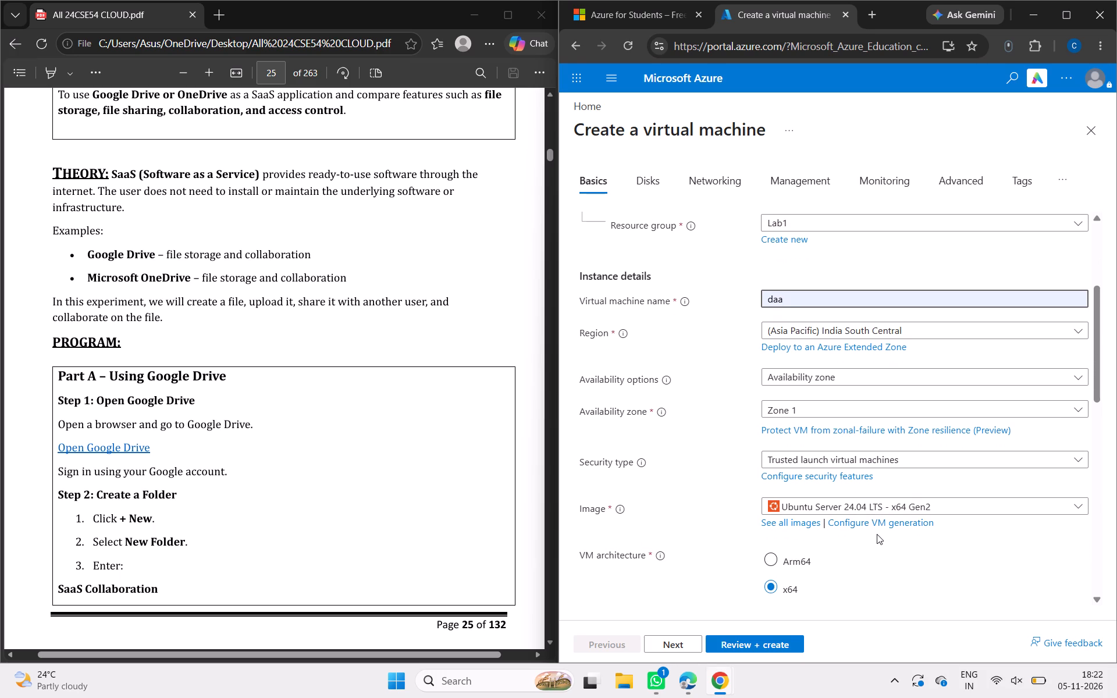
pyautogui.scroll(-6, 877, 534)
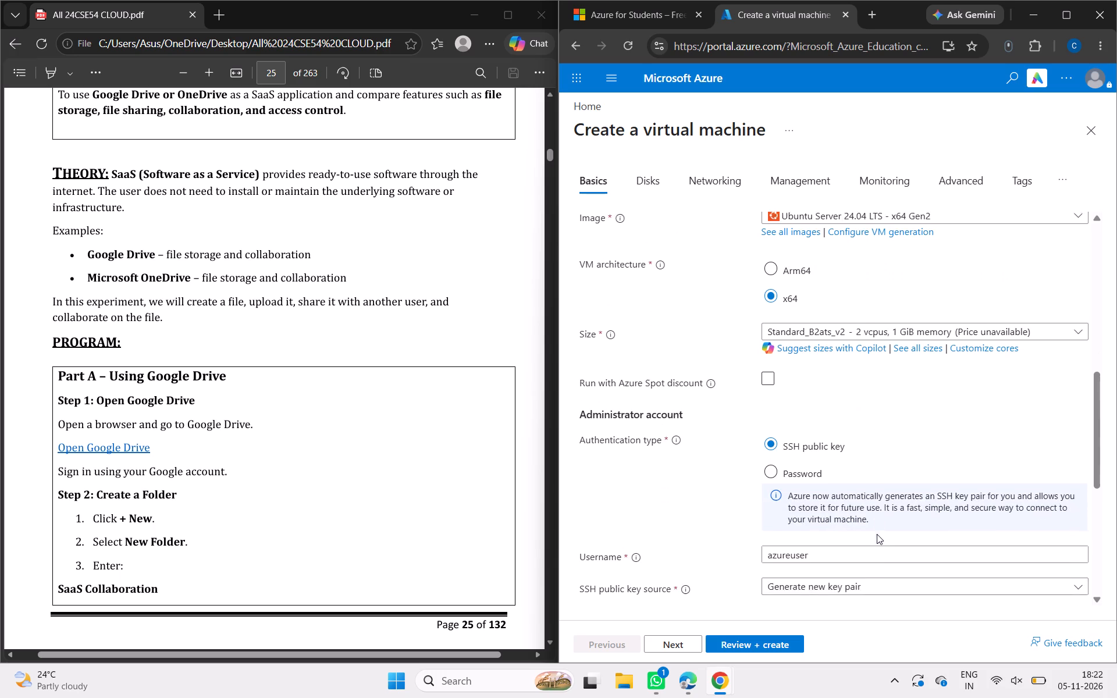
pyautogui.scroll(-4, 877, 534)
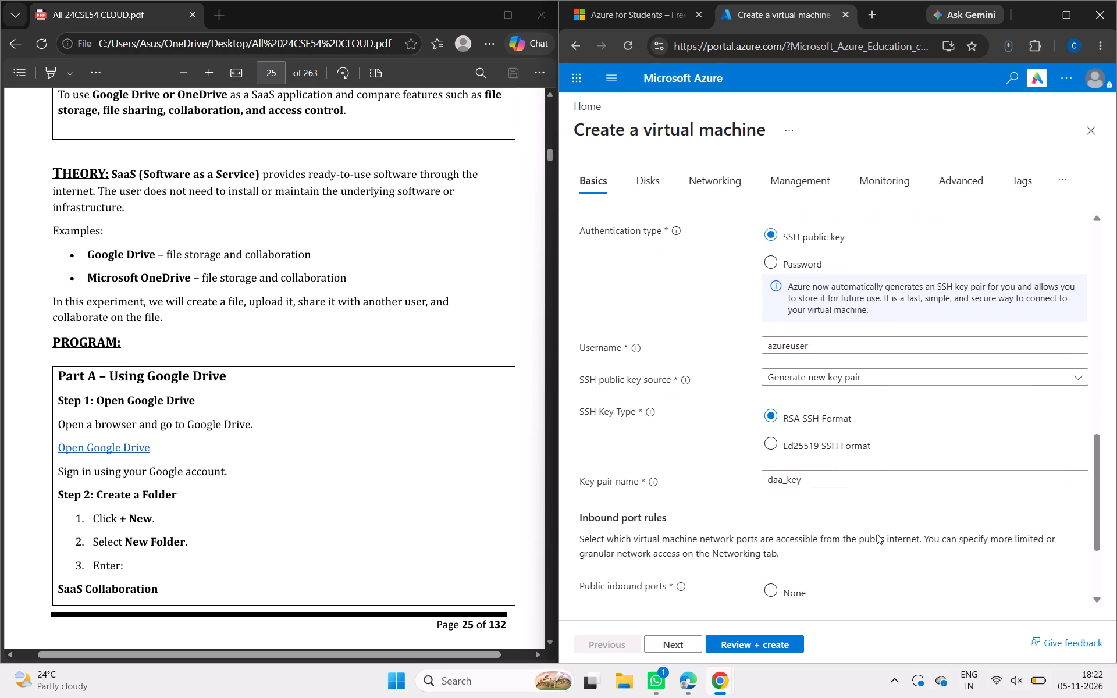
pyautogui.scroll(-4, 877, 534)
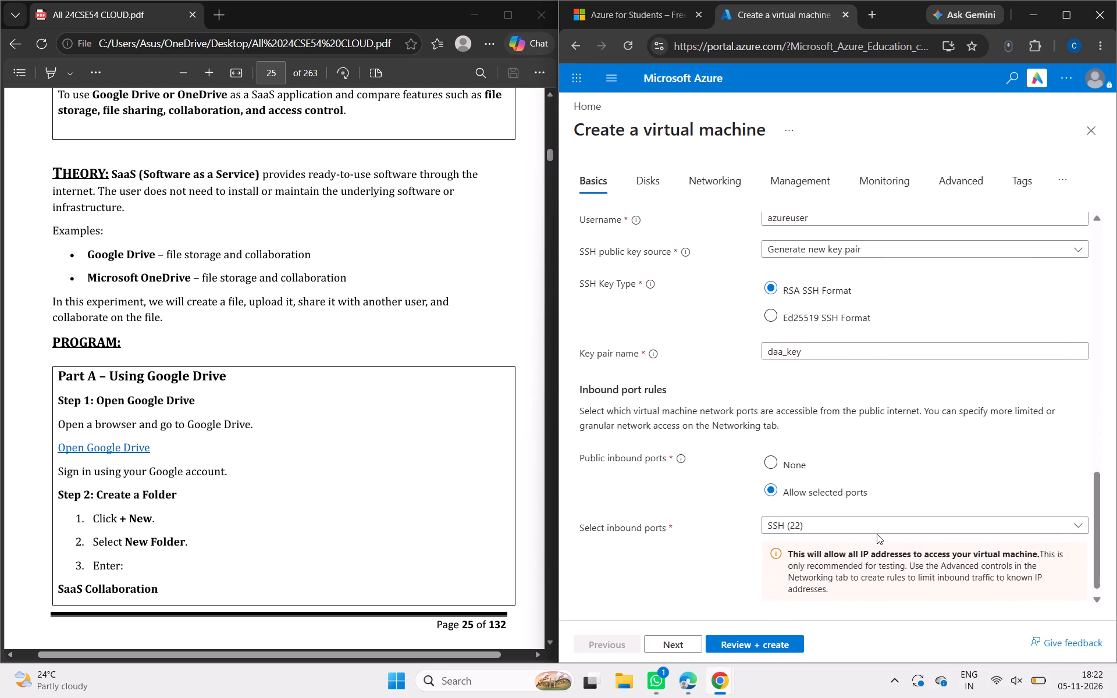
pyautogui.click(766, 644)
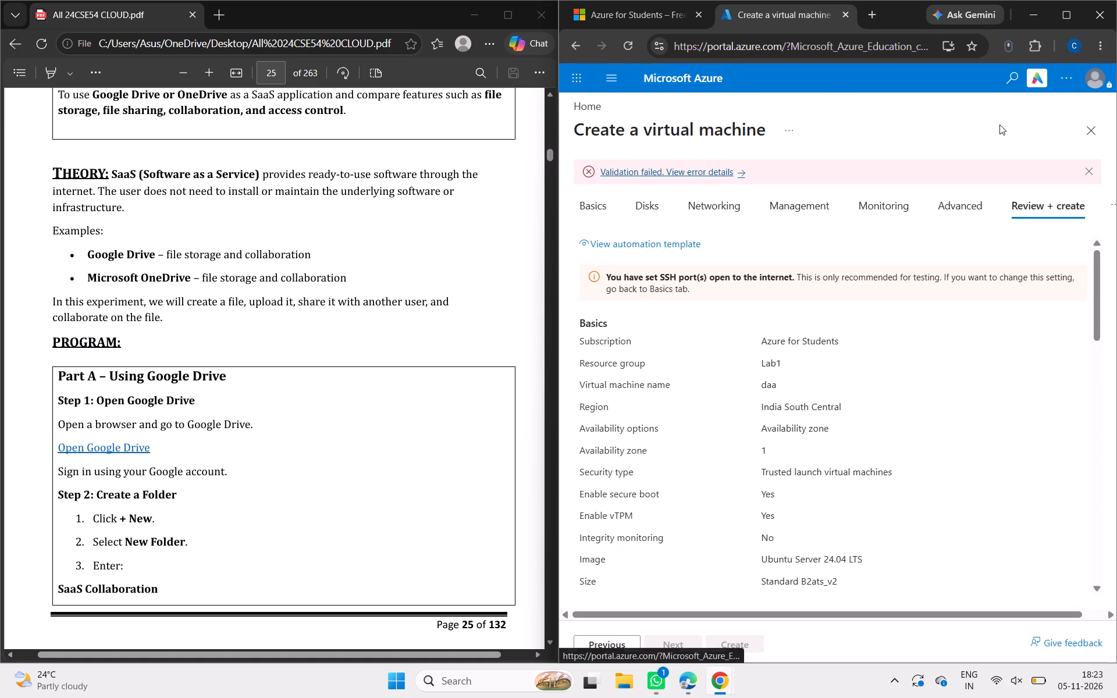
# Search the Azure portal for virtual machine and open the Virtual machines service page.
pyautogui.click(1008, 76)
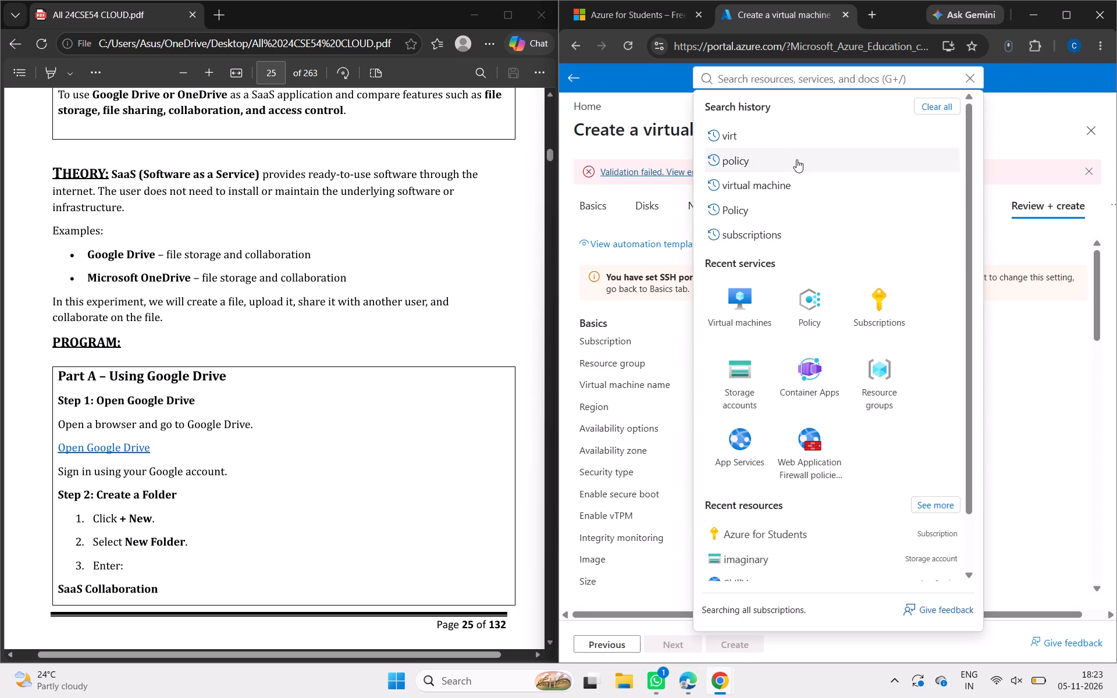
pyautogui.click(785, 186)
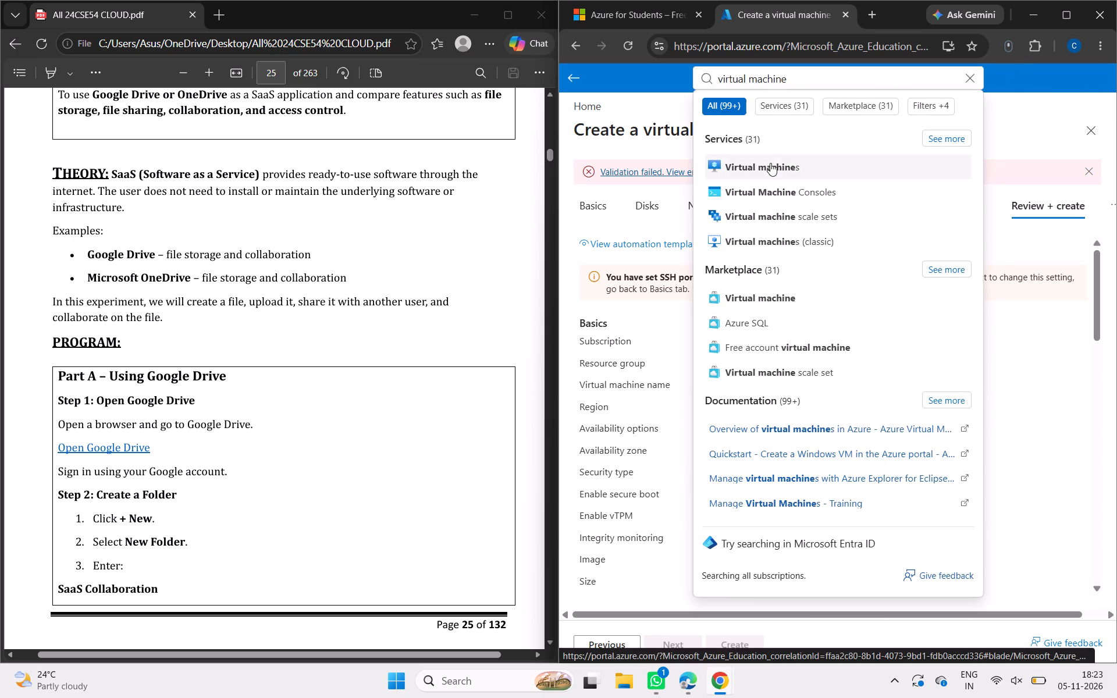
pyautogui.click(770, 165)
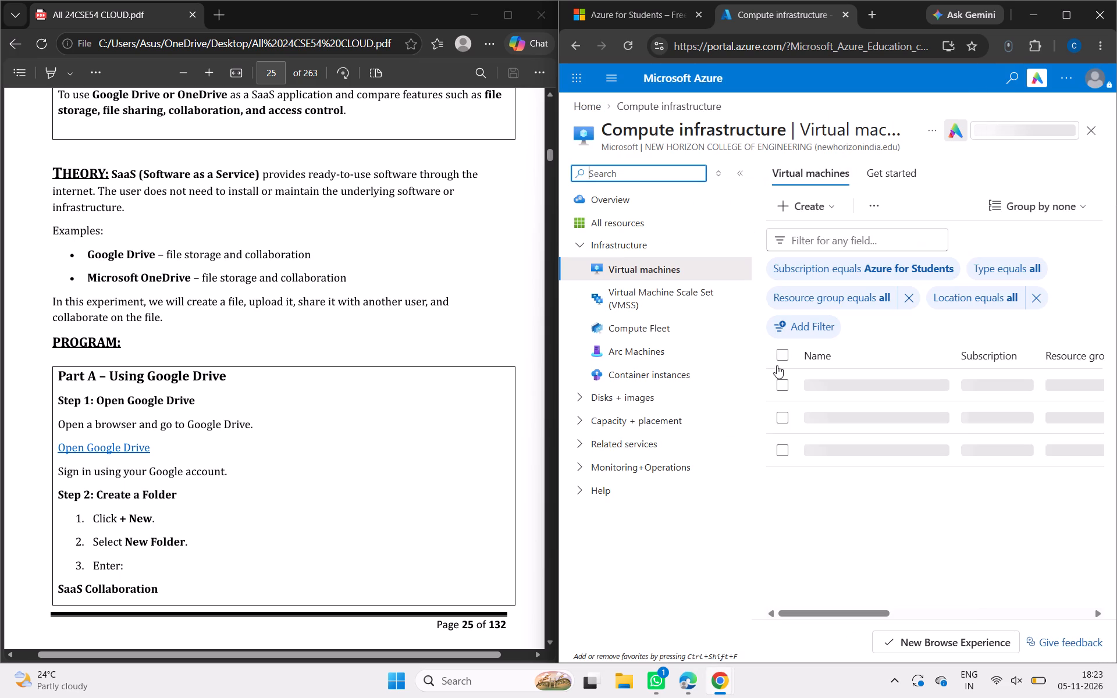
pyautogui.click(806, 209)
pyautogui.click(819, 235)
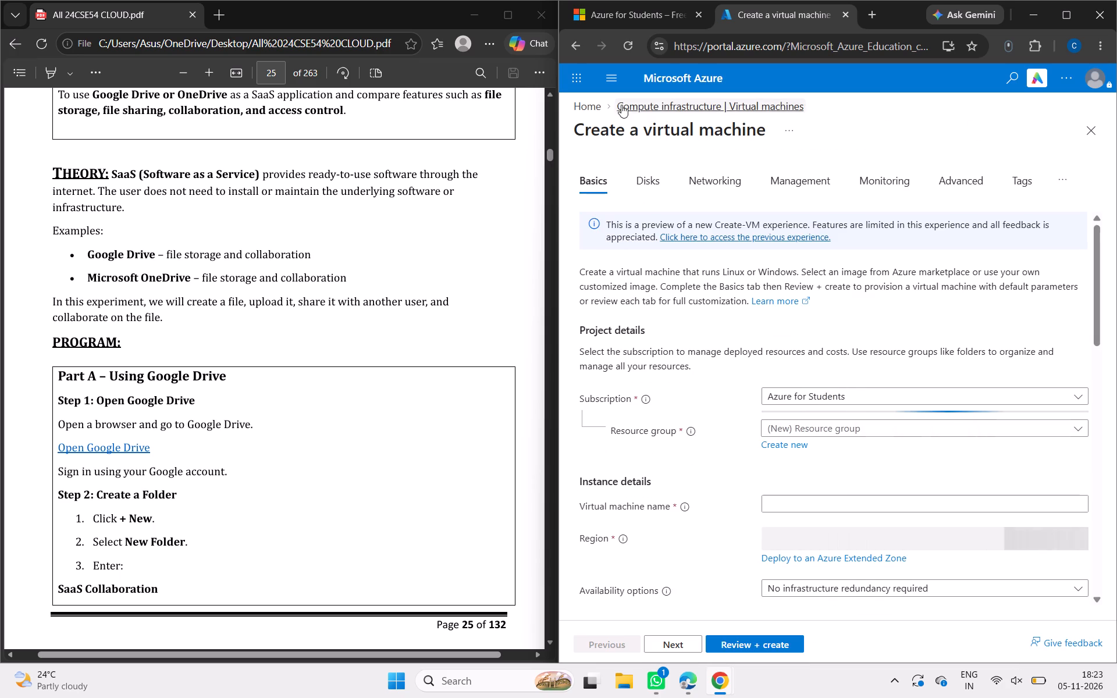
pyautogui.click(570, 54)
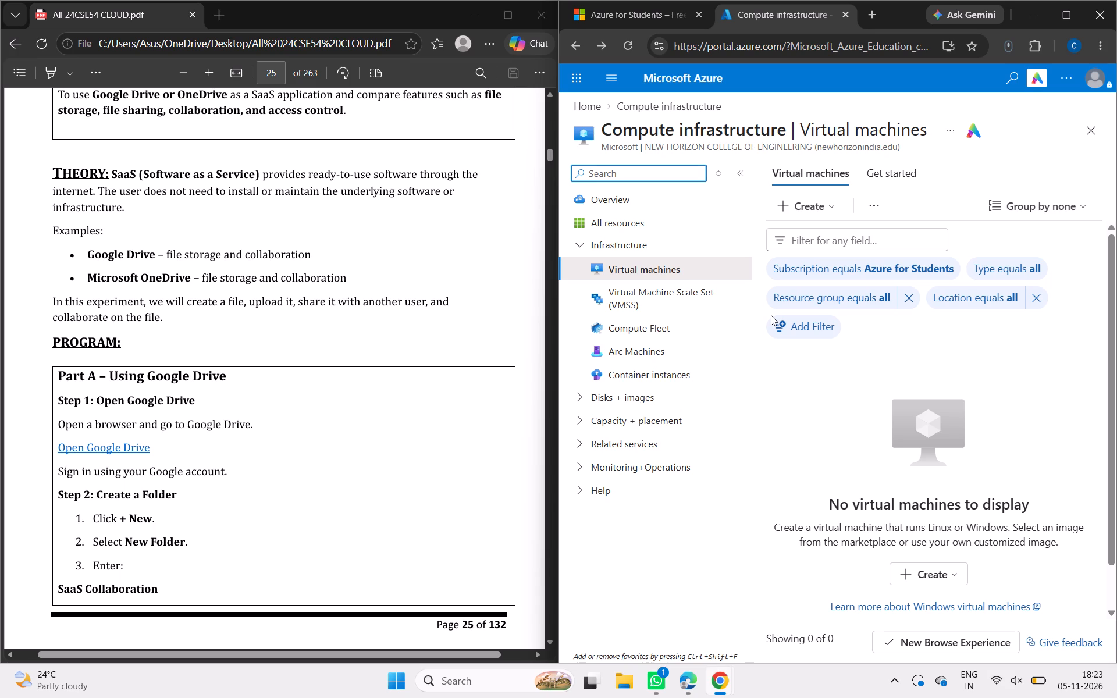
# Read back through the lab manual from Pgm. No 1.3 to the procedure for creating the IaaS virtual machine.
pyautogui.scroll(12, 265, 314)
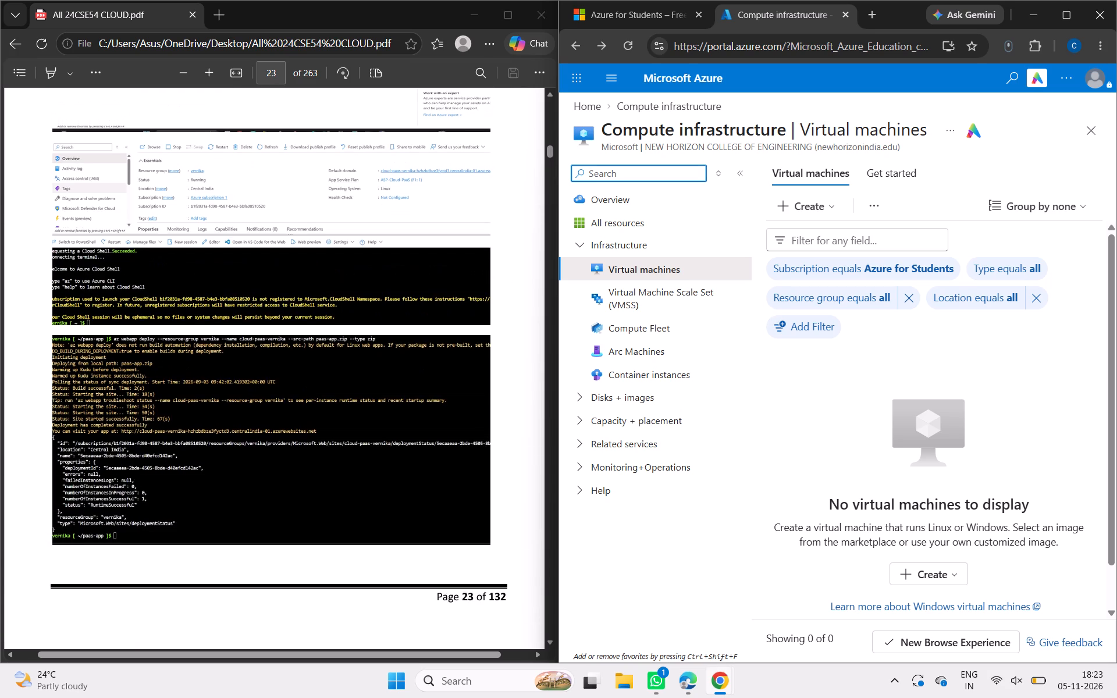
pyautogui.scroll(13, 265, 314)
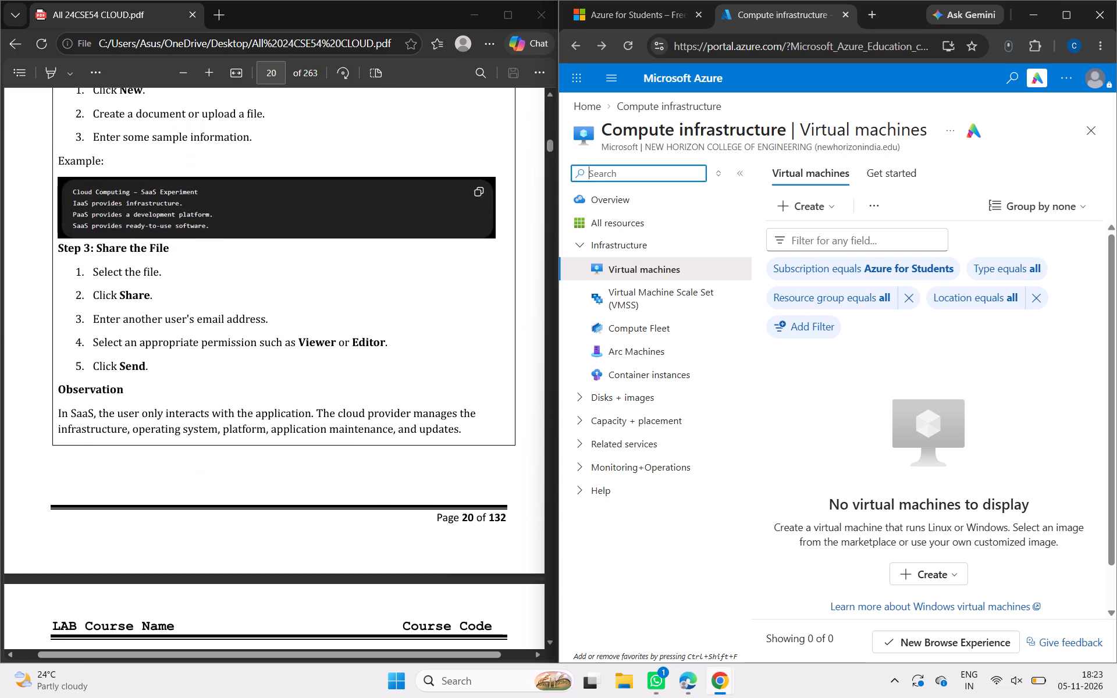
pyautogui.scroll(5, 265, 314)
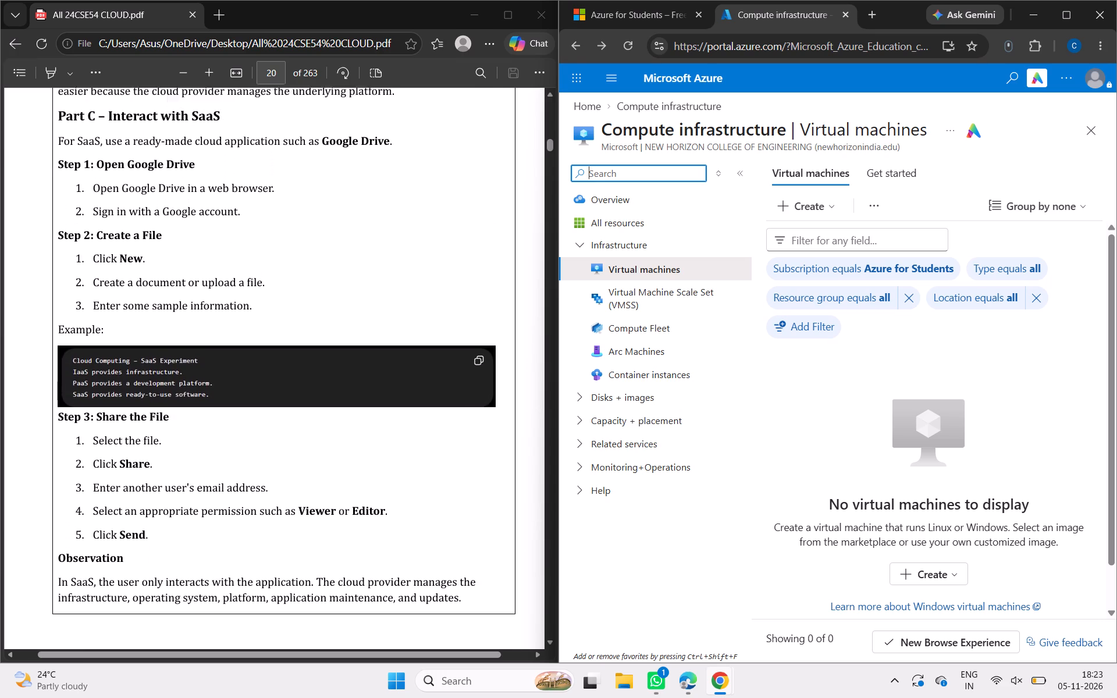
pyautogui.scroll(6, 265, 314)
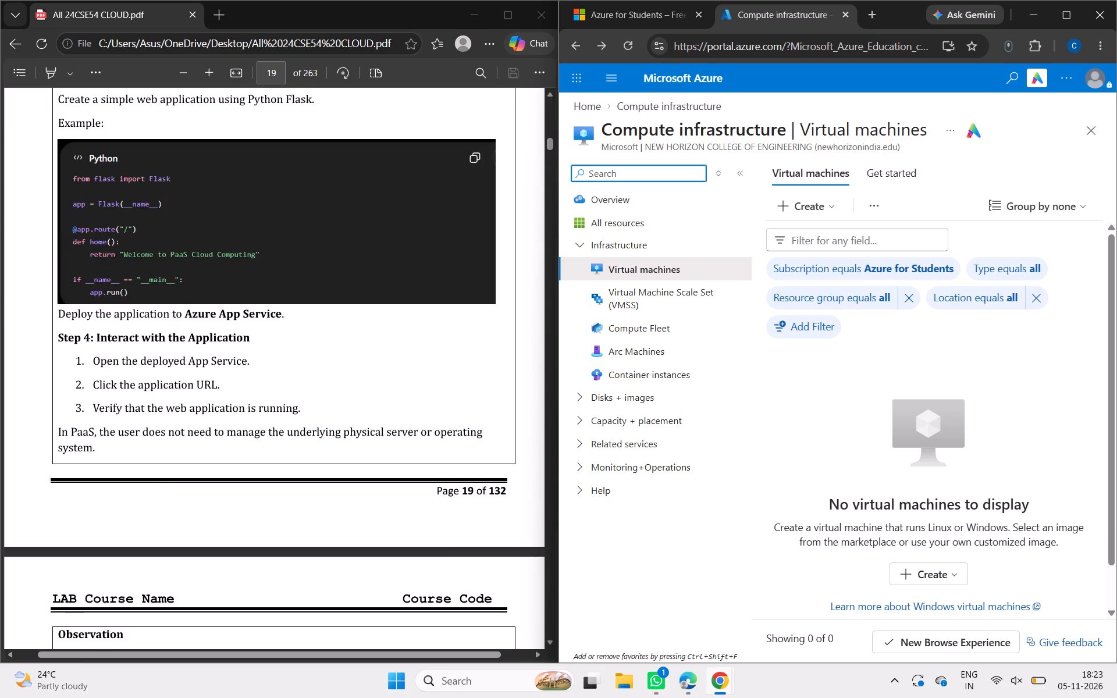
pyautogui.scroll(7, 265, 314)
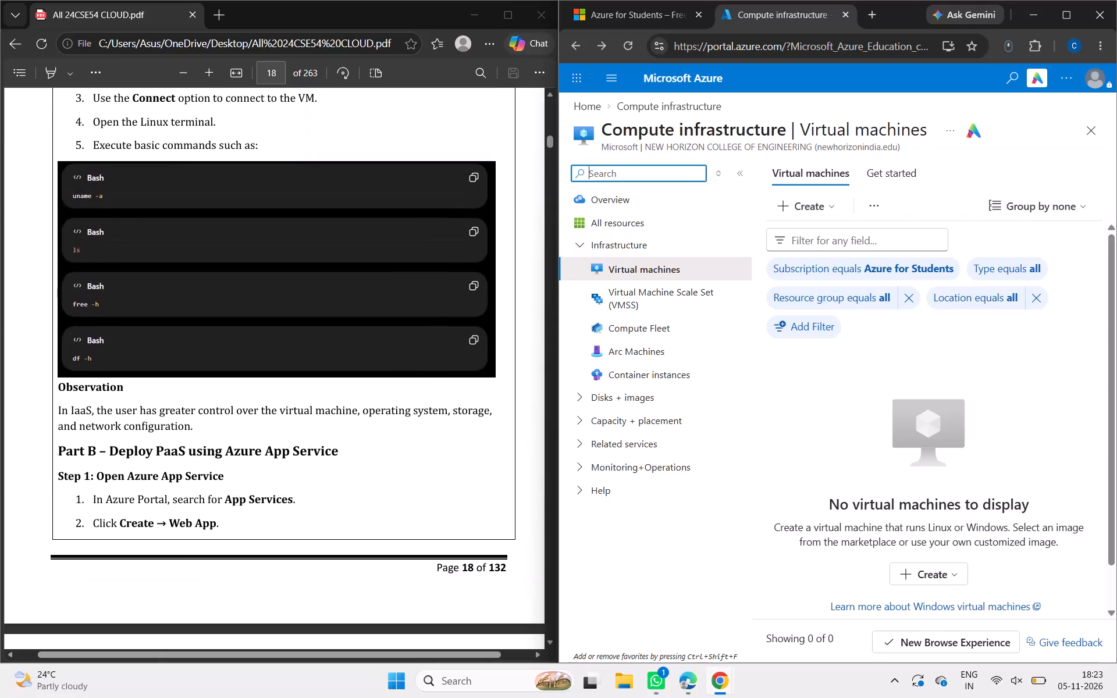
pyautogui.scroll(5, 265, 314)
# Skim the lab manual forward through the IaaS, PaaS and SaaS procedures and output screenshots to Pgm. No 1.3.
pyautogui.scroll(-1, 265, 314)
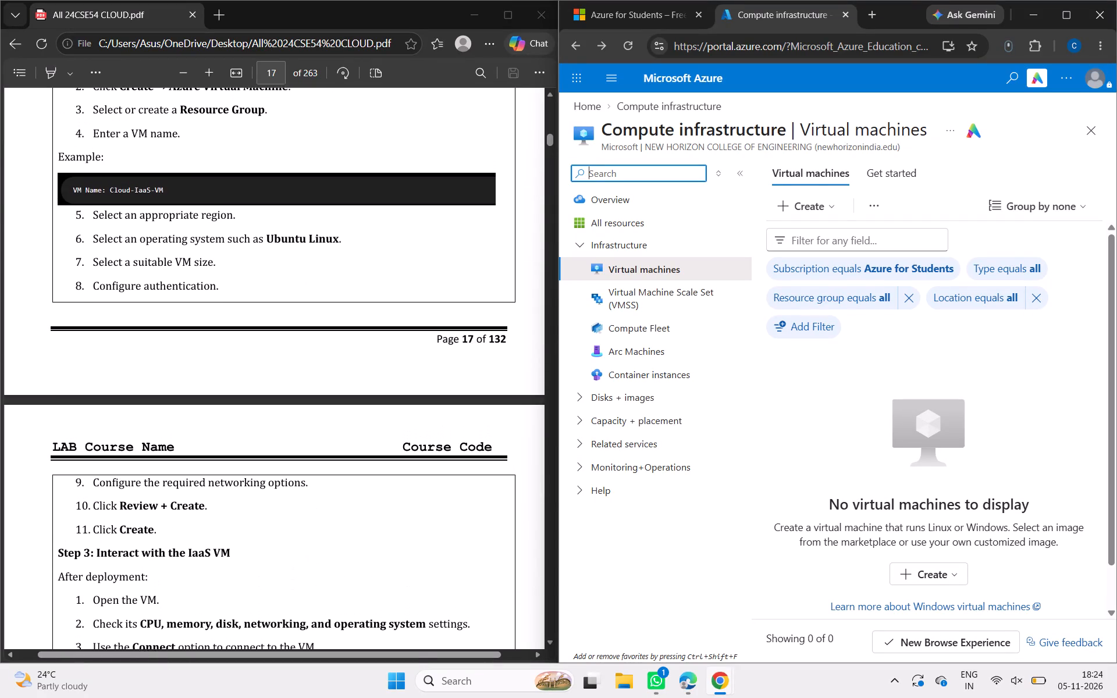
pyautogui.scroll(-7, 265, 314)
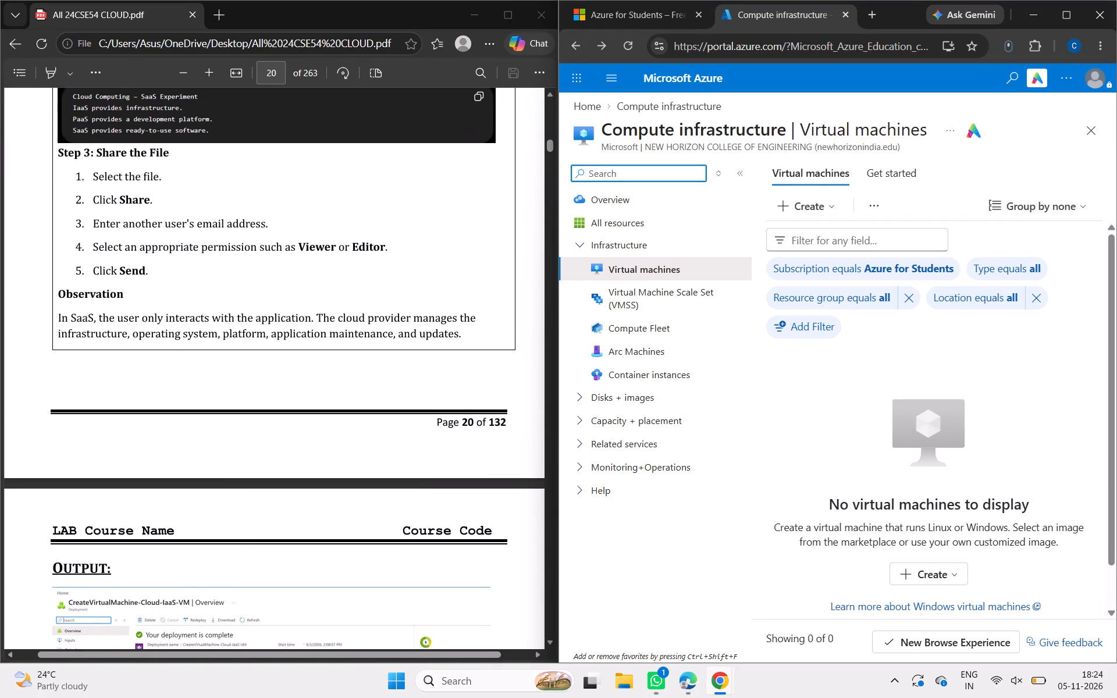
pyautogui.scroll(-3, 265, 314)
pyautogui.scroll(5, 265, 314)
pyautogui.scroll(-1, 265, 314)
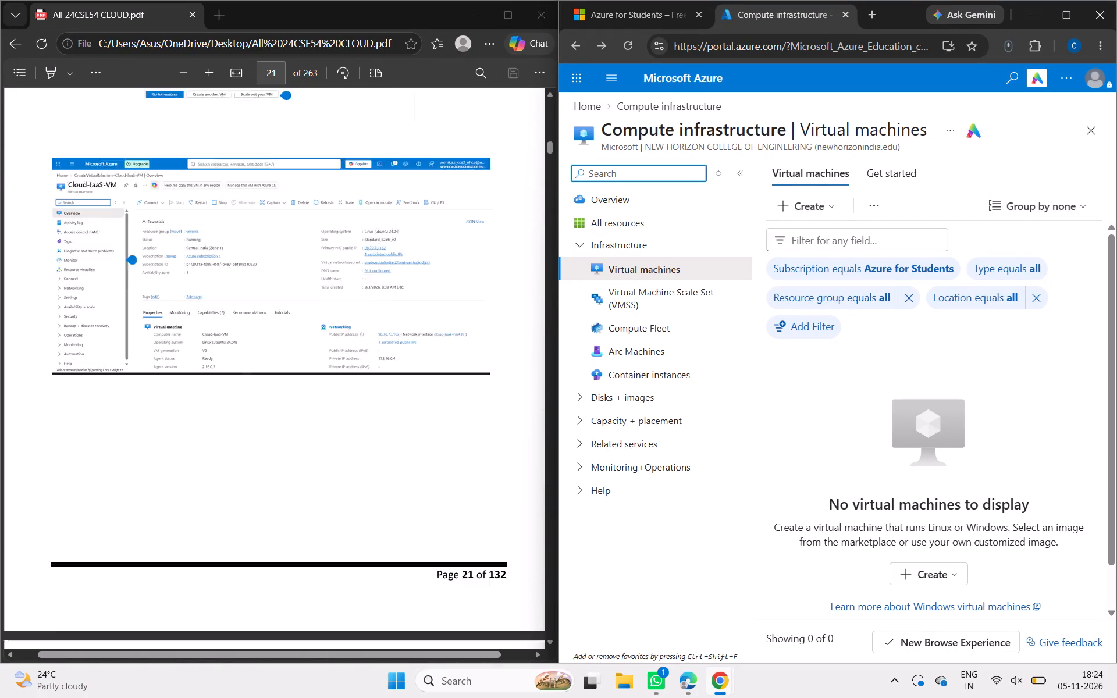
pyautogui.scroll(-4, 265, 314)
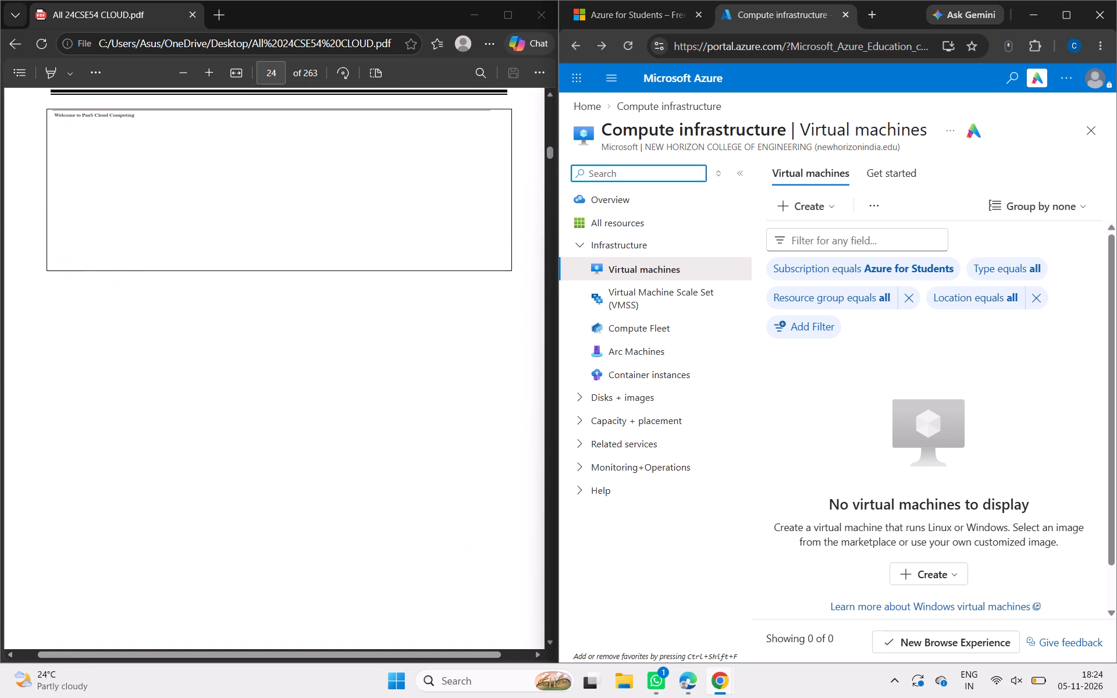
pyautogui.scroll(-2, 265, 314)
pyautogui.scroll(3, 265, 314)
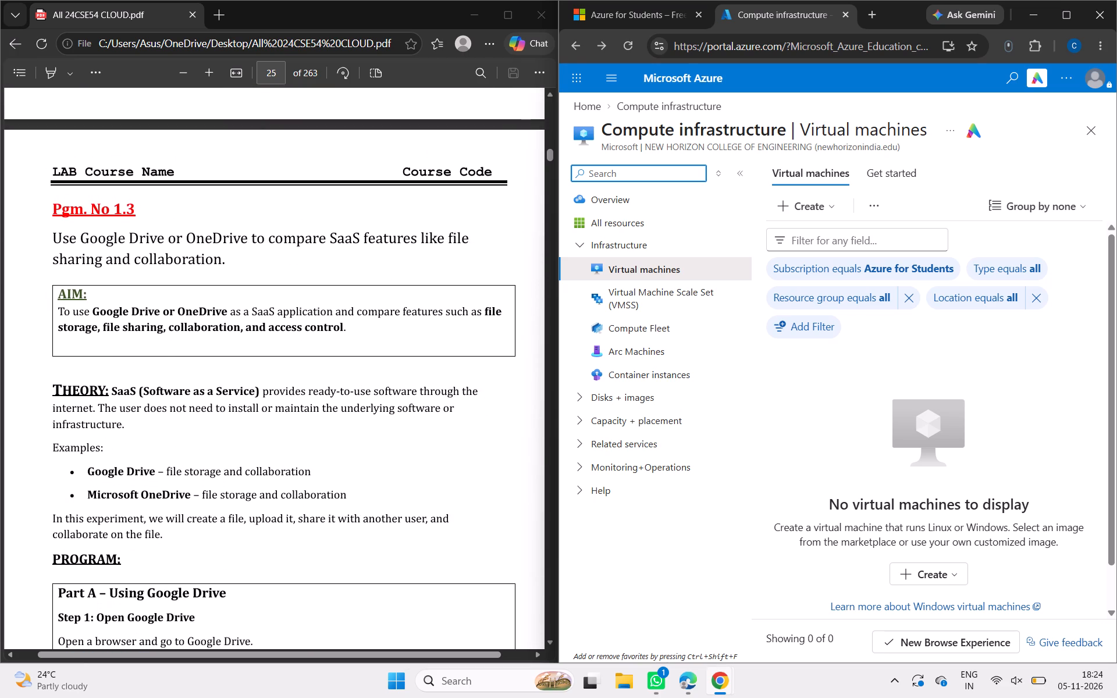
# Examine the manual's web app deployment output on page 23 and the Azure App Service configuration instructions in Part B.
pyautogui.scroll(3, 265, 314)
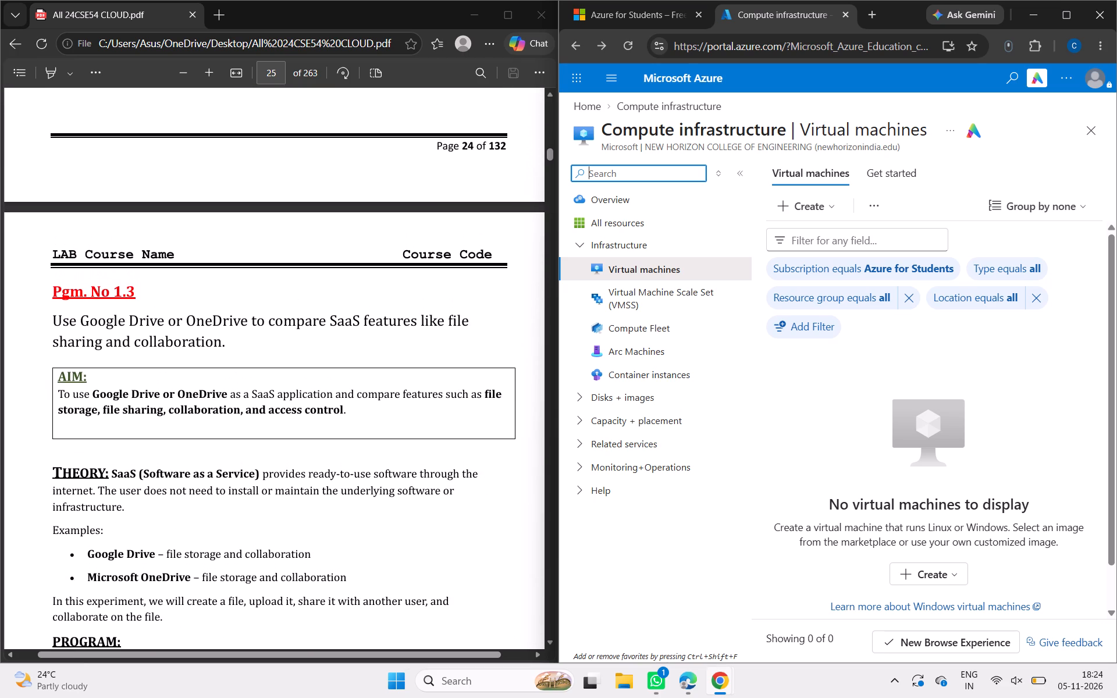
pyautogui.scroll(7, 265, 314)
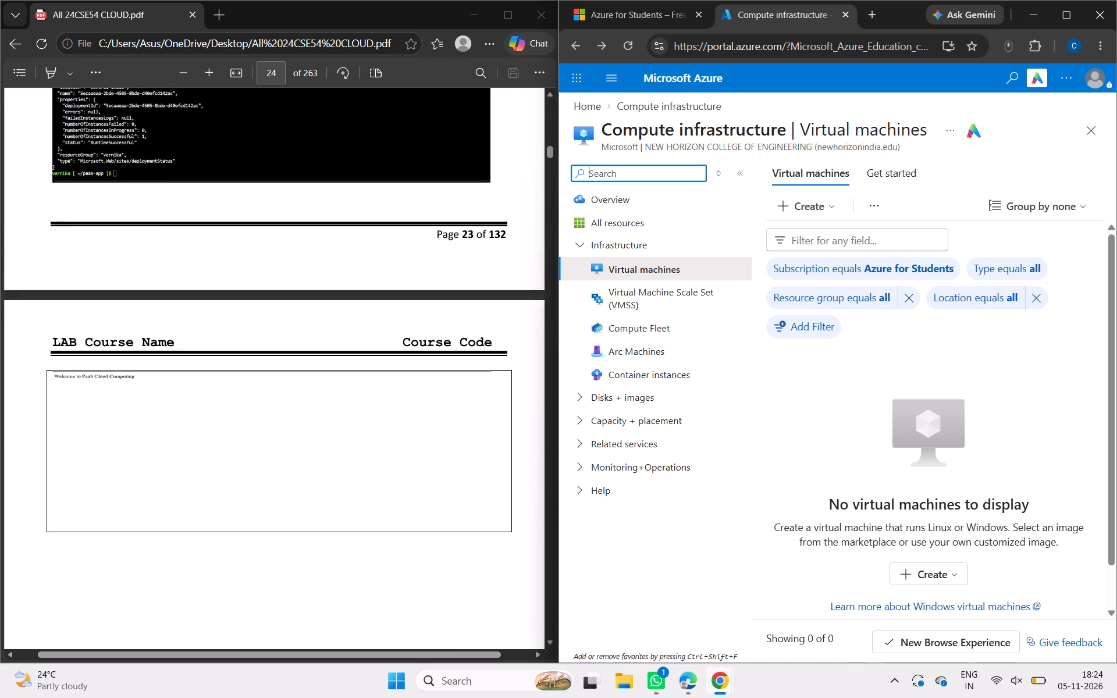
pyautogui.scroll(9, 265, 314)
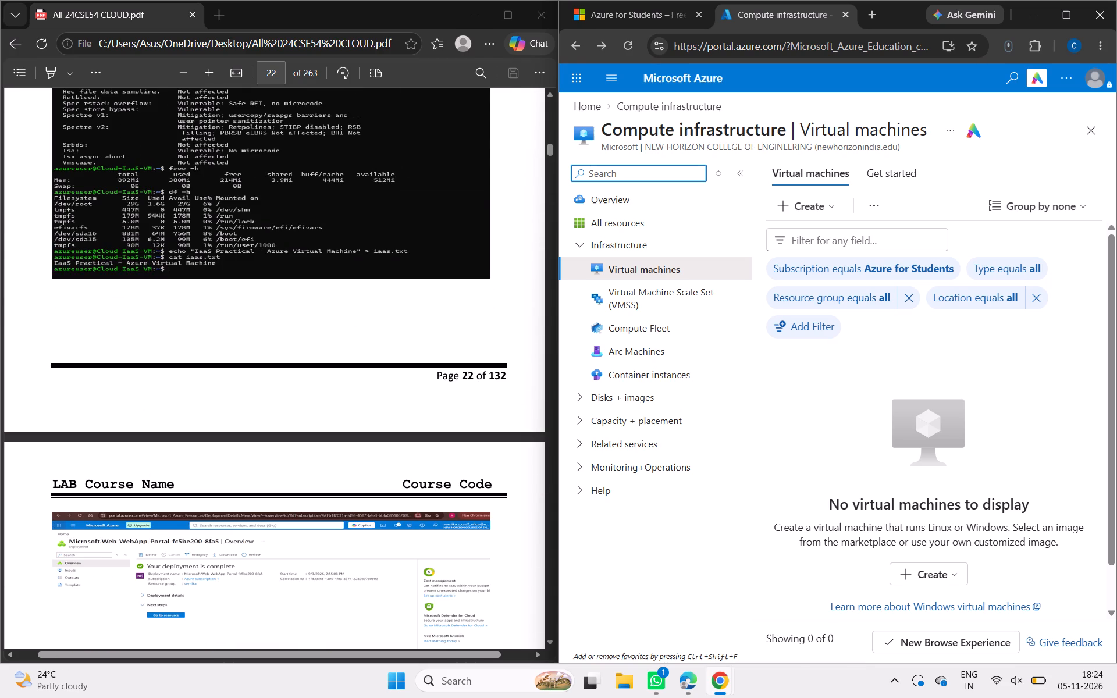
pyautogui.scroll(-2, 265, 314)
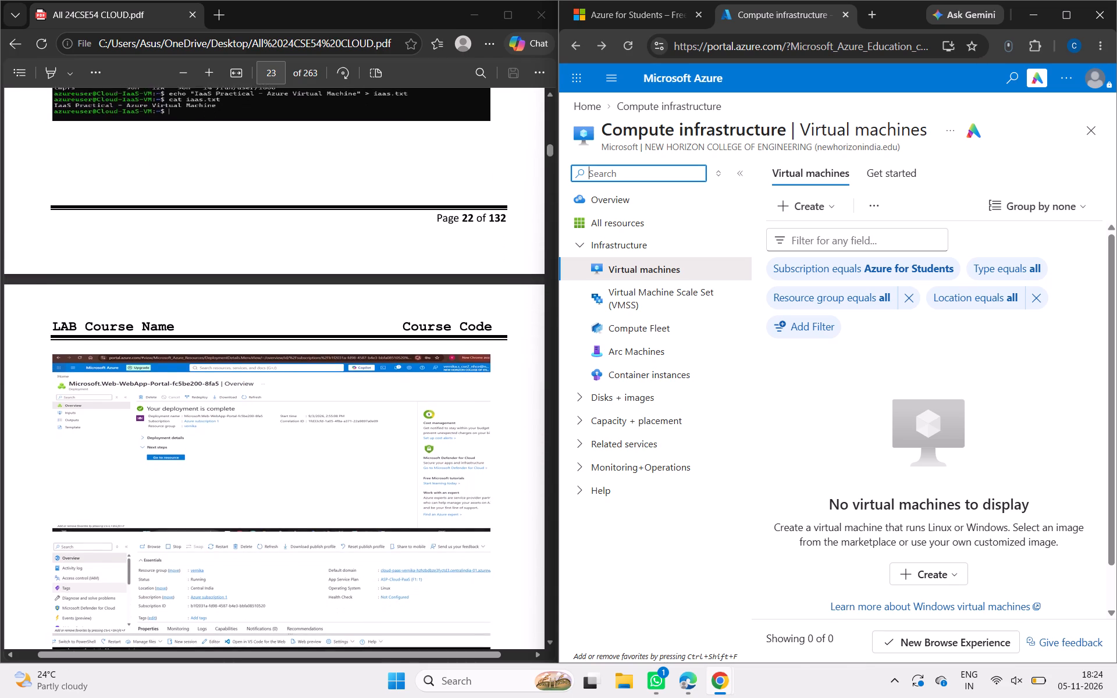
pyautogui.scroll(-2, 265, 314)
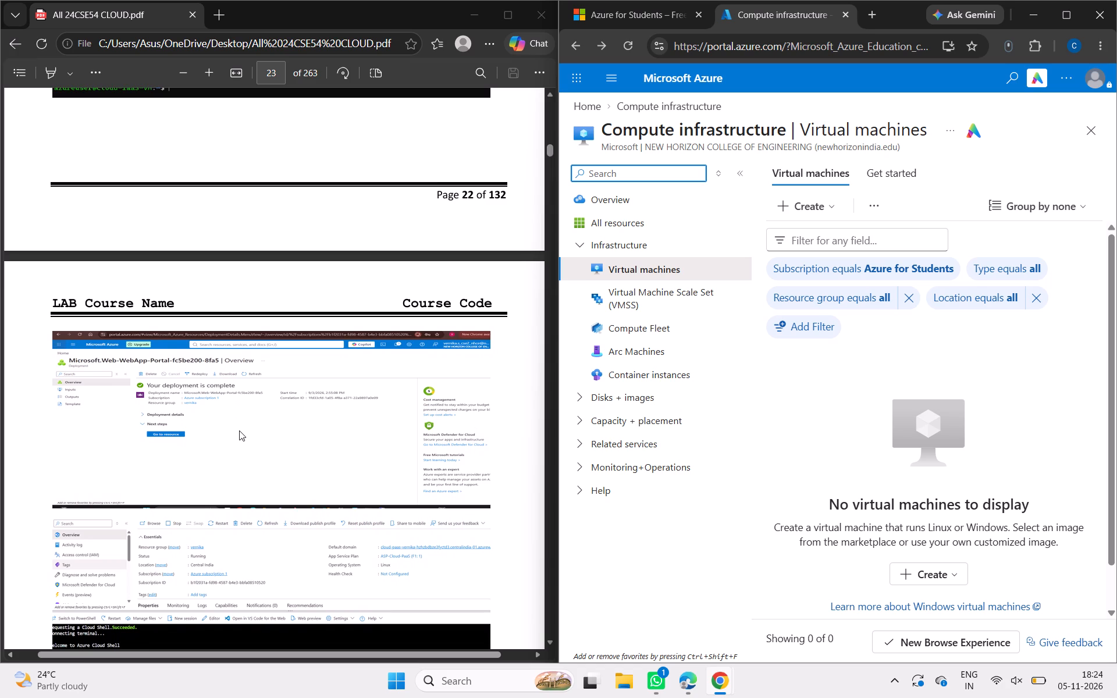
pyautogui.hscroll(1, 239, 430)
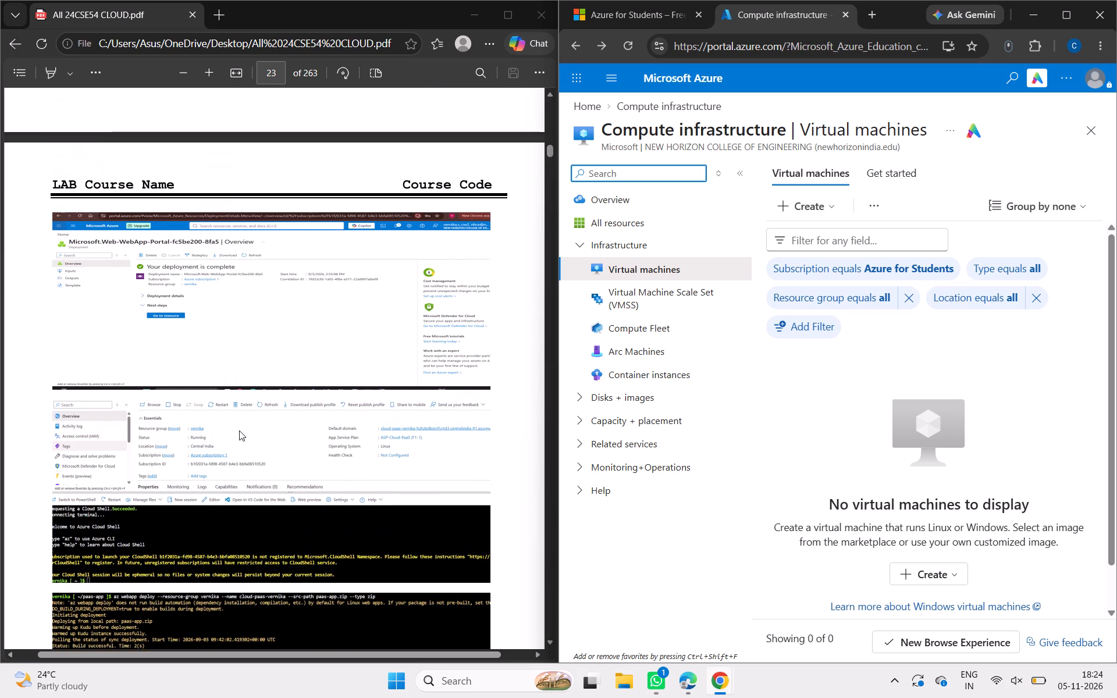
pyautogui.hscroll(1, 239, 430)
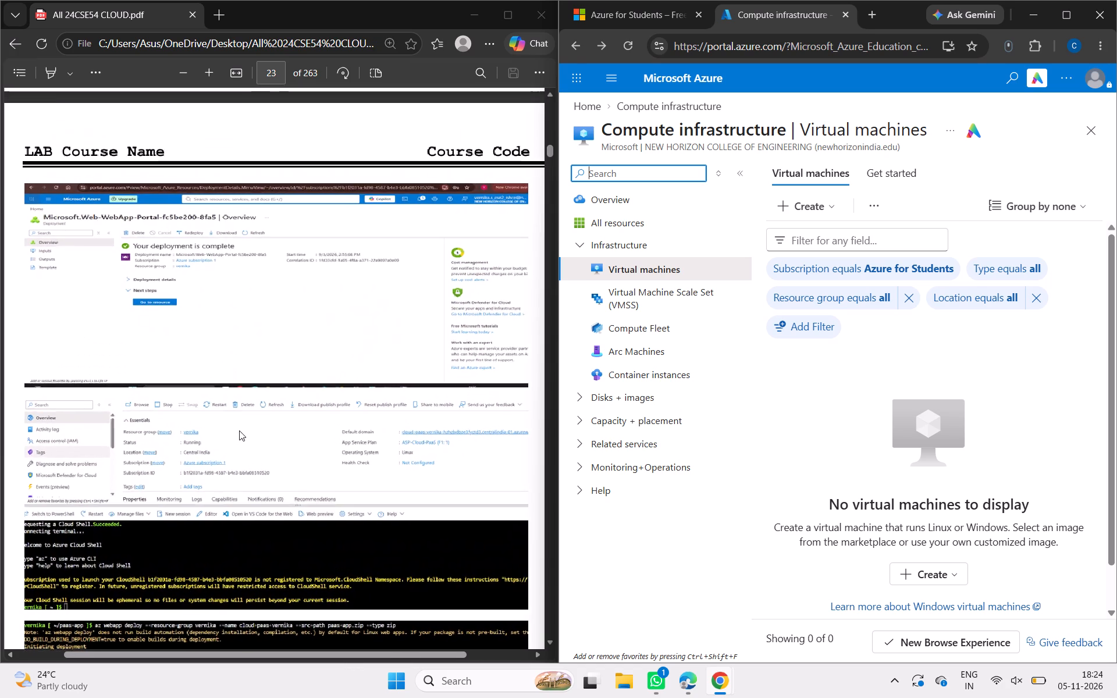
pyautogui.scroll(3, 239, 430)
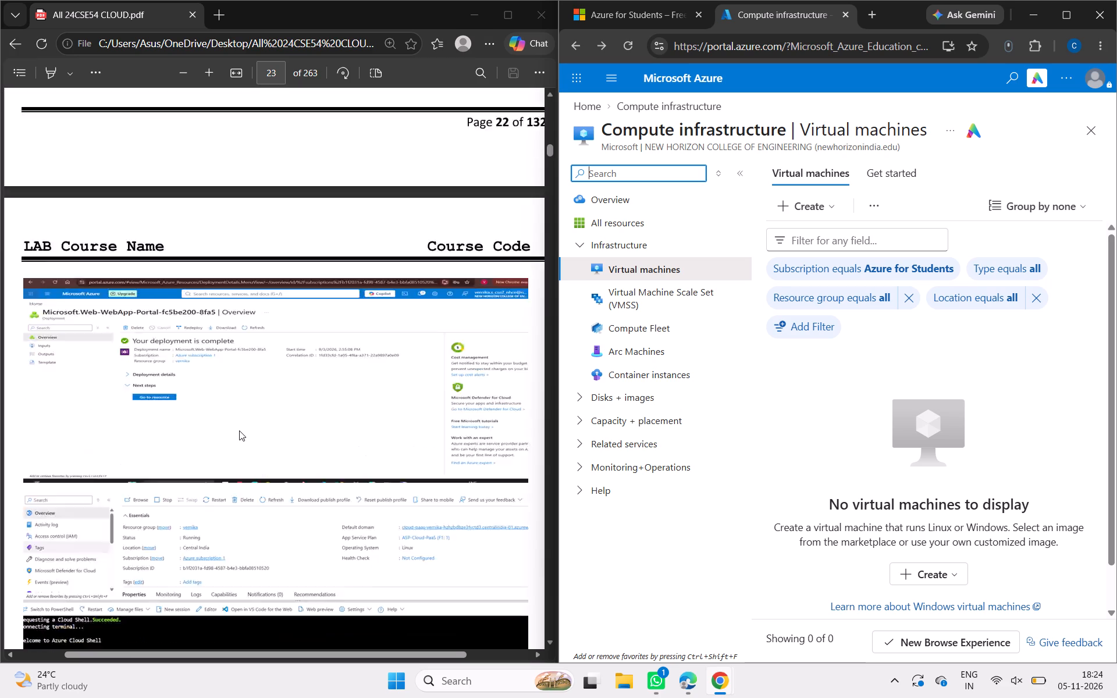
pyautogui.scroll(12, 239, 430)
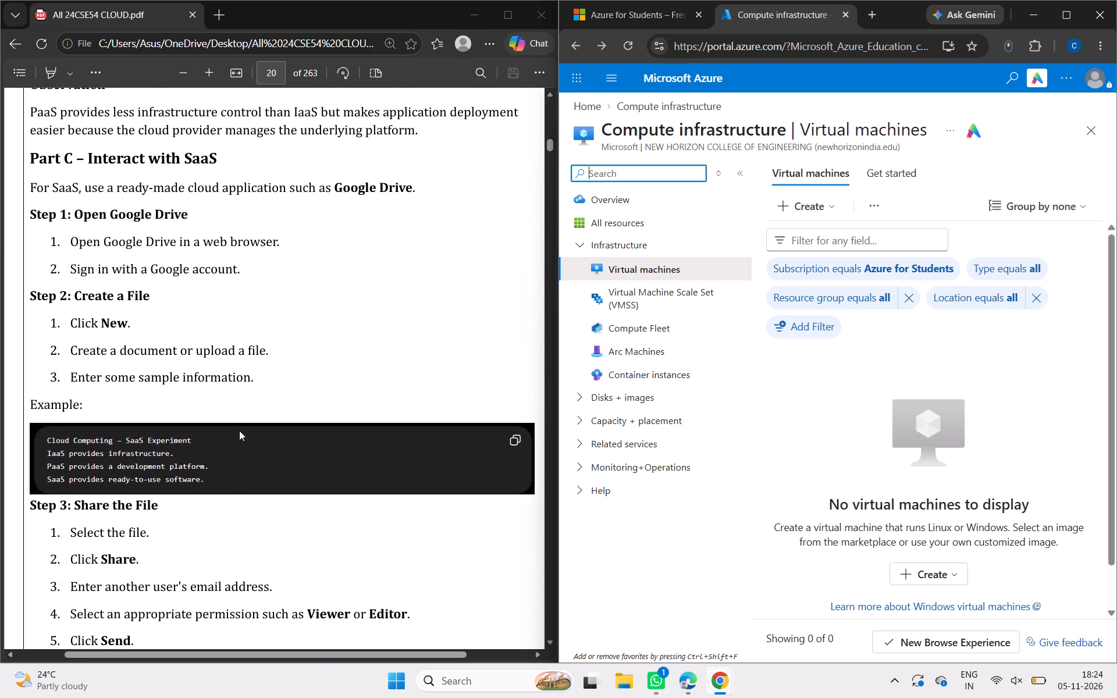
pyautogui.scroll(-4, 239, 430)
pyautogui.scroll(5, 239, 430)
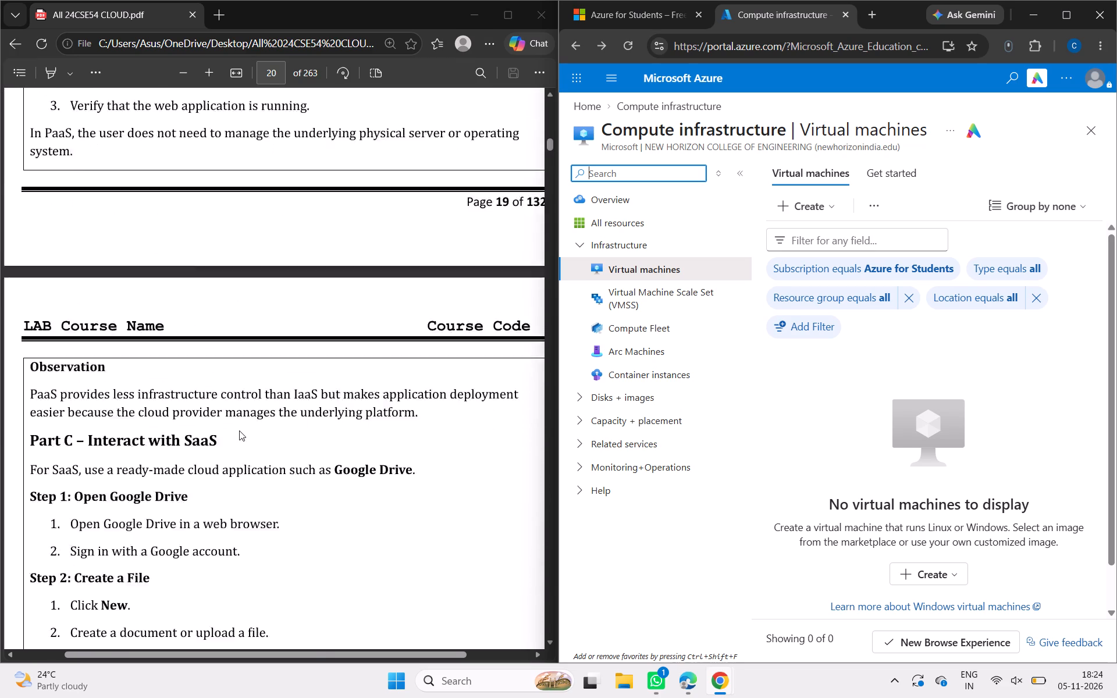
pyautogui.scroll(9, 239, 430)
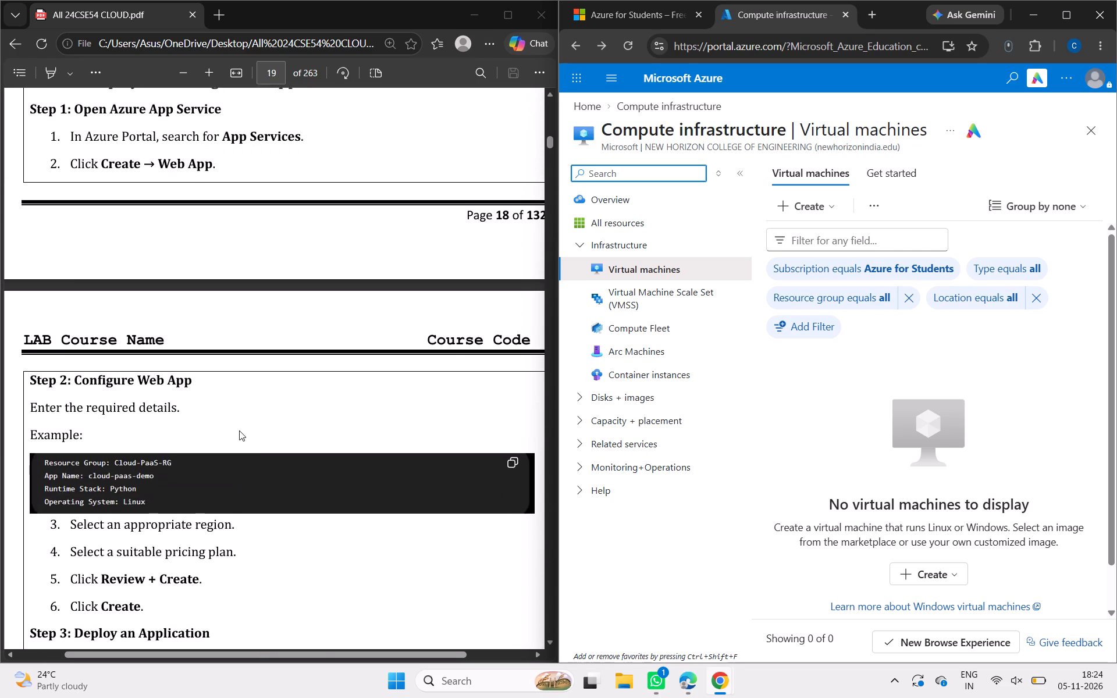
# Read back through the lab manual from the App Service instructions to the aim and IaaS theory of Pgm. No 1.2.
pyautogui.scroll(8, 239, 430)
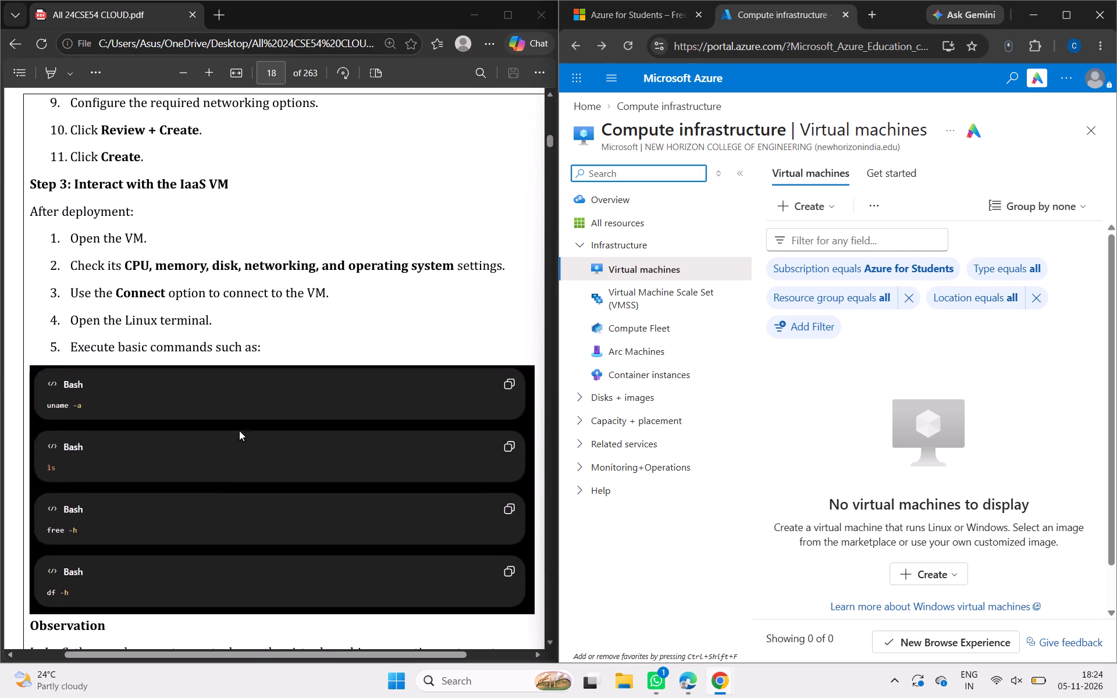
pyautogui.scroll(11, 239, 430)
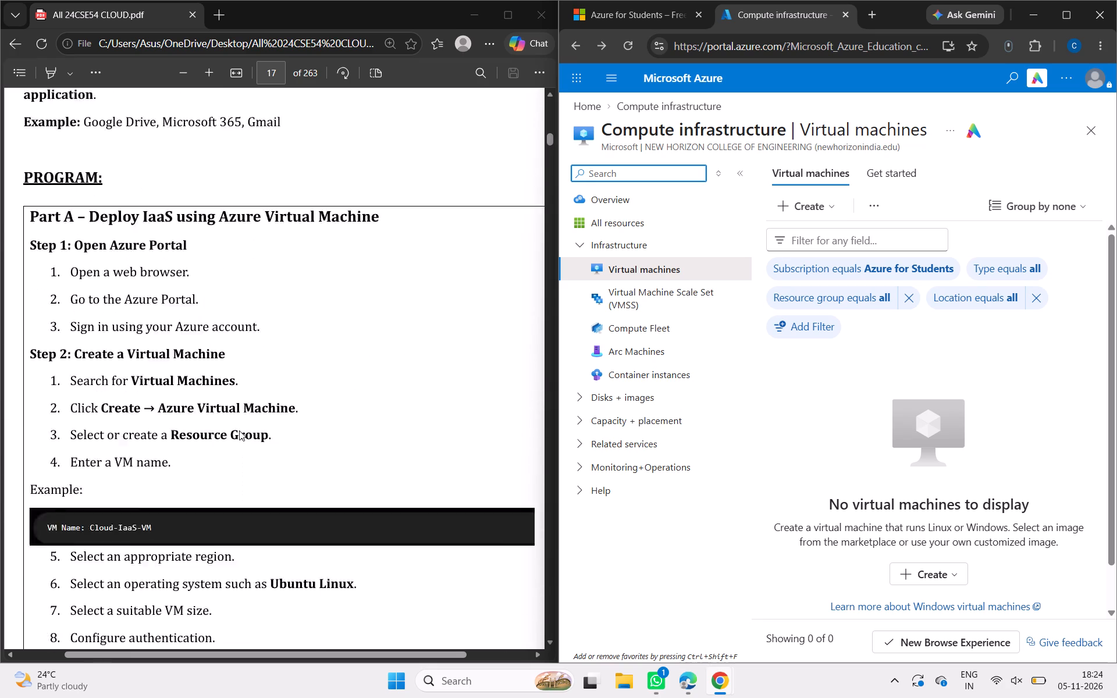
pyautogui.scroll(5, 239, 430)
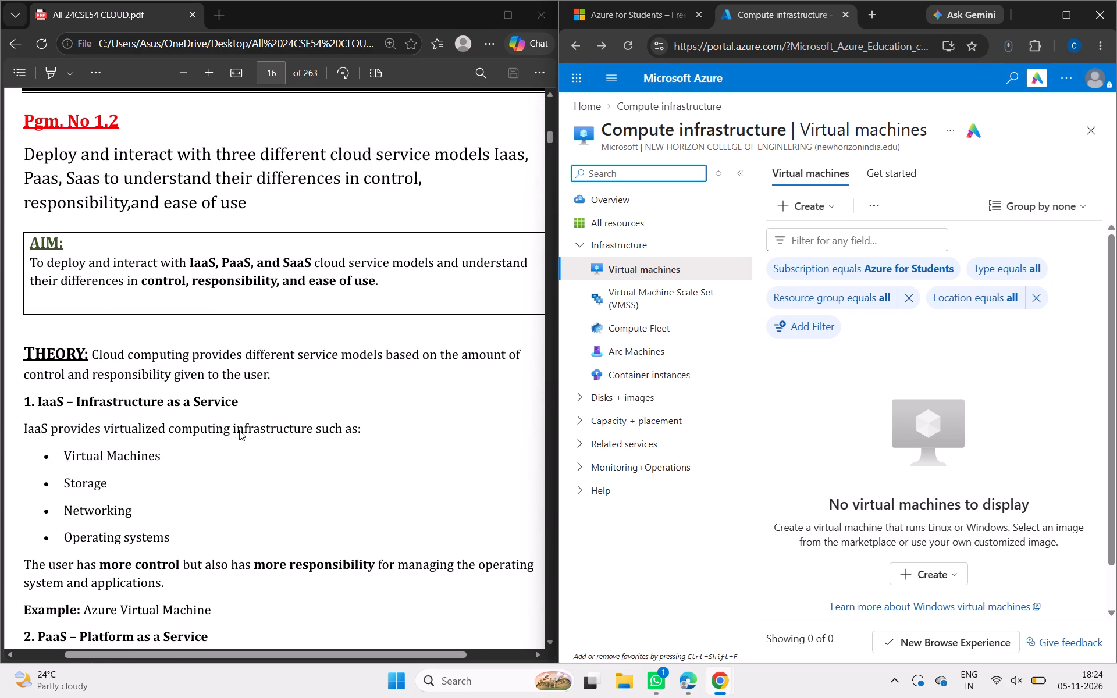
pyautogui.scroll(3, 239, 430)
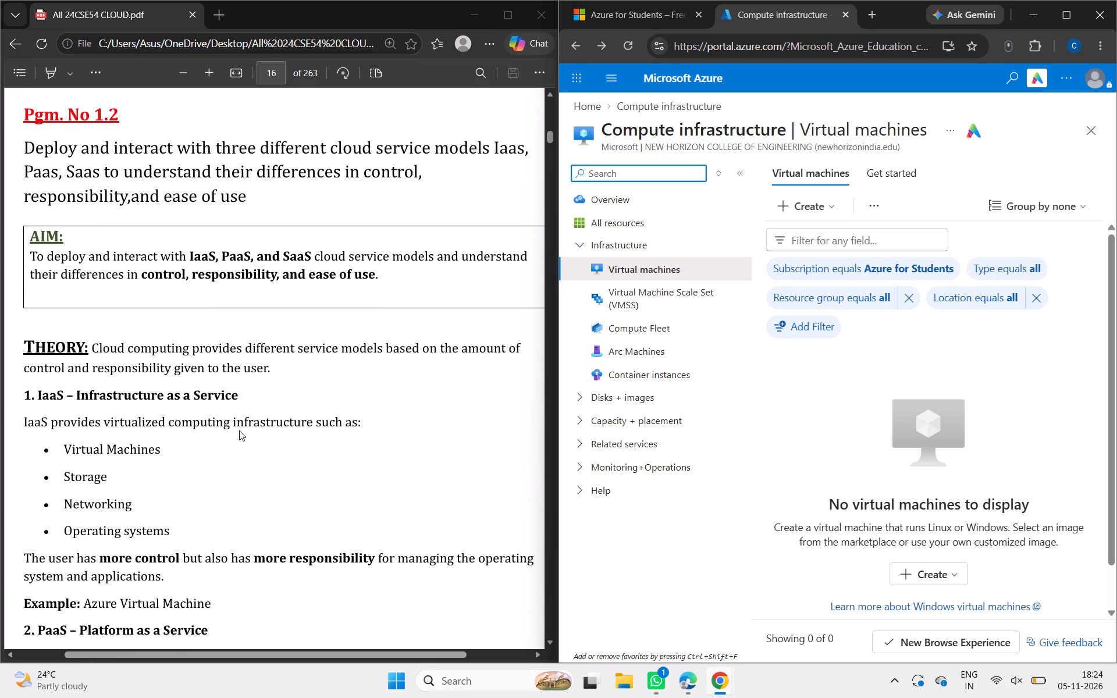
pyautogui.scroll(1, 239, 430)
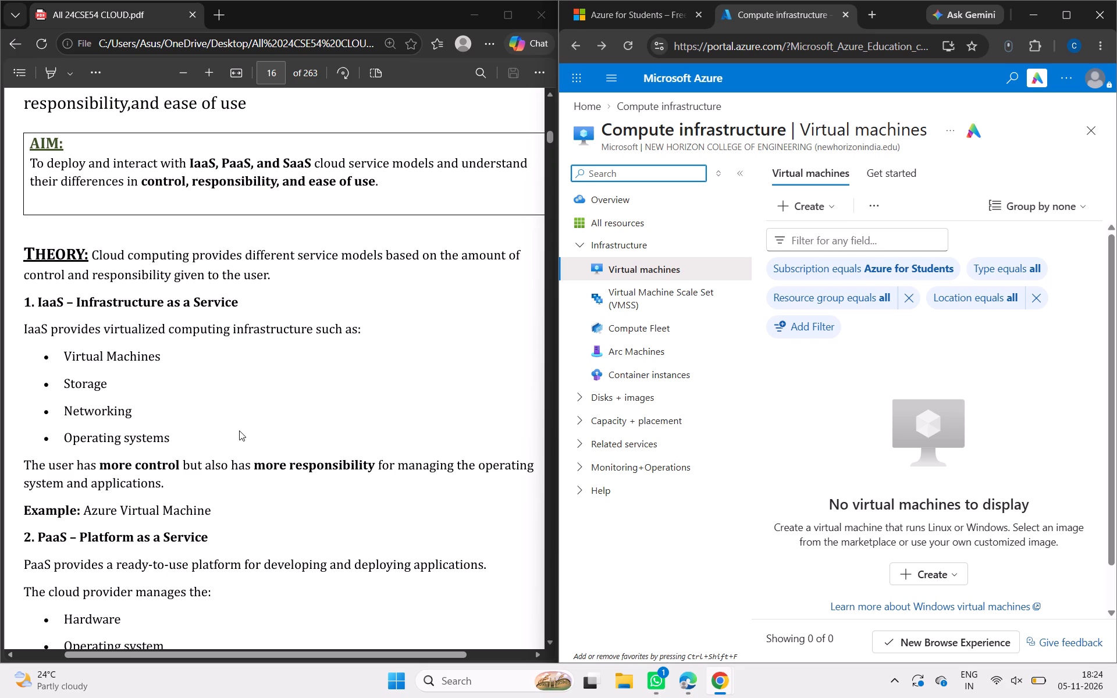
# Skim the lab manual forward from the service model theory through the IaaS and PaaS procedures to Part C – Interact with SaaS.
pyautogui.scroll(-6, 239, 430)
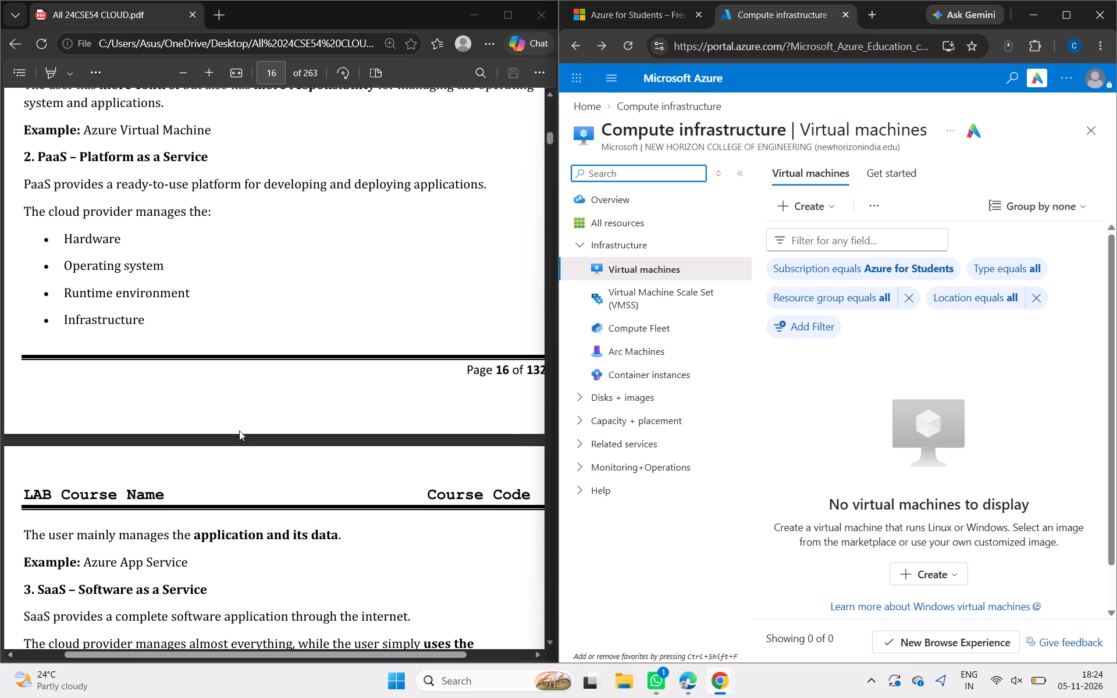
pyautogui.scroll(-6, 239, 430)
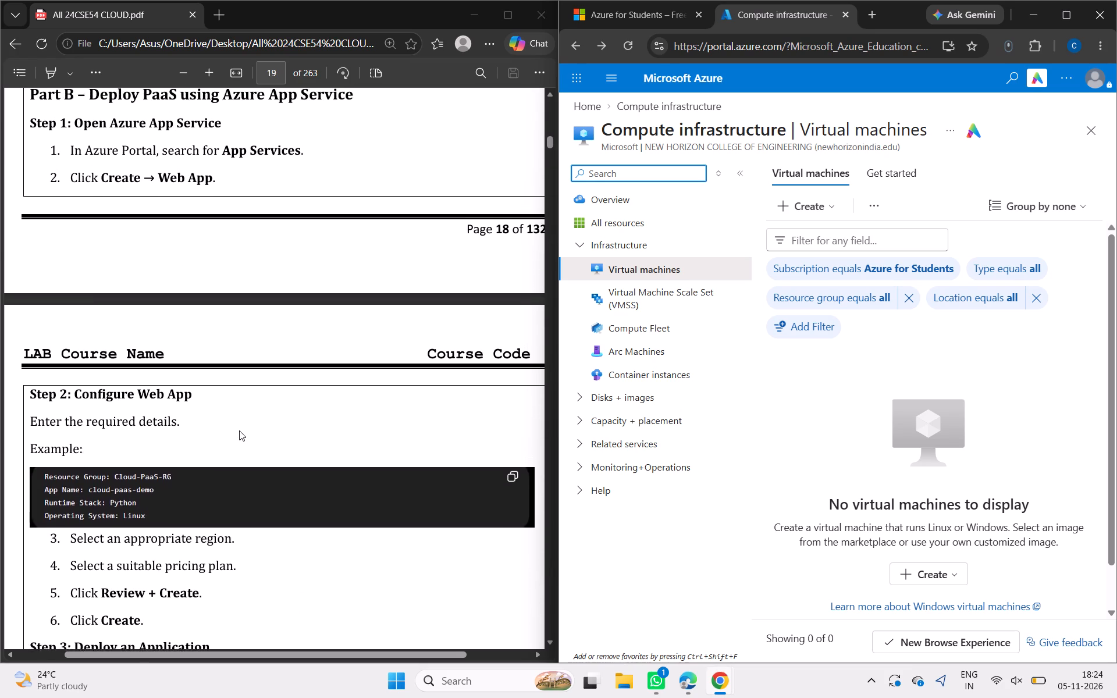
pyautogui.scroll(-6, 239, 430)
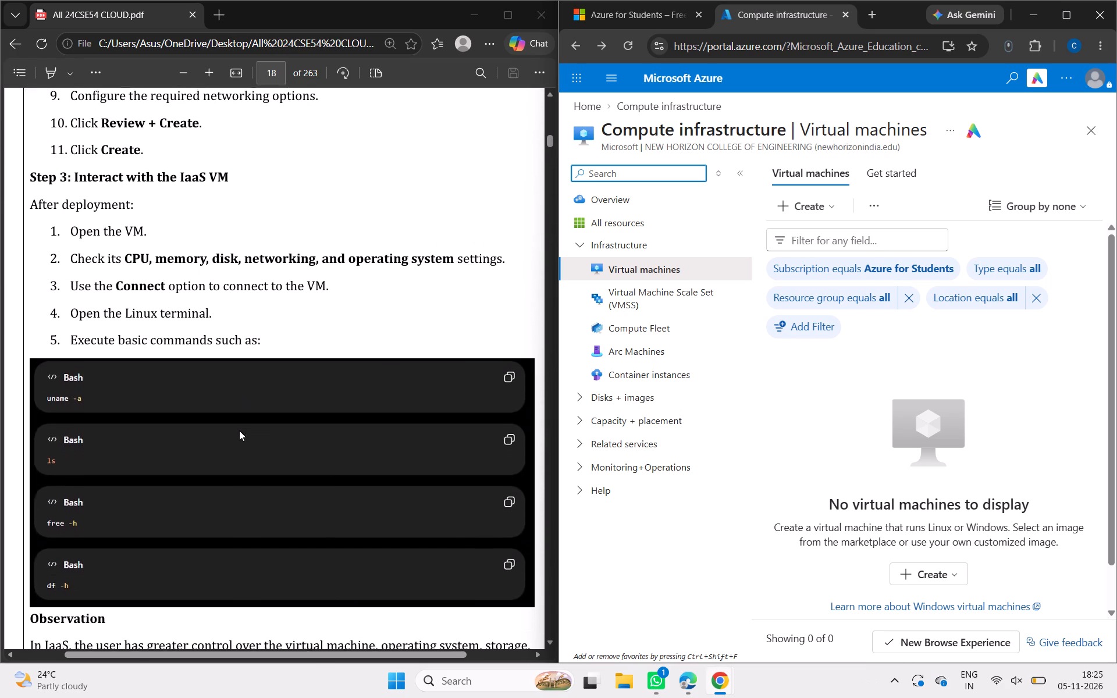
pyautogui.scroll(-2, 239, 430)
pyautogui.scroll(1, 239, 430)
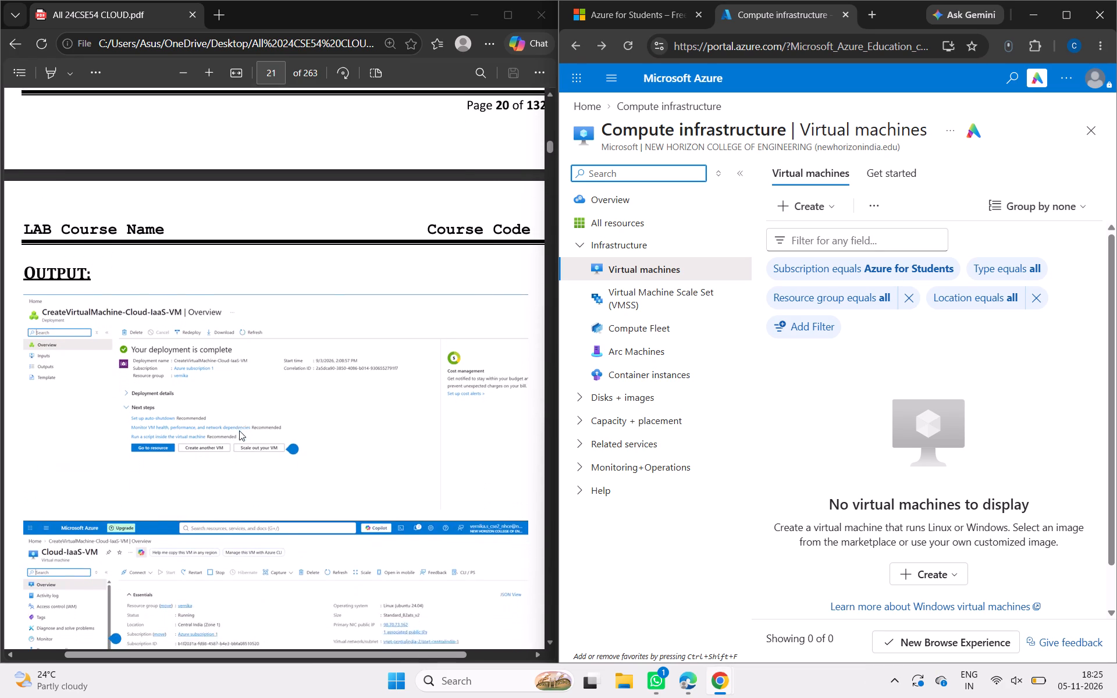
pyautogui.scroll(1, 239, 430)
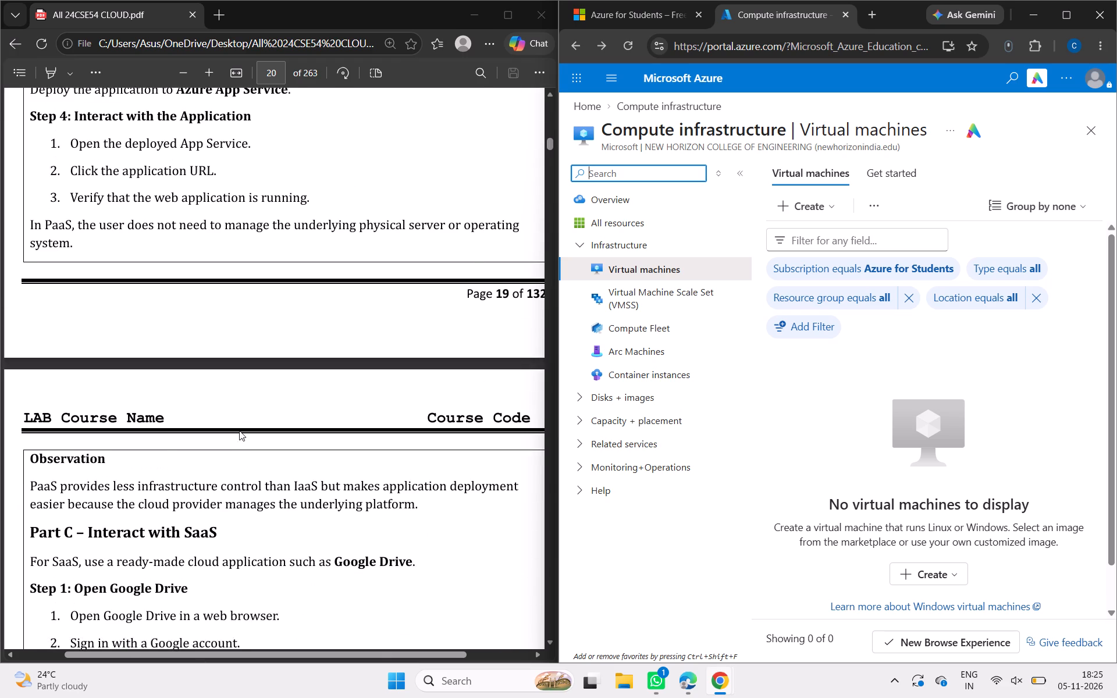
pyautogui.scroll(-3, 239, 430)
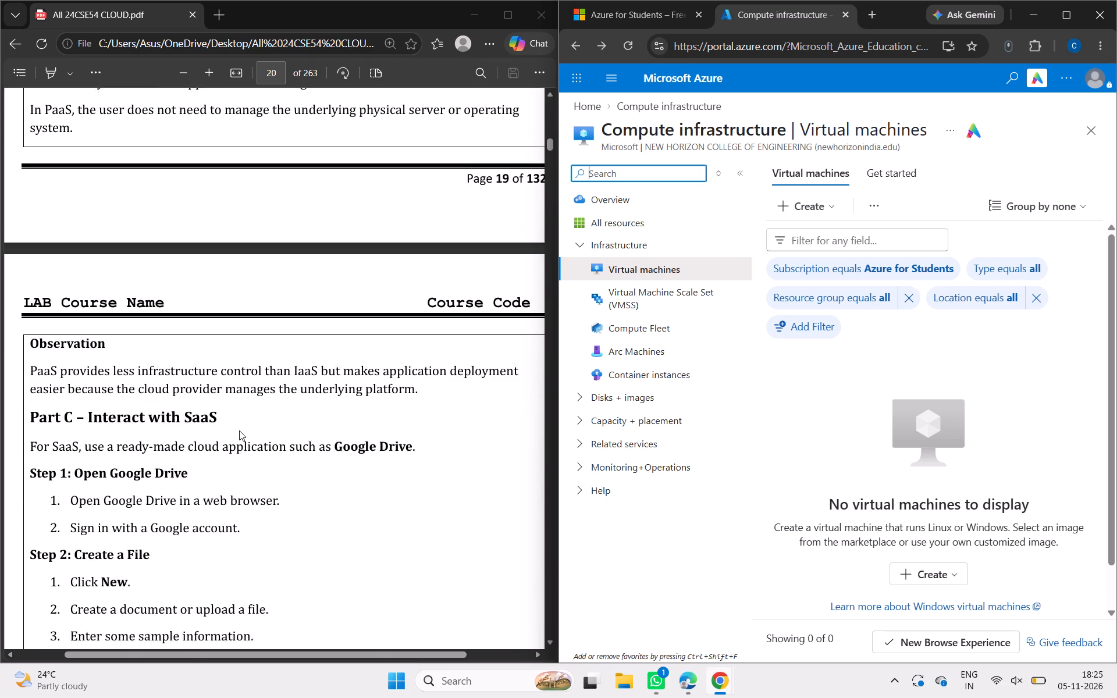
pyautogui.scroll(-2, 239, 430)
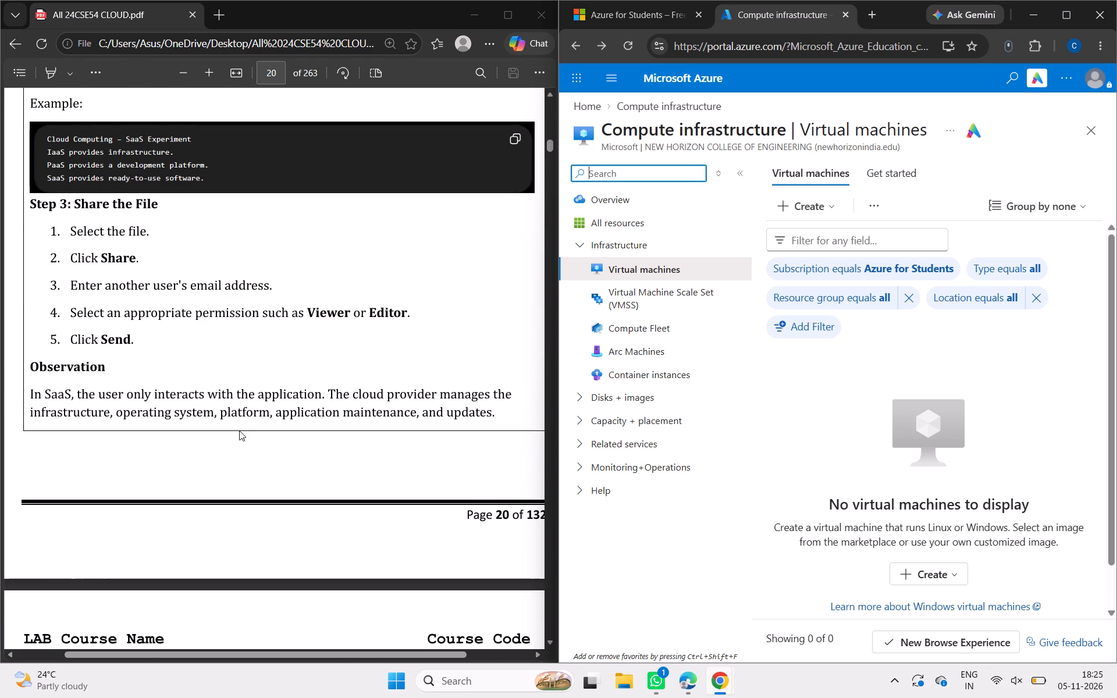
# Examine the manual's Part C instructions on page 20 for creating and sharing a Google Drive file, checking the neighbouring procedures and output.
pyautogui.scroll(1, 239, 430)
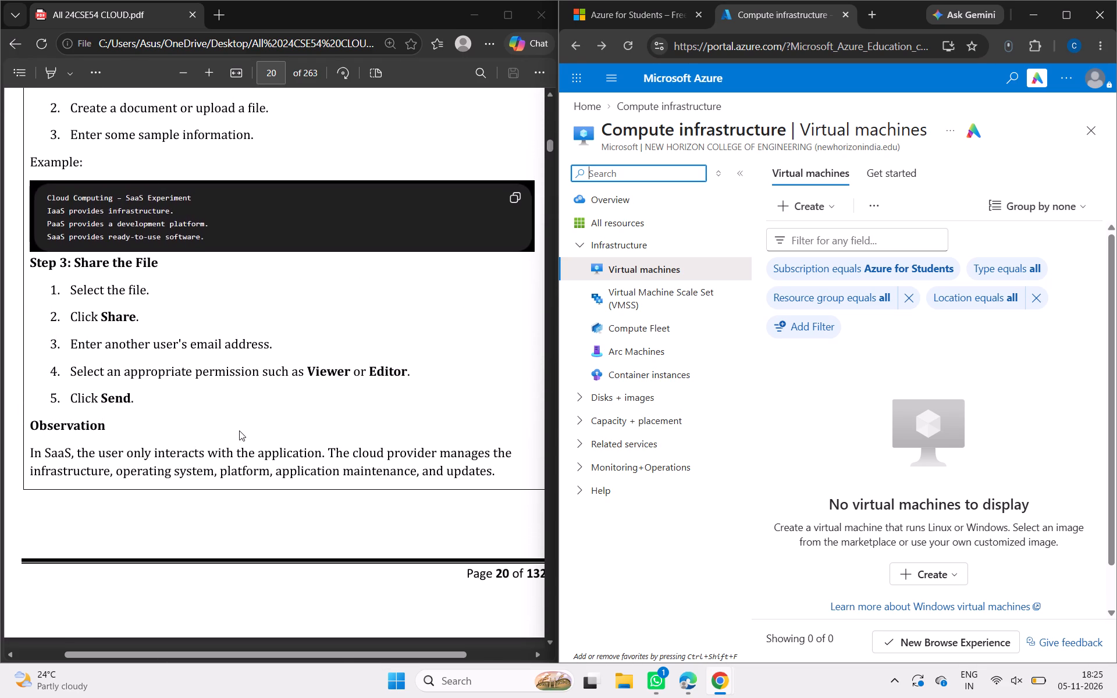
pyautogui.scroll(1, 239, 430)
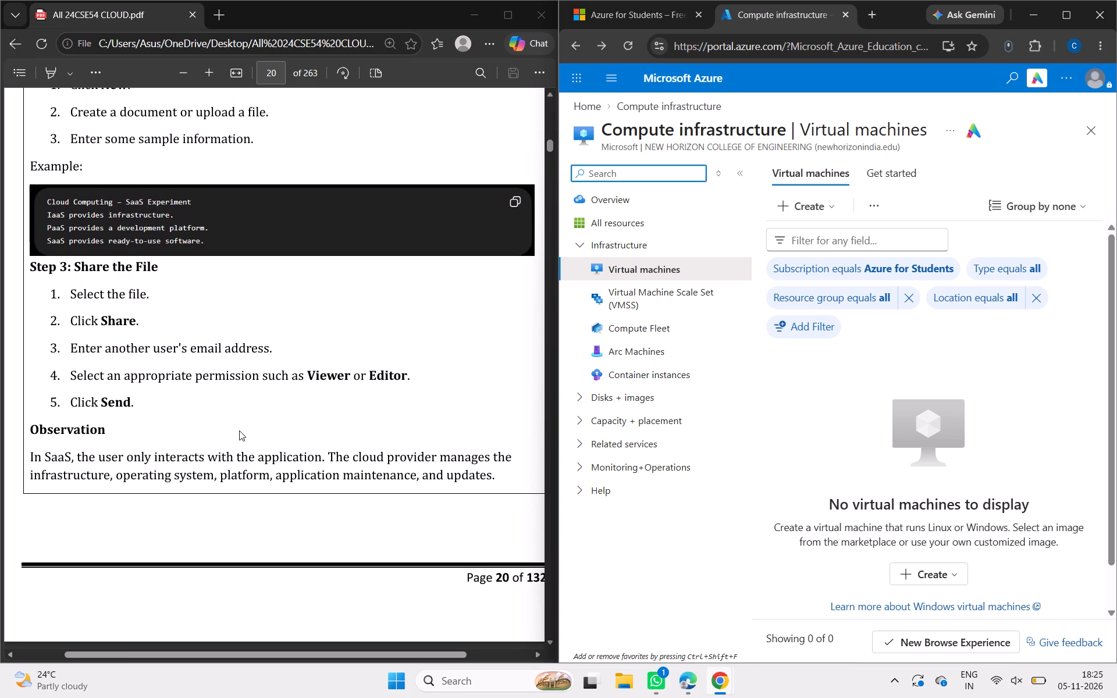
pyautogui.scroll(1, 239, 430)
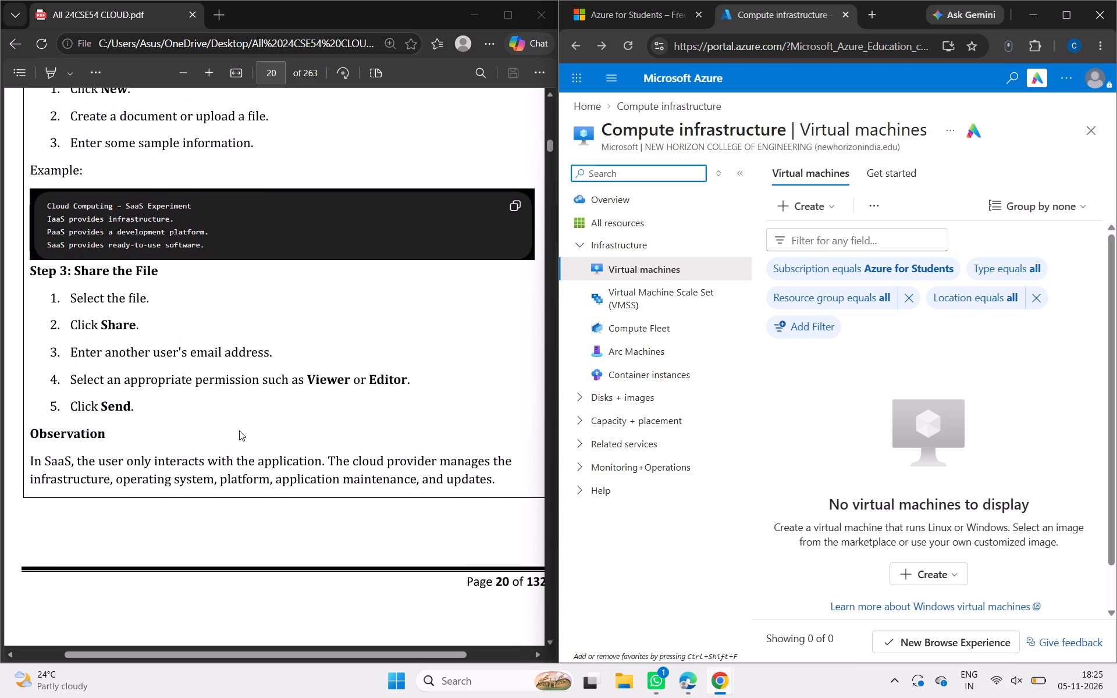
pyautogui.scroll(1, 239, 430)
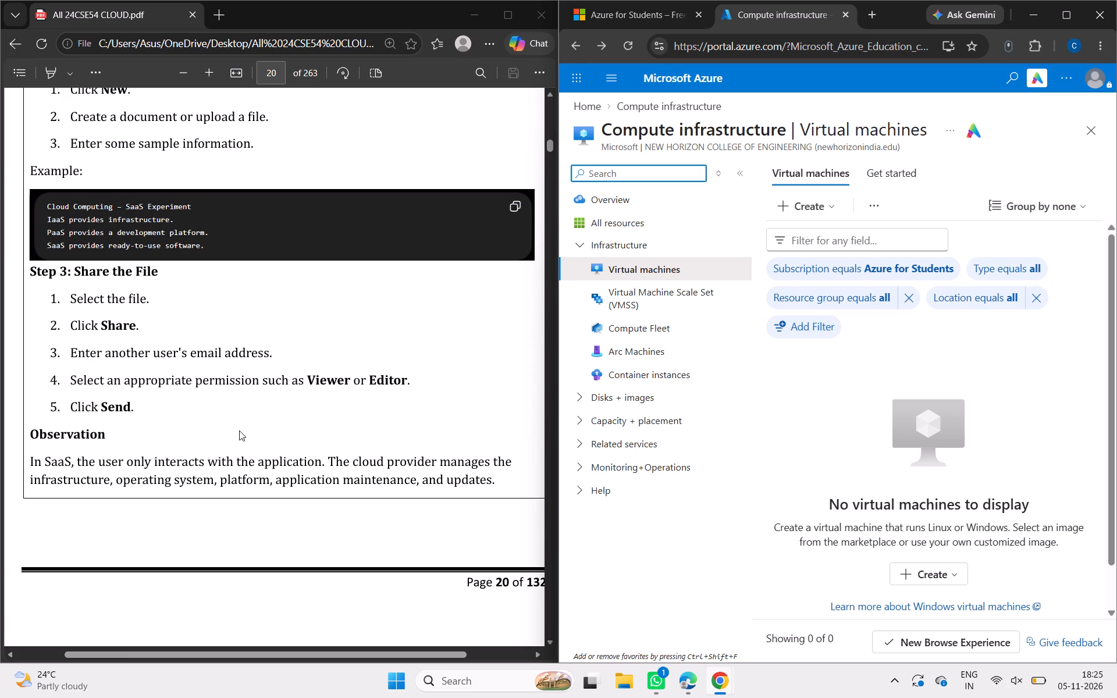
pyautogui.scroll(6, 239, 430)
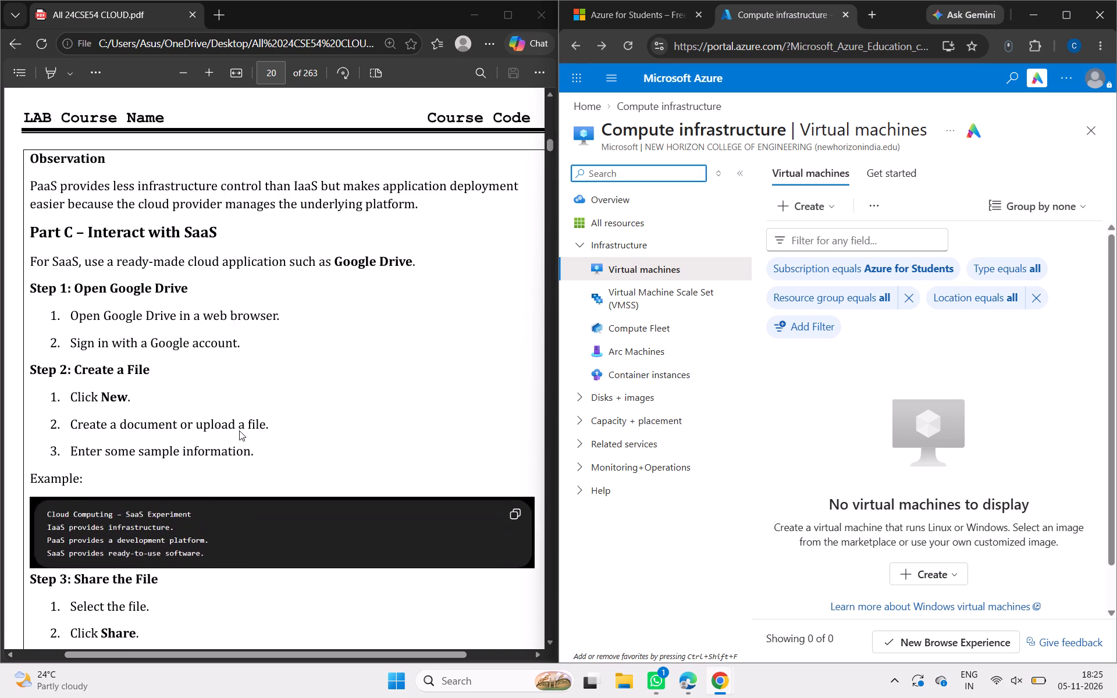
pyautogui.scroll(7, 239, 430)
pyautogui.scroll(-1, 239, 430)
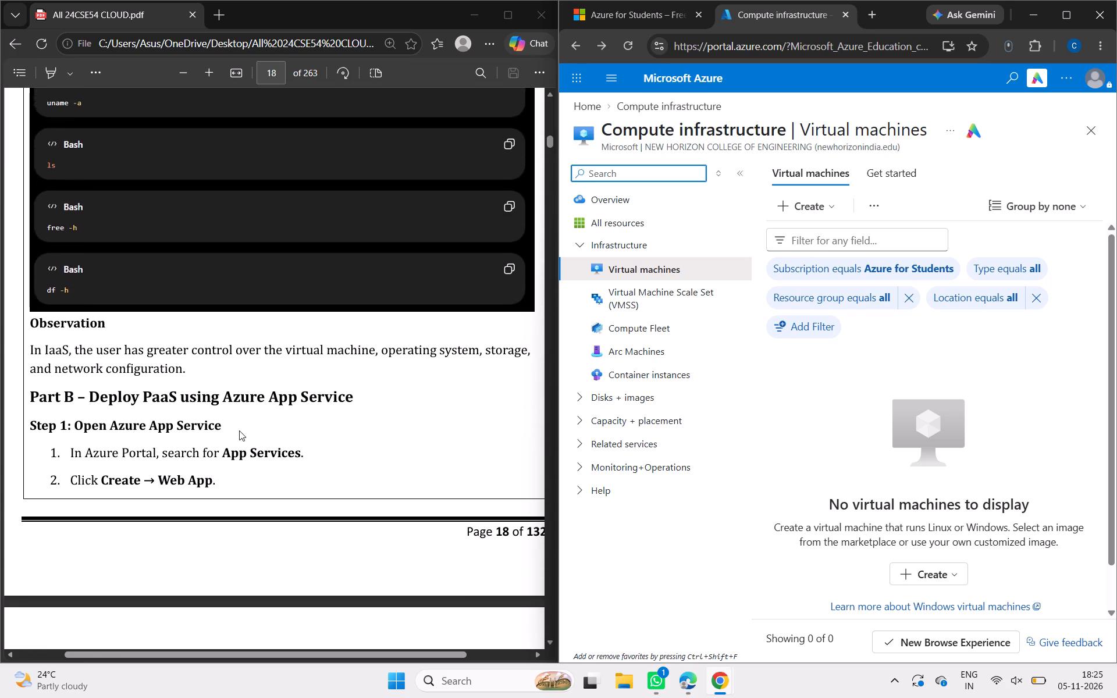
pyautogui.scroll(-6, 239, 430)
pyautogui.scroll(1, 239, 430)
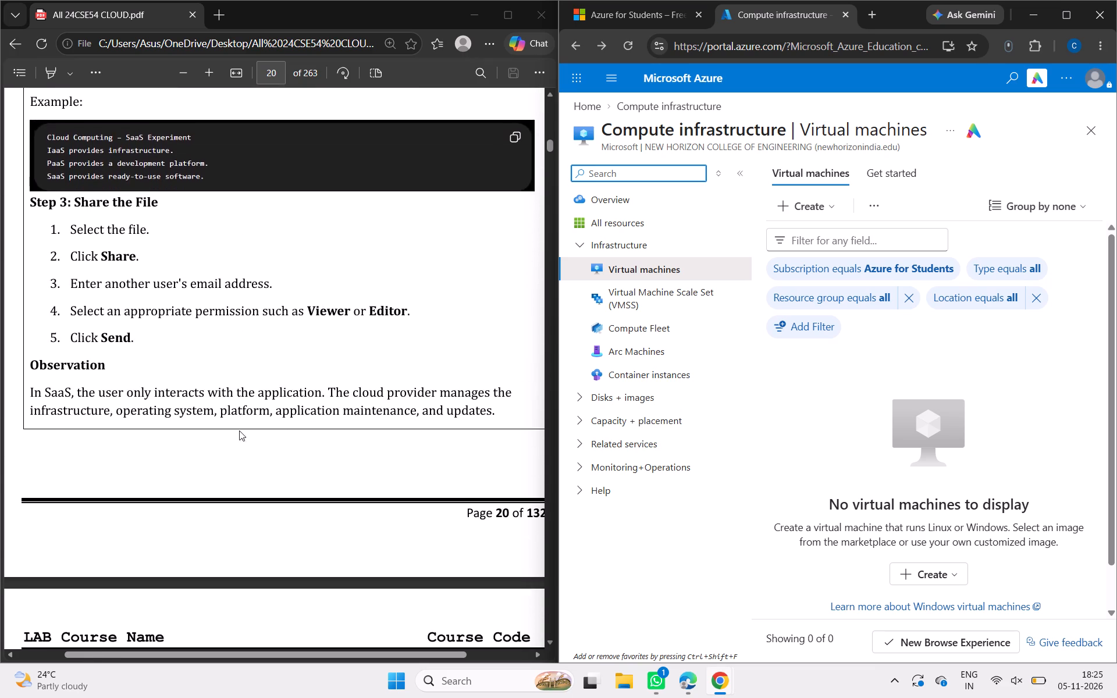
pyautogui.scroll(1, 239, 430)
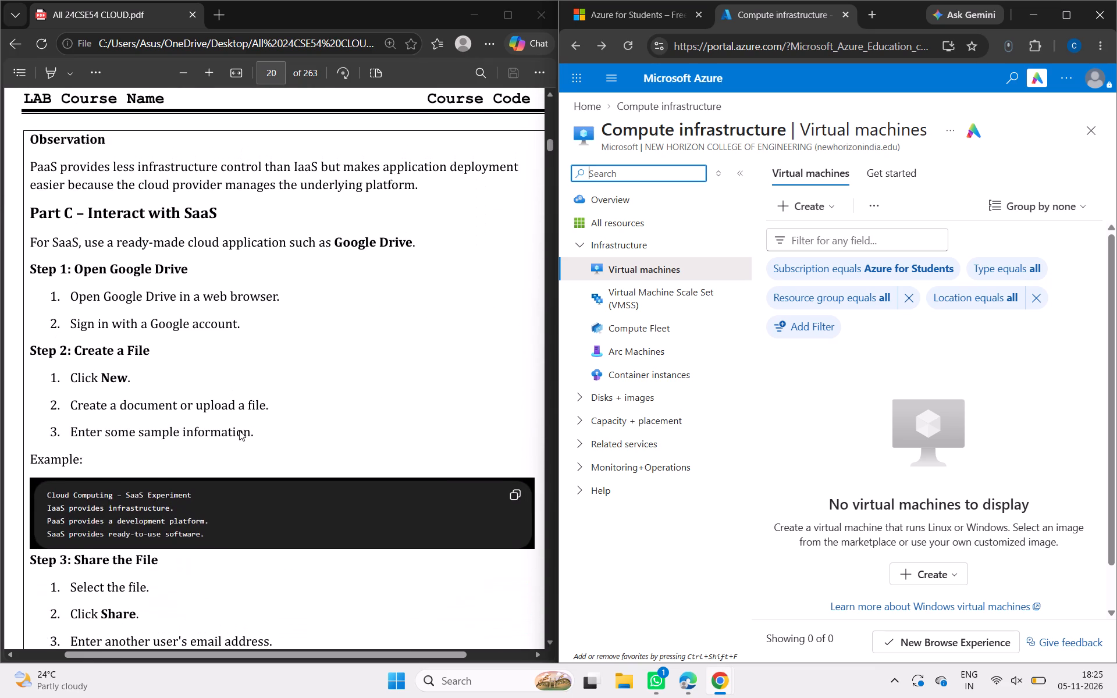
pyautogui.scroll(-4, 239, 430)
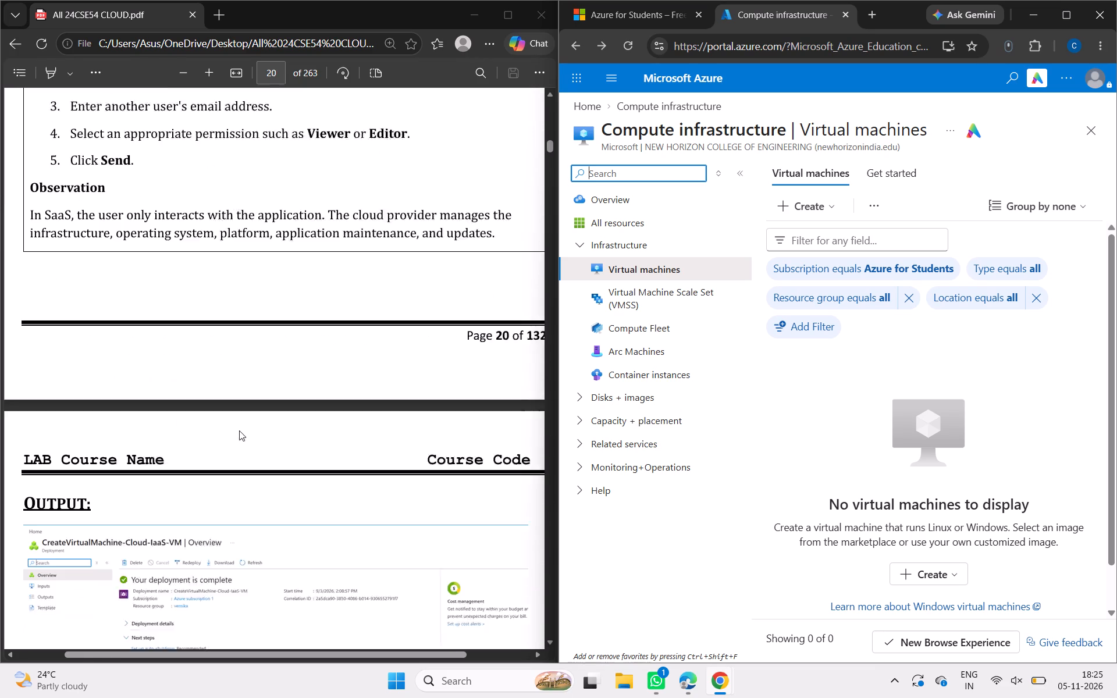
pyautogui.scroll(-4, 239, 430)
pyautogui.scroll(1, 239, 430)
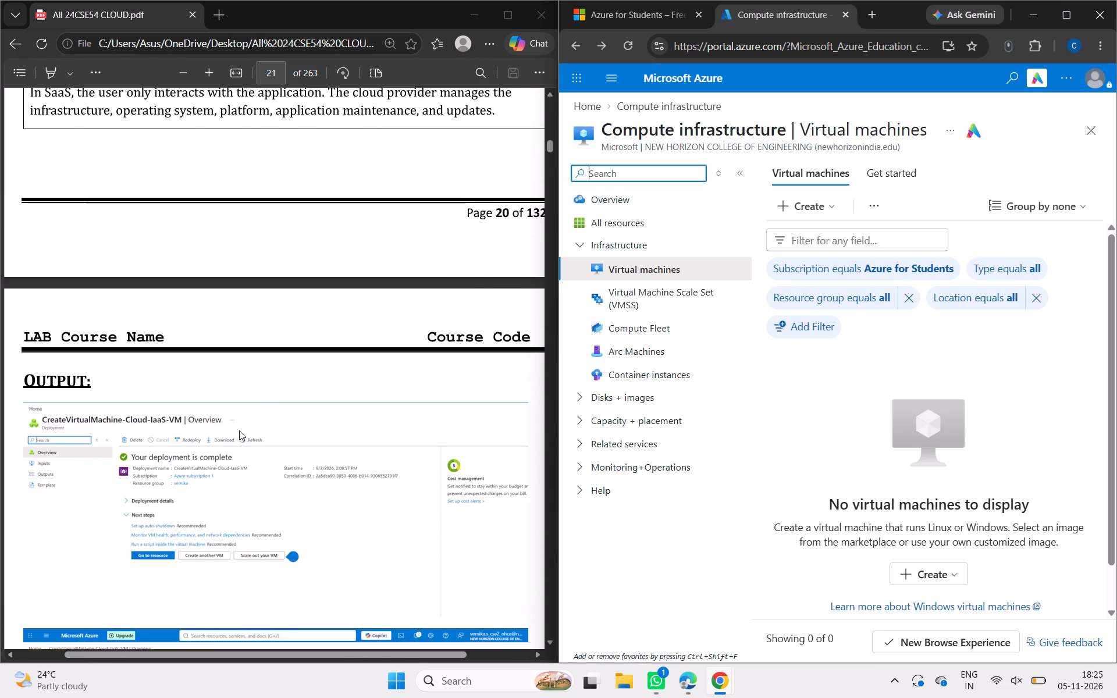
pyautogui.scroll(2, 239, 430)
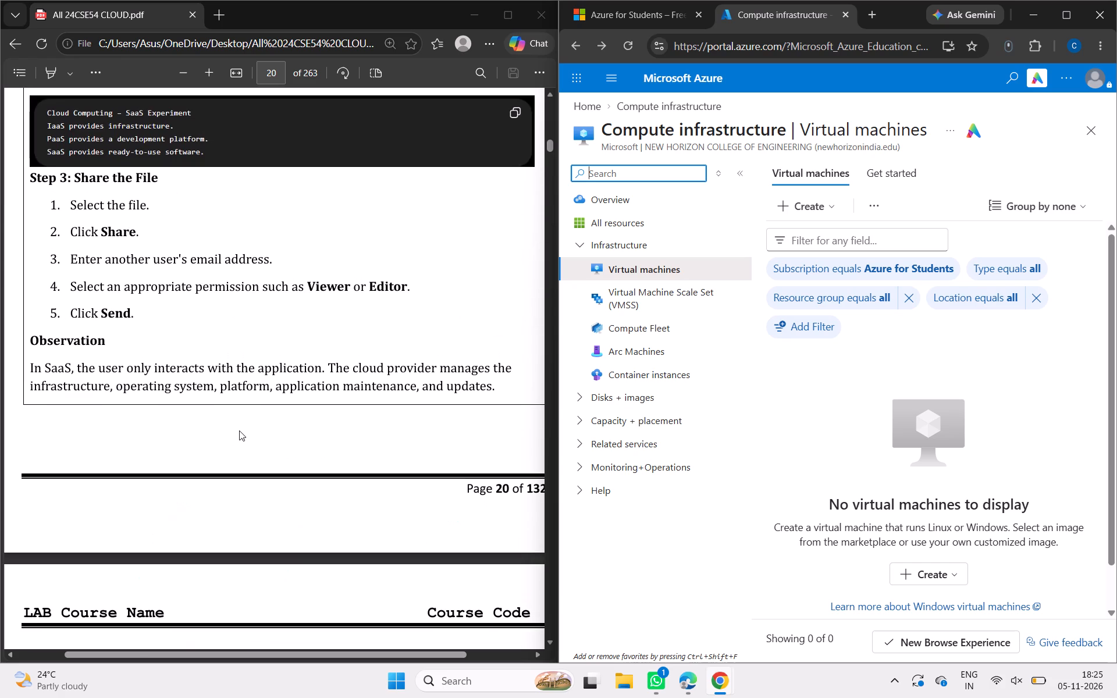
pyautogui.scroll(4, 239, 430)
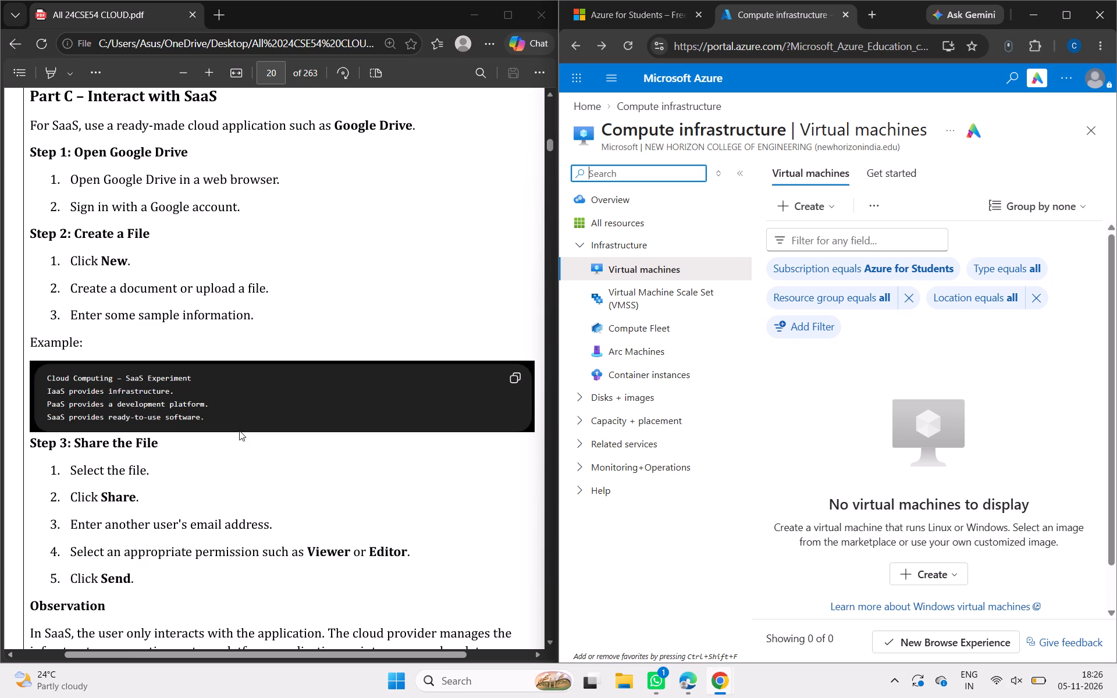
pyautogui.click(239, 430)
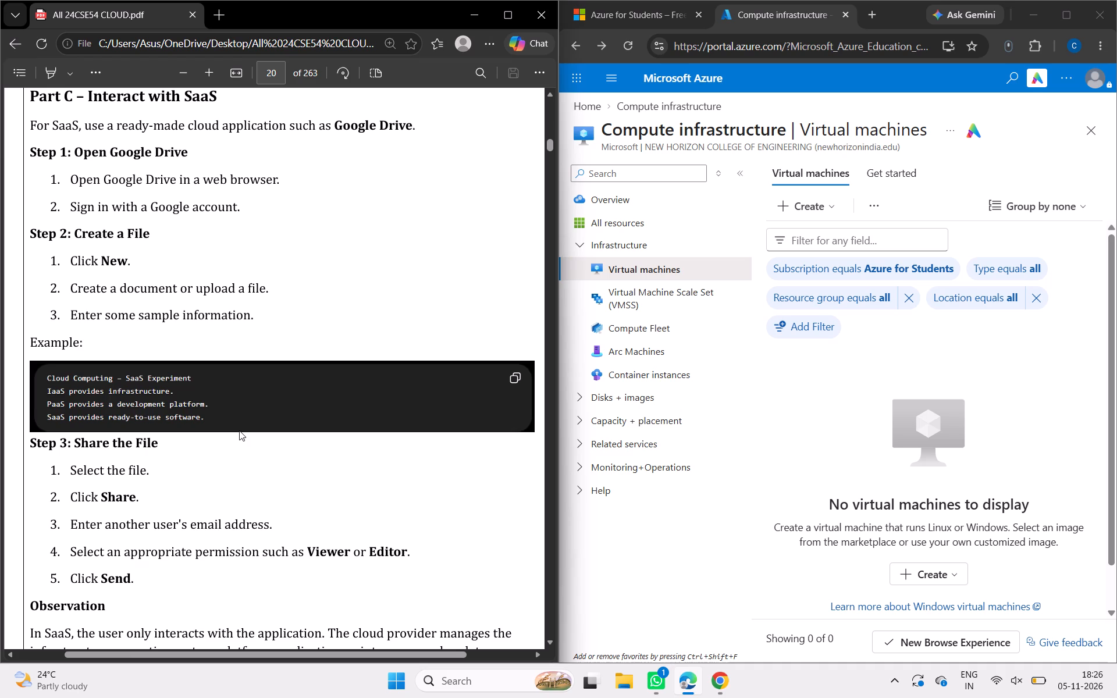
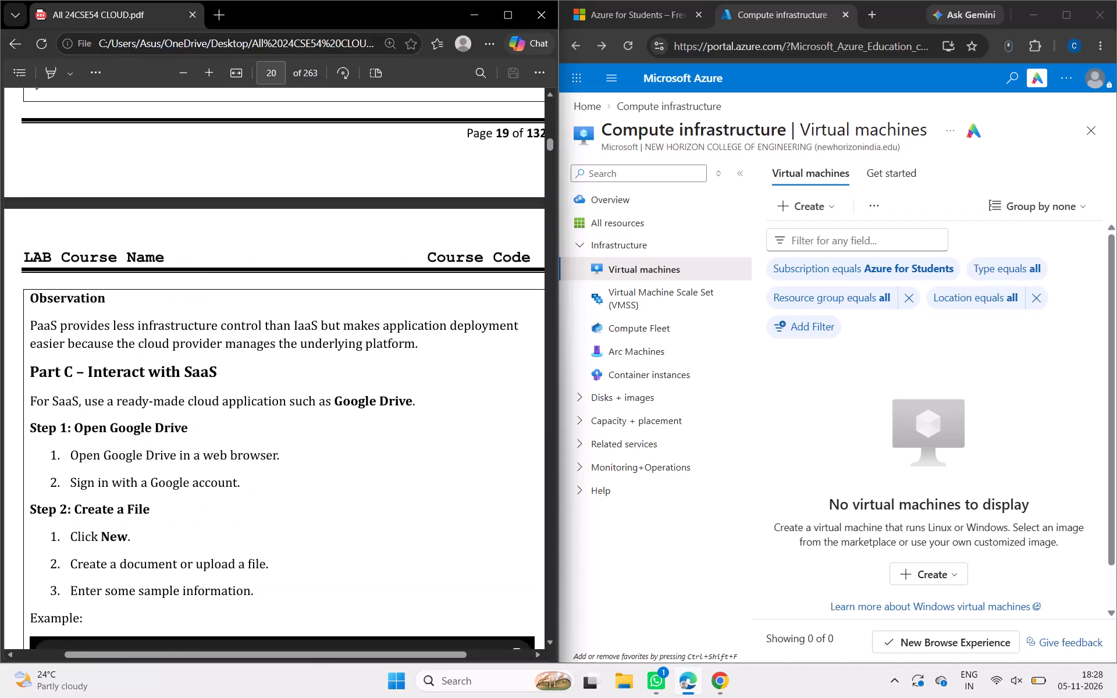
# Review the lab manual's Part A instructions for creating an Azure virtual machine and interacting with it through basic Linux commands.
pyautogui.scroll(2, 134, 465)
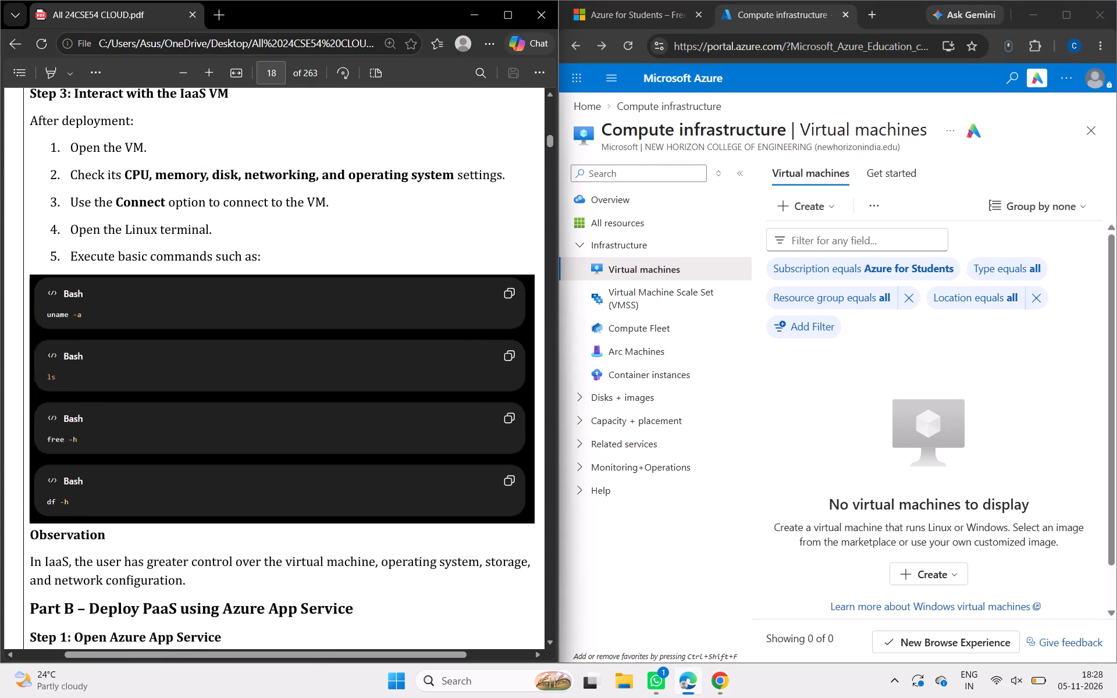
pyautogui.scroll(8, 134, 465)
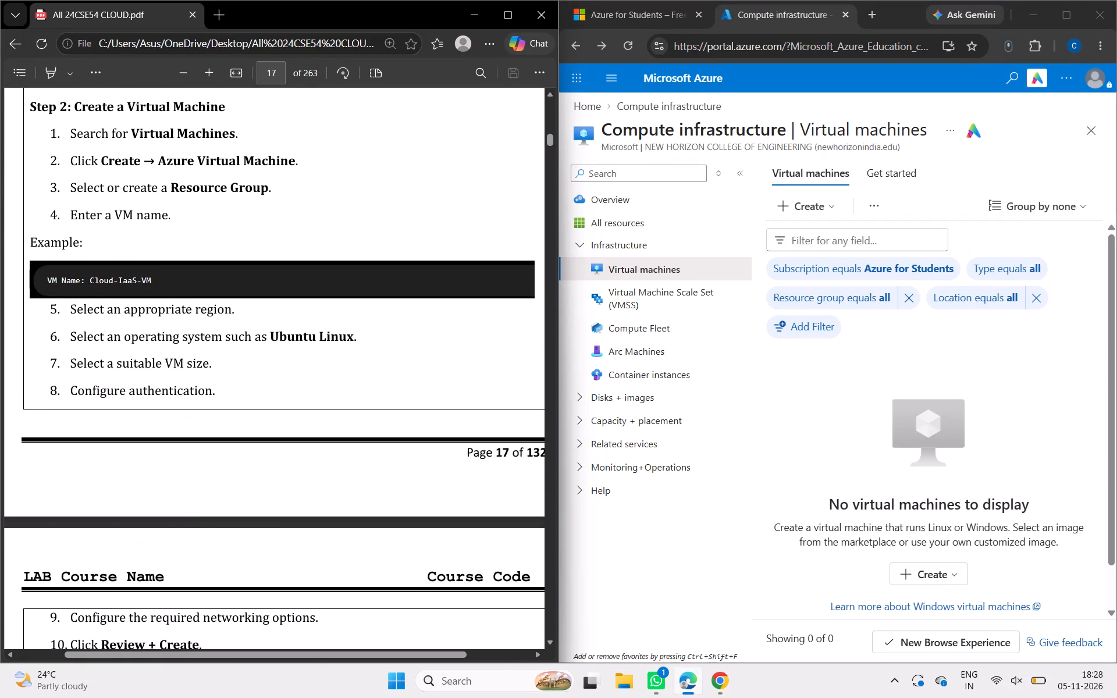
pyautogui.scroll(3, 134, 465)
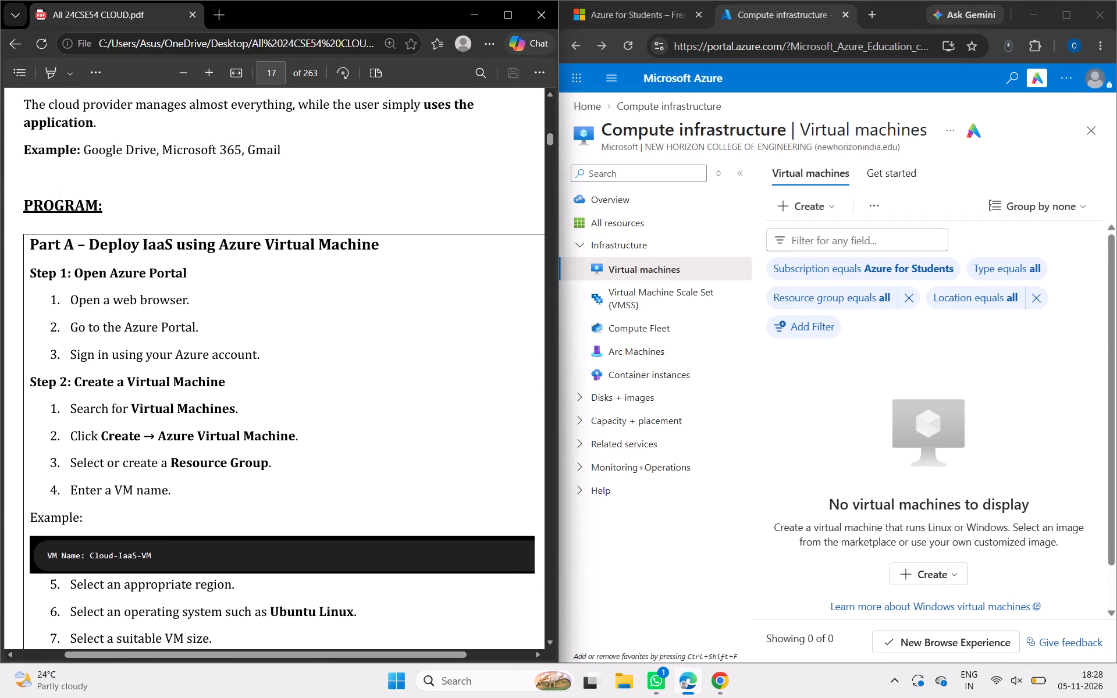
pyautogui.scroll(-2, 134, 465)
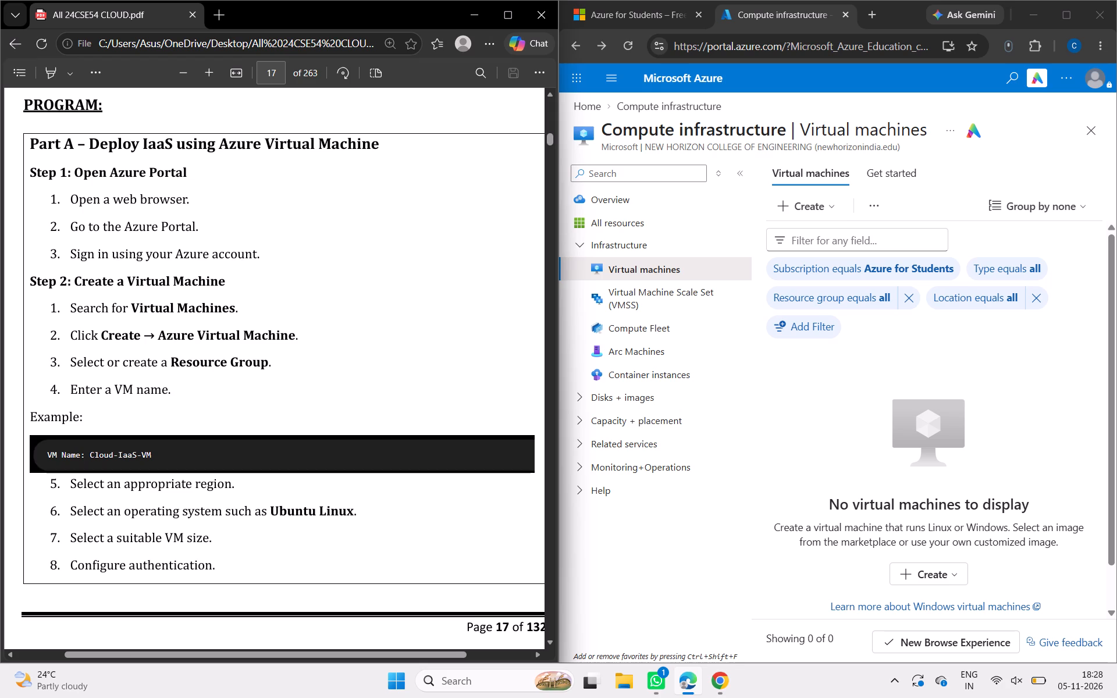
pyautogui.scroll(-8, 134, 465)
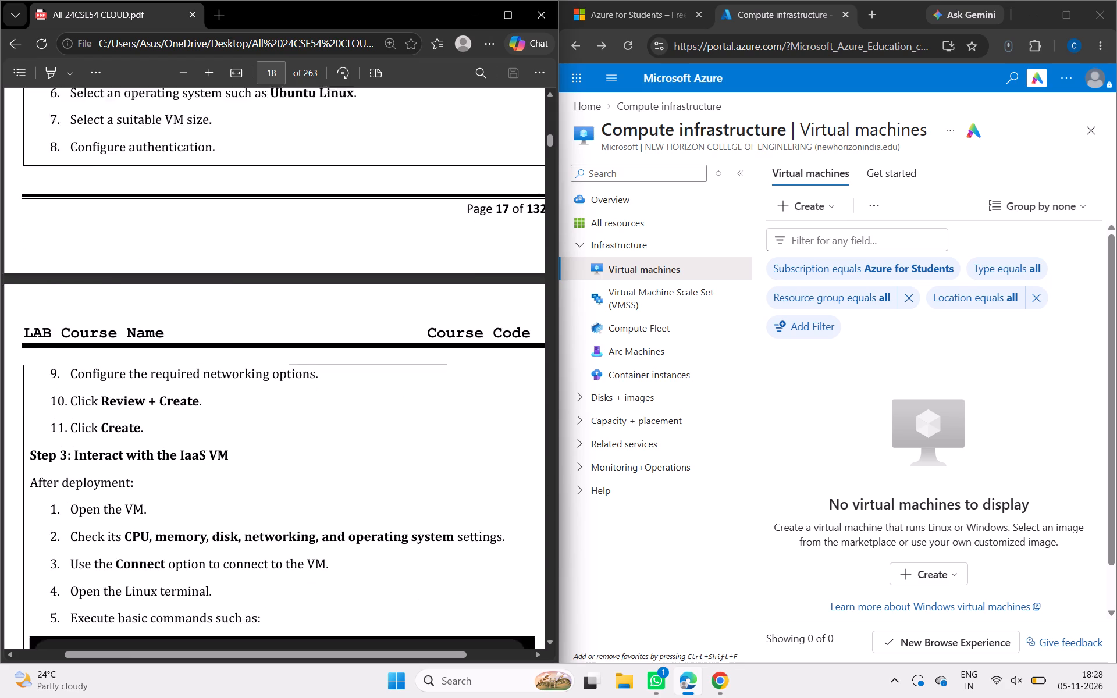
pyautogui.scroll(-2, 134, 465)
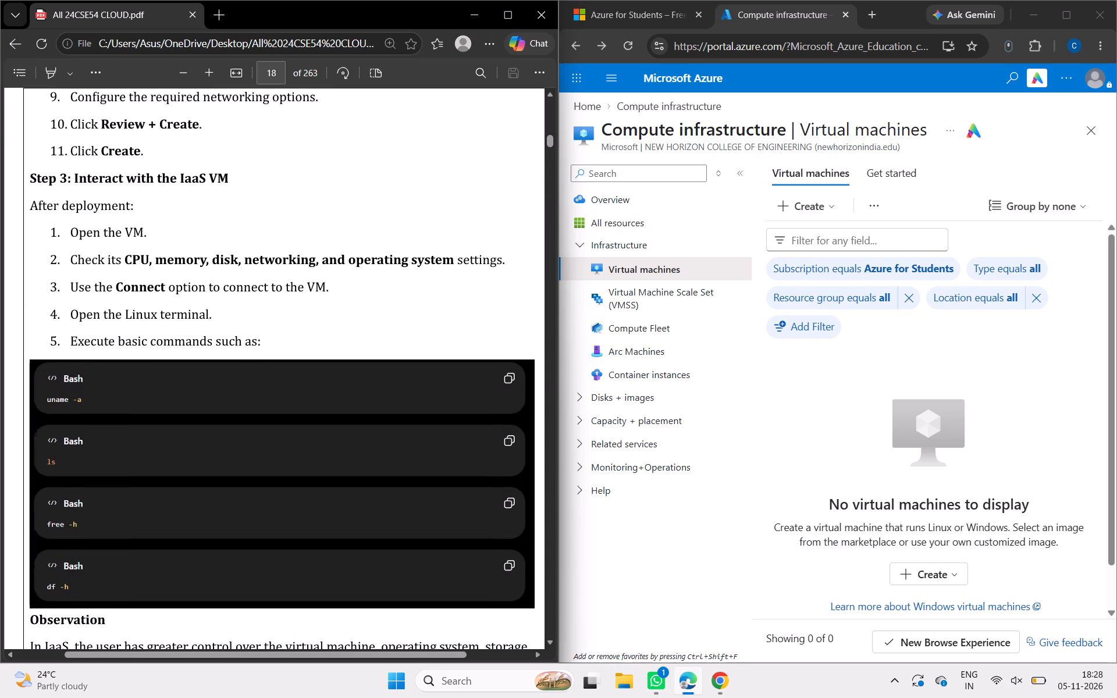
pyautogui.scroll(-2, 134, 465)
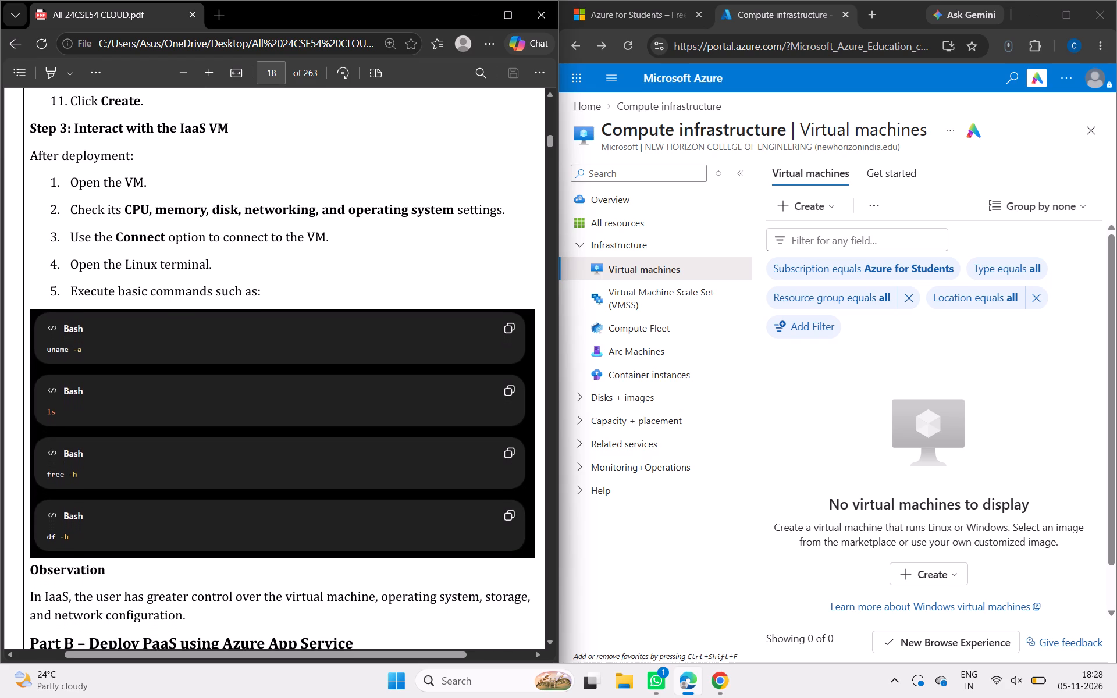
pyautogui.scroll(-2, 134, 465)
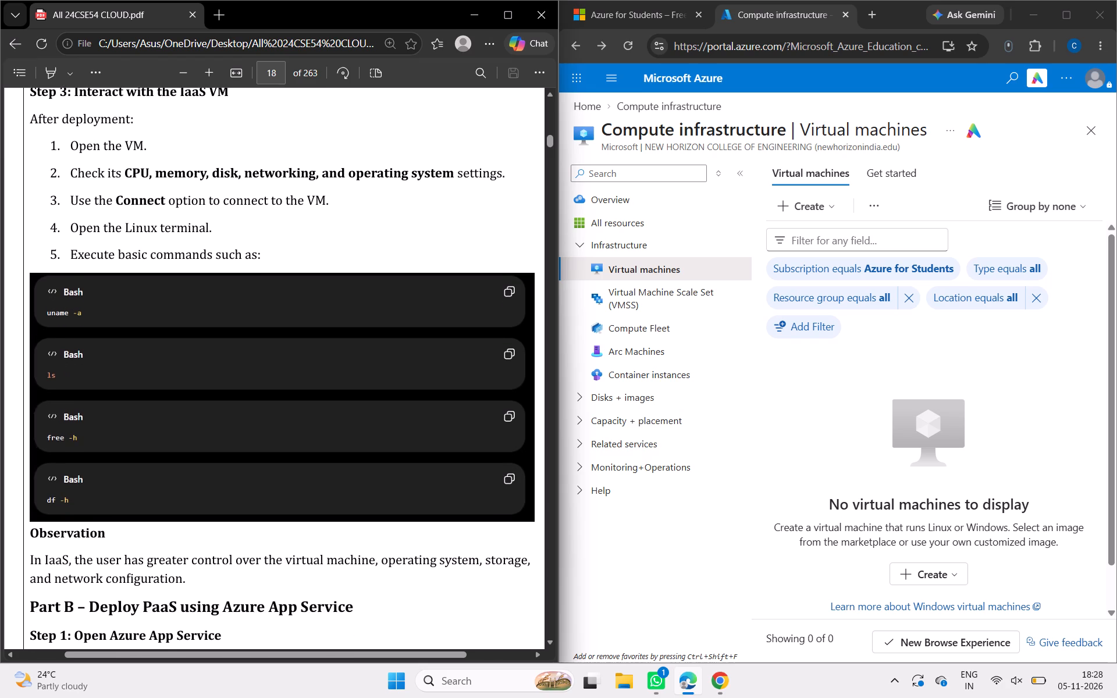